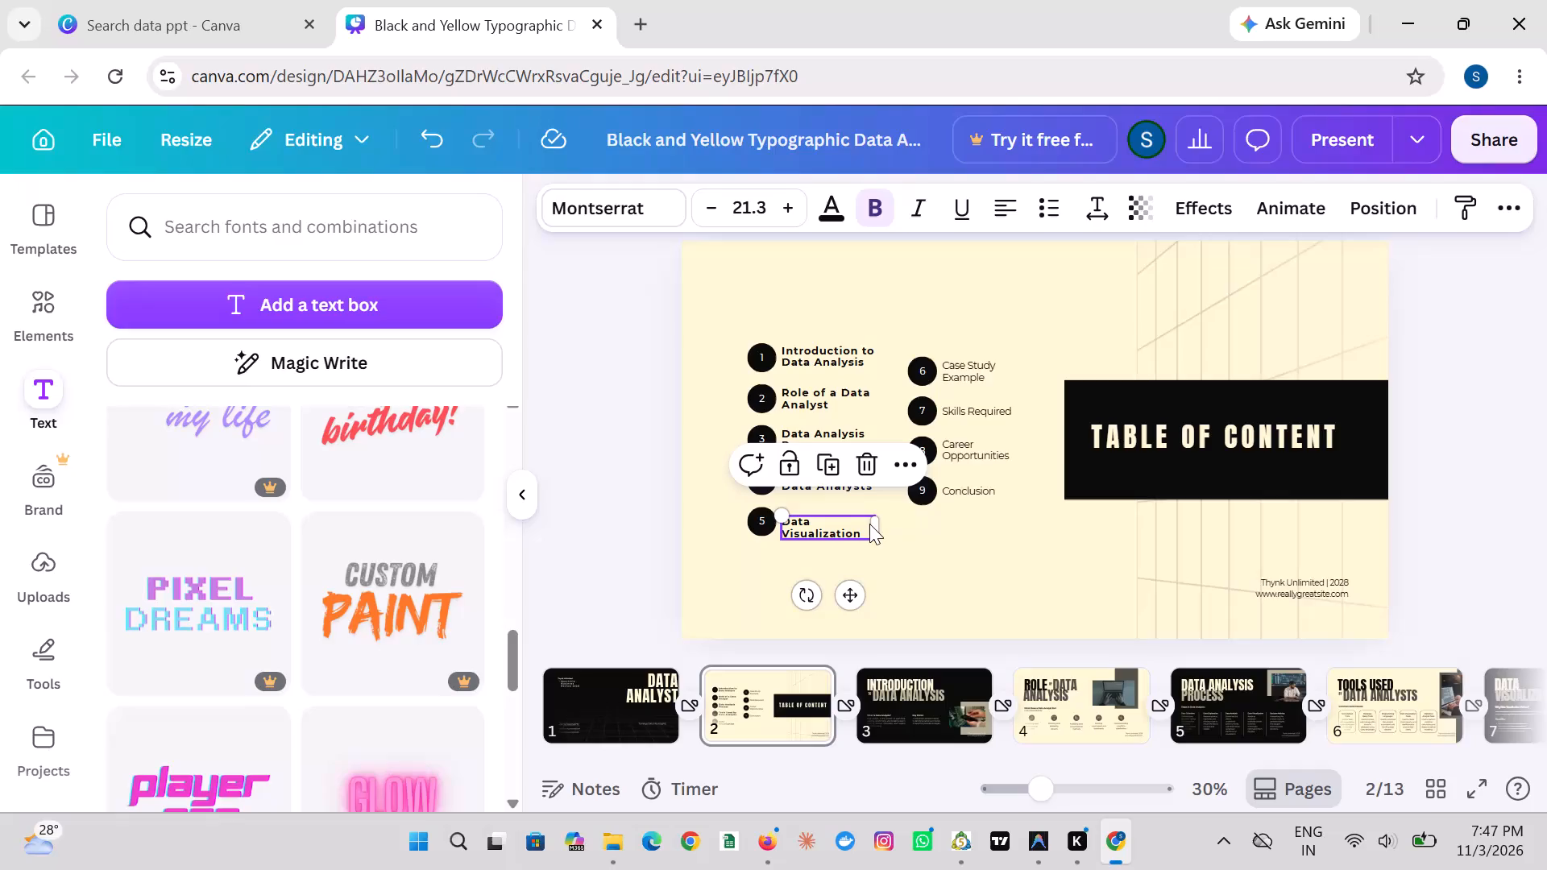
# Set the letter spacing of the "Data Visualization" entry to 128 on the table of content slide.
pyautogui.click(870, 524)
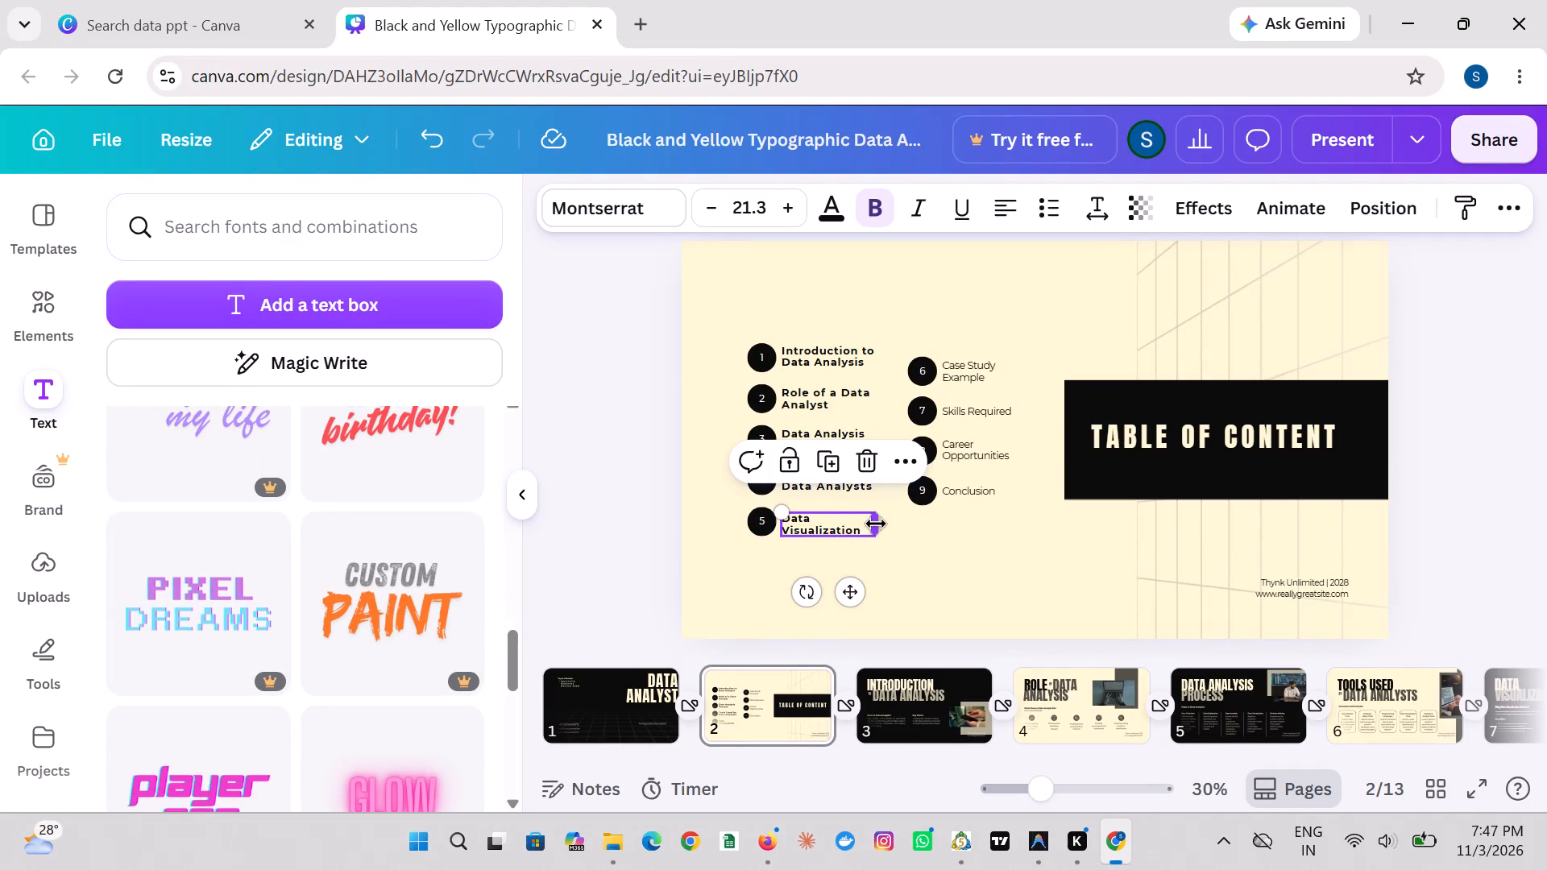
pyautogui.click(1107, 225)
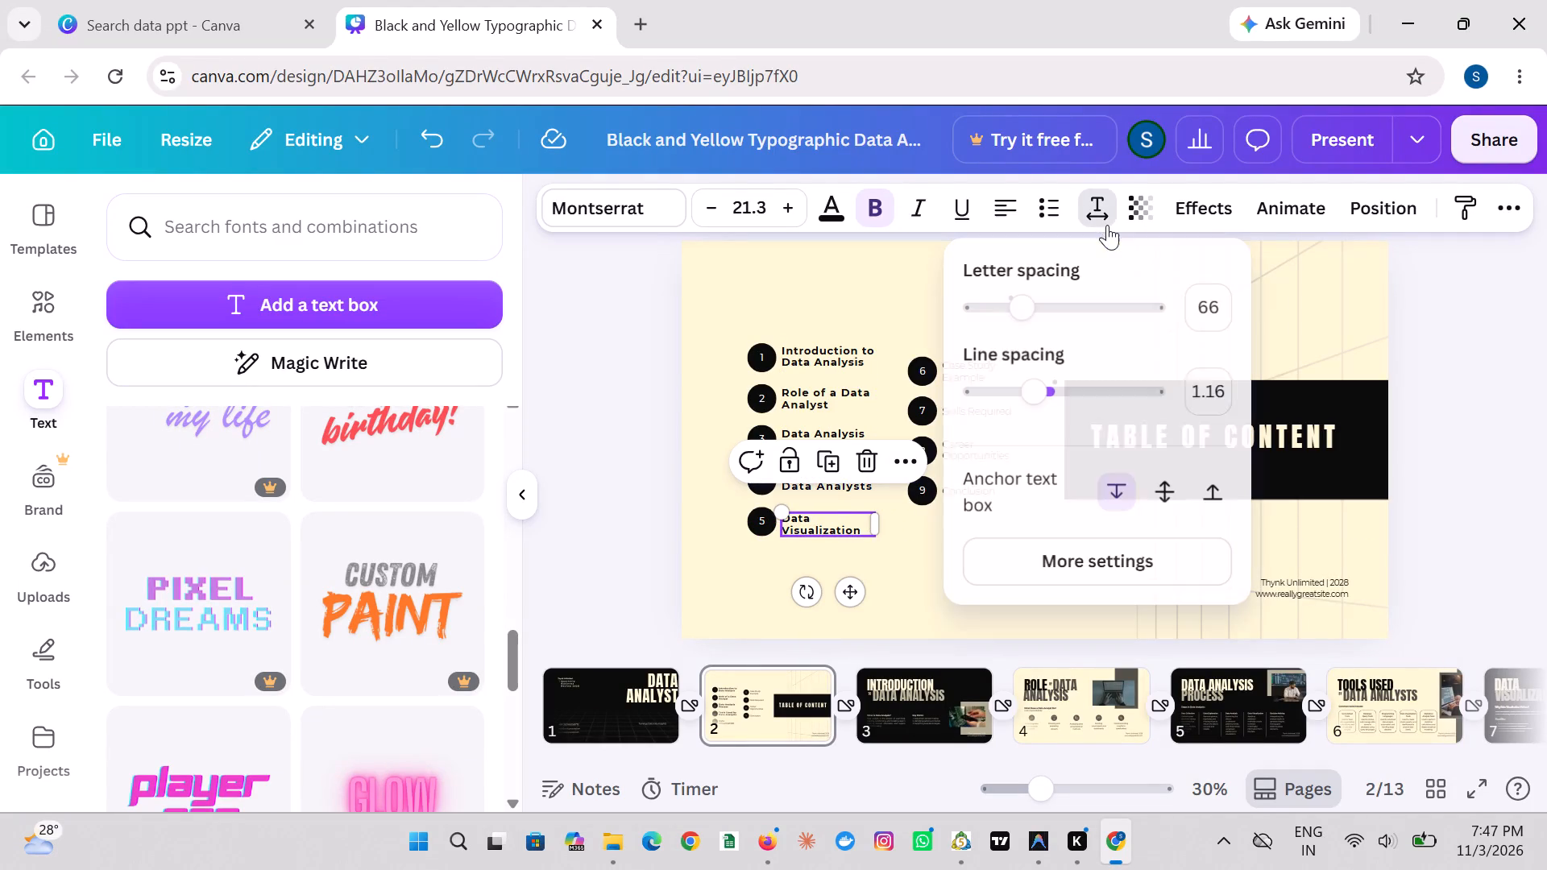
pyautogui.moveTo(1036, 312); pyautogui.dragTo(1032, 319)
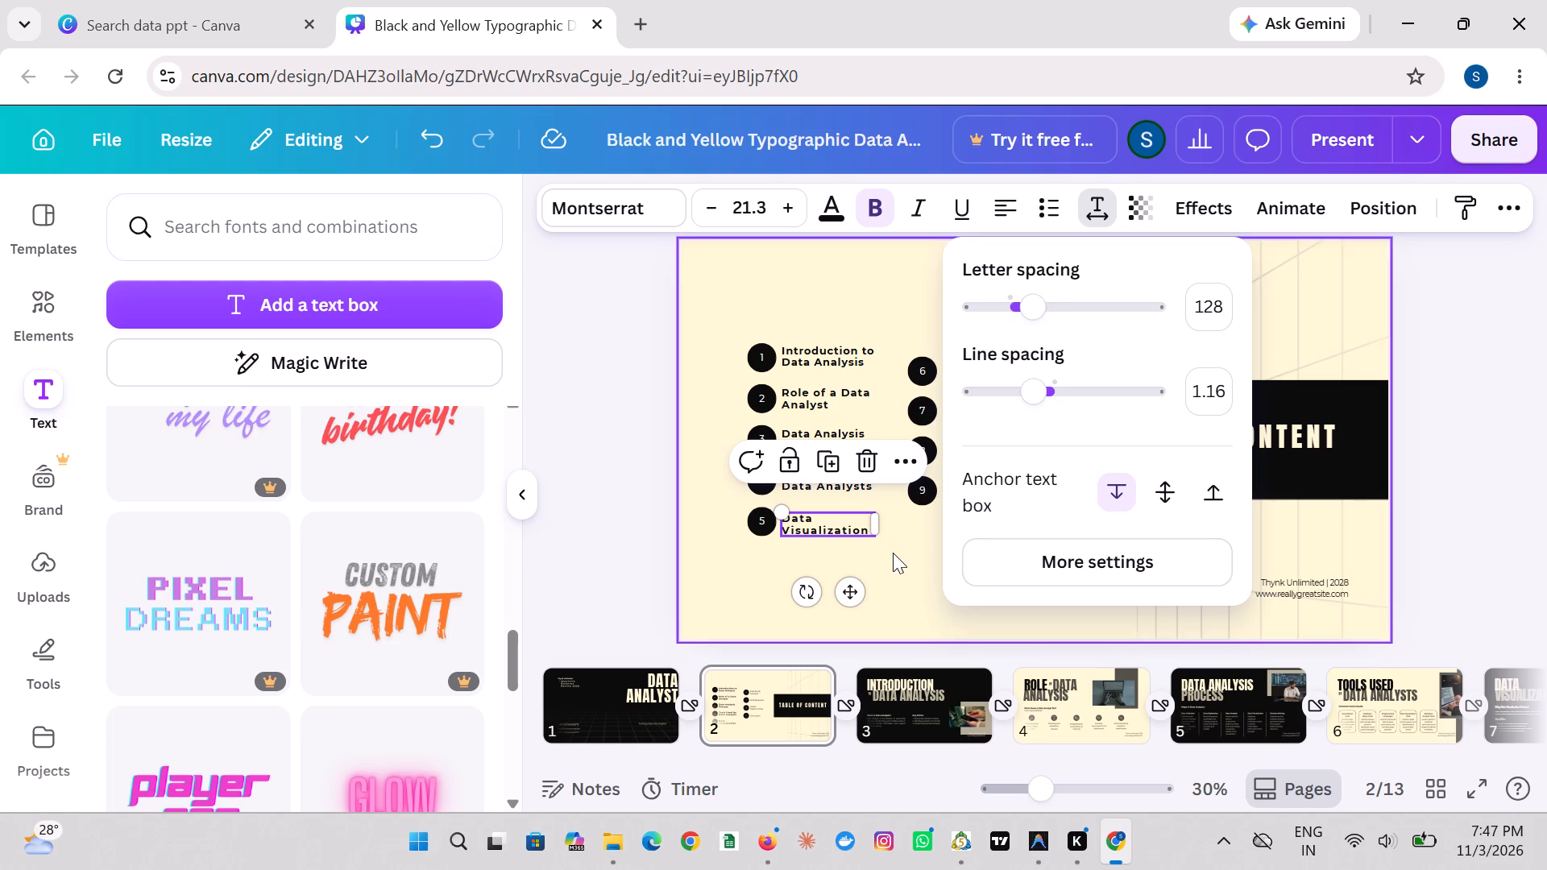
pyautogui.click(893, 559)
# Widen the letter spacing of the "Case Study Example" entry and make its text bold.
pyautogui.click(976, 375)
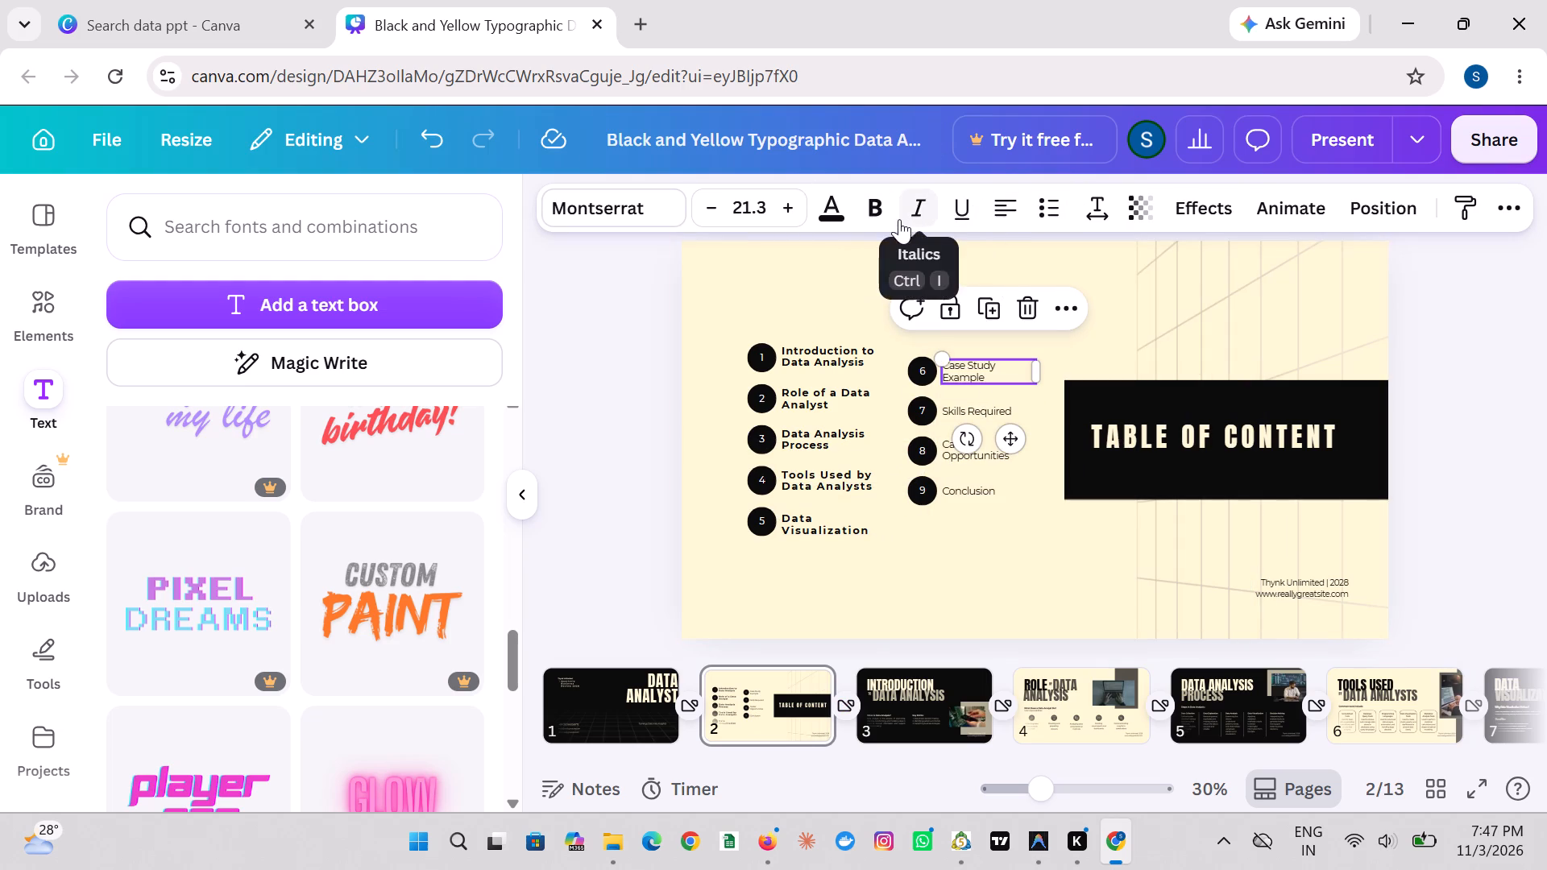
pyautogui.click(1111, 203)
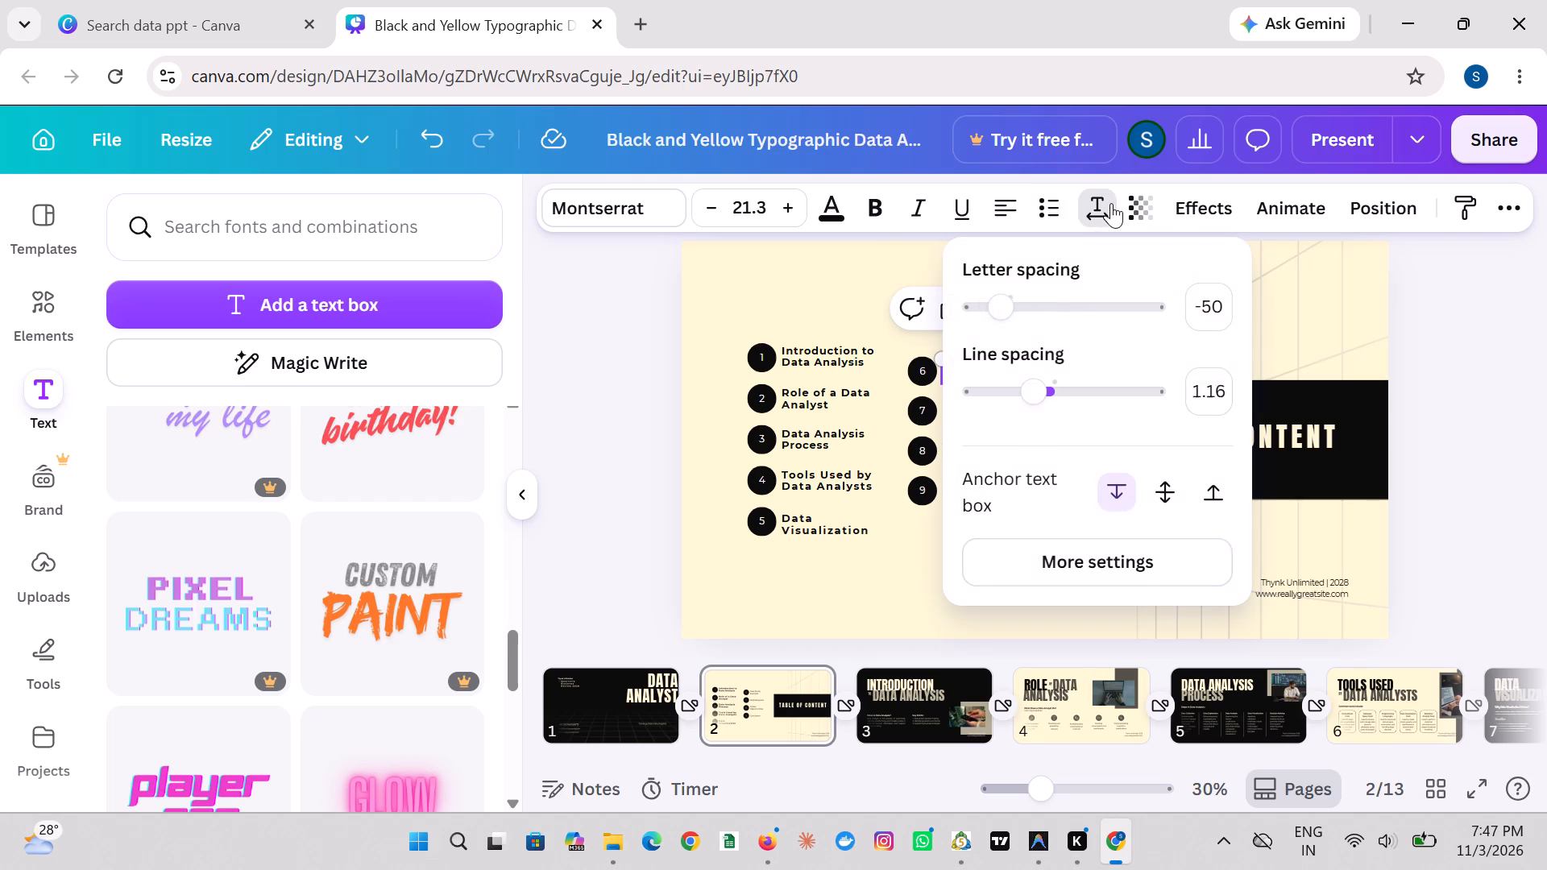
pyautogui.moveTo(1009, 311); pyautogui.dragTo(1026, 311)
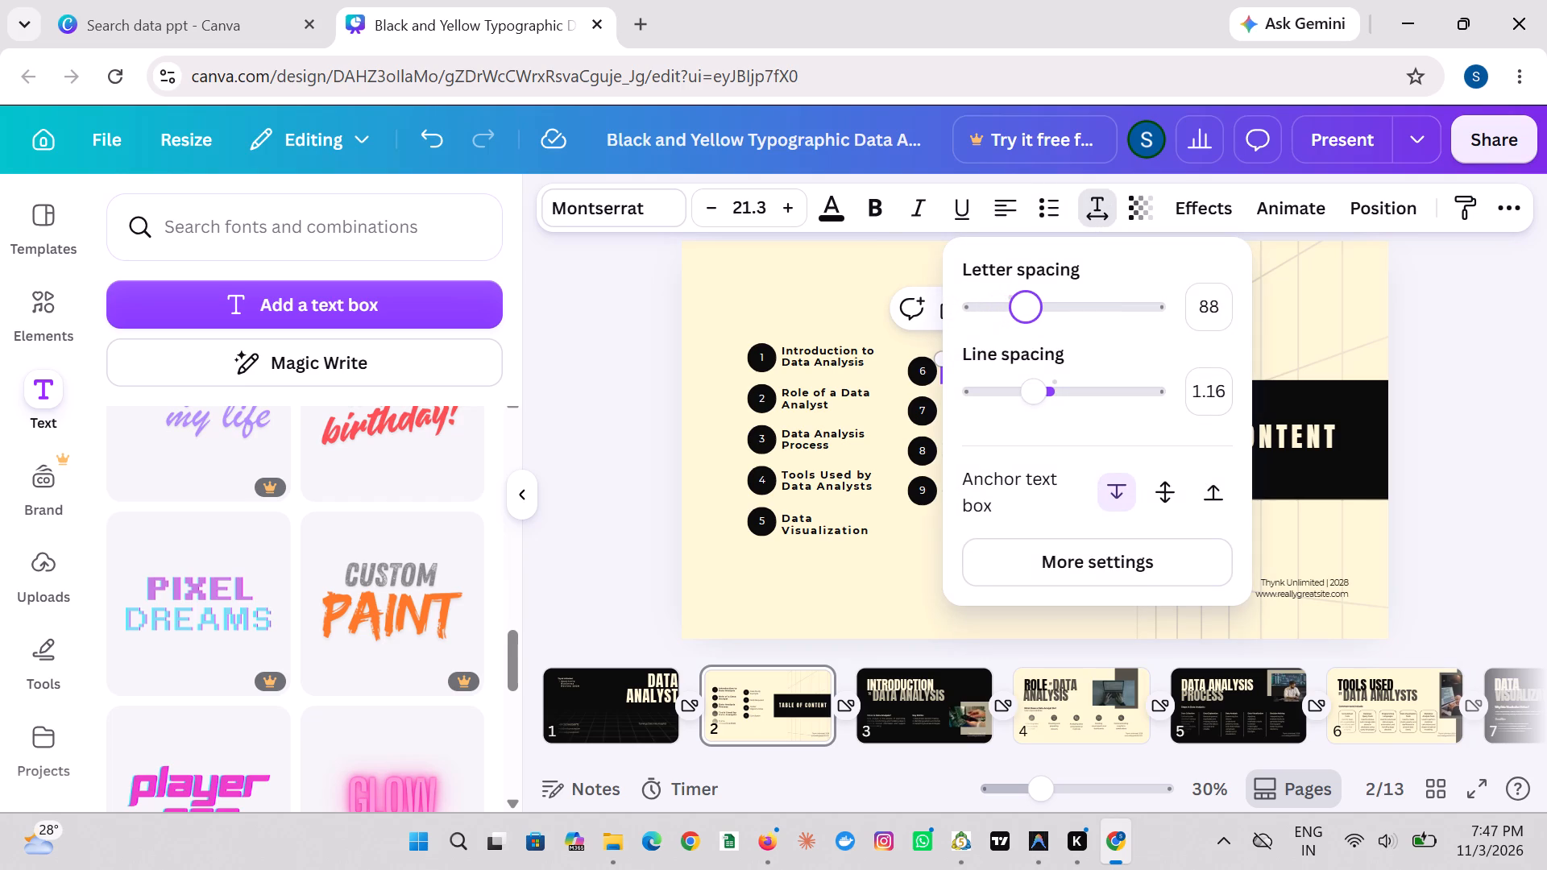
pyautogui.moveTo(1026, 311); pyautogui.dragTo(1026, 313)
pyautogui.click(1085, 294)
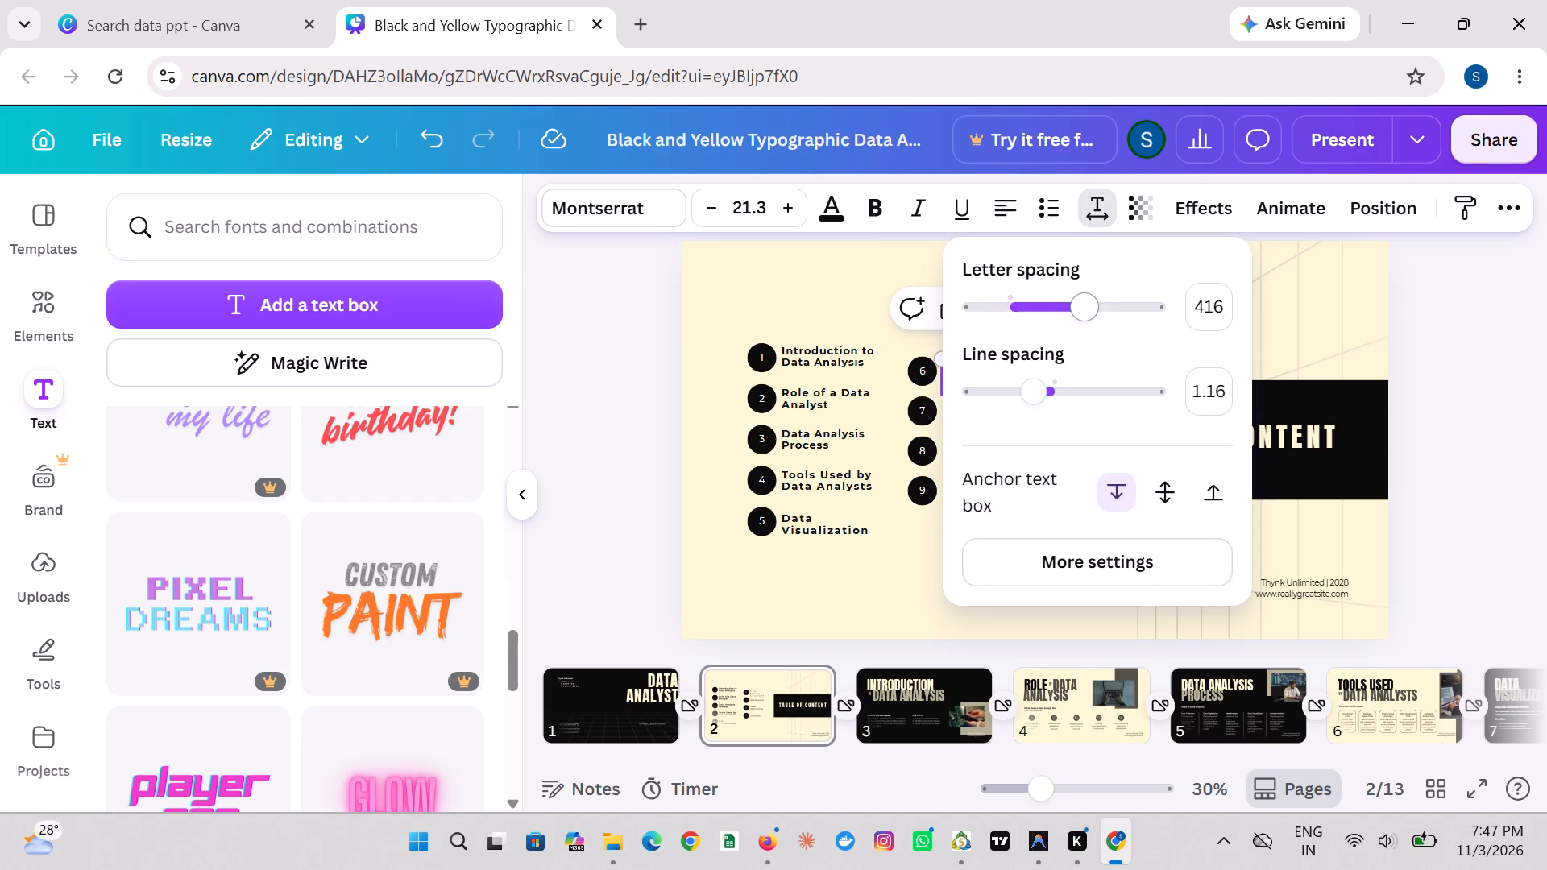
pyautogui.click(1063, 305)
pyautogui.click(840, 318)
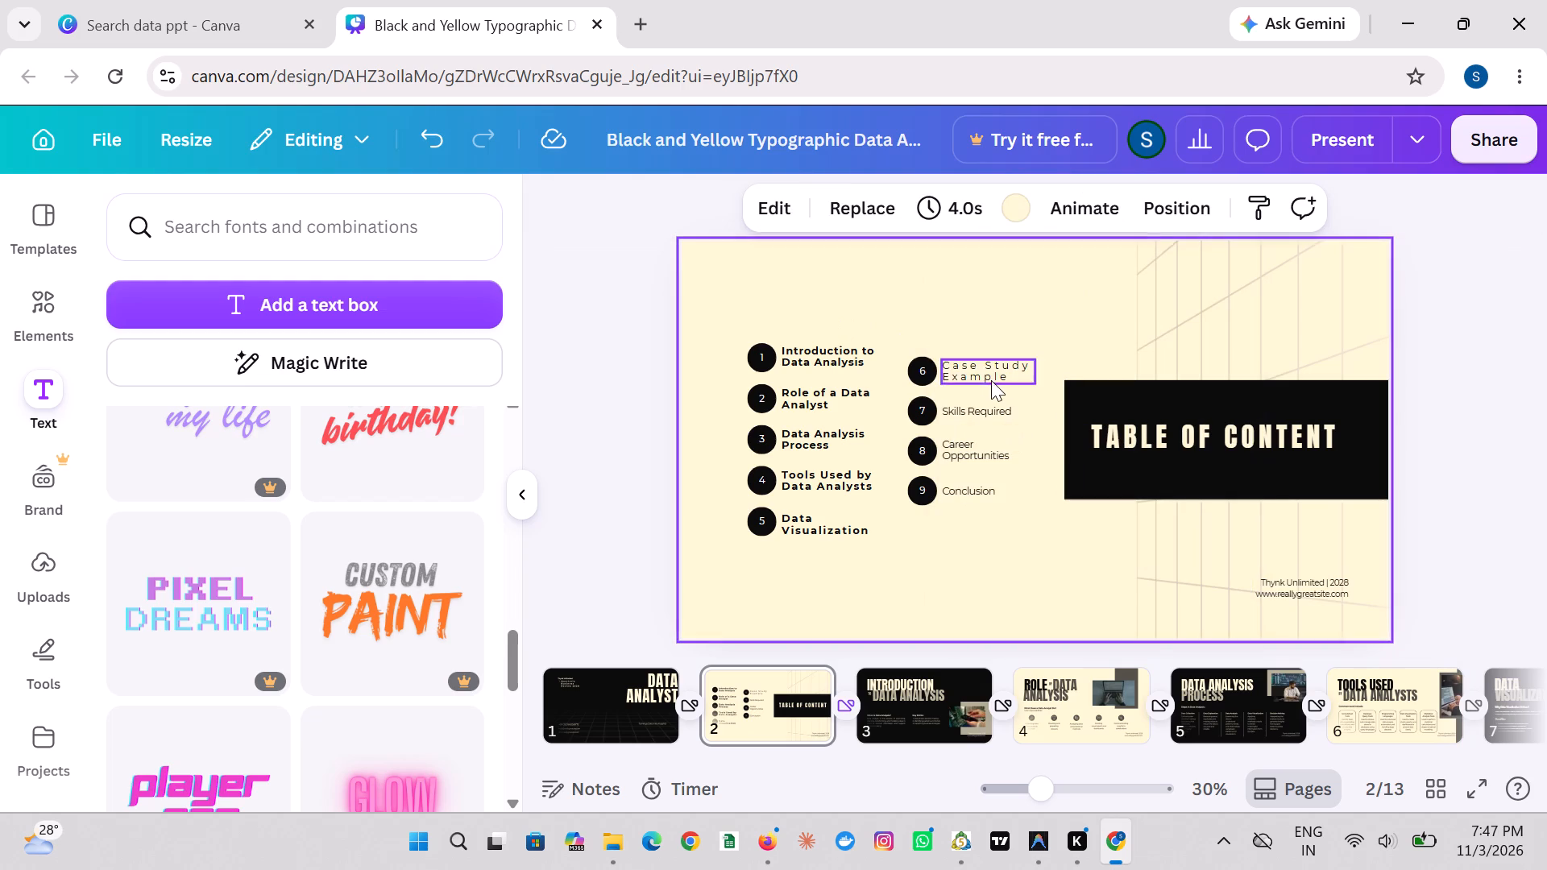
pyautogui.click(996, 384)
pyautogui.click(996, 381)
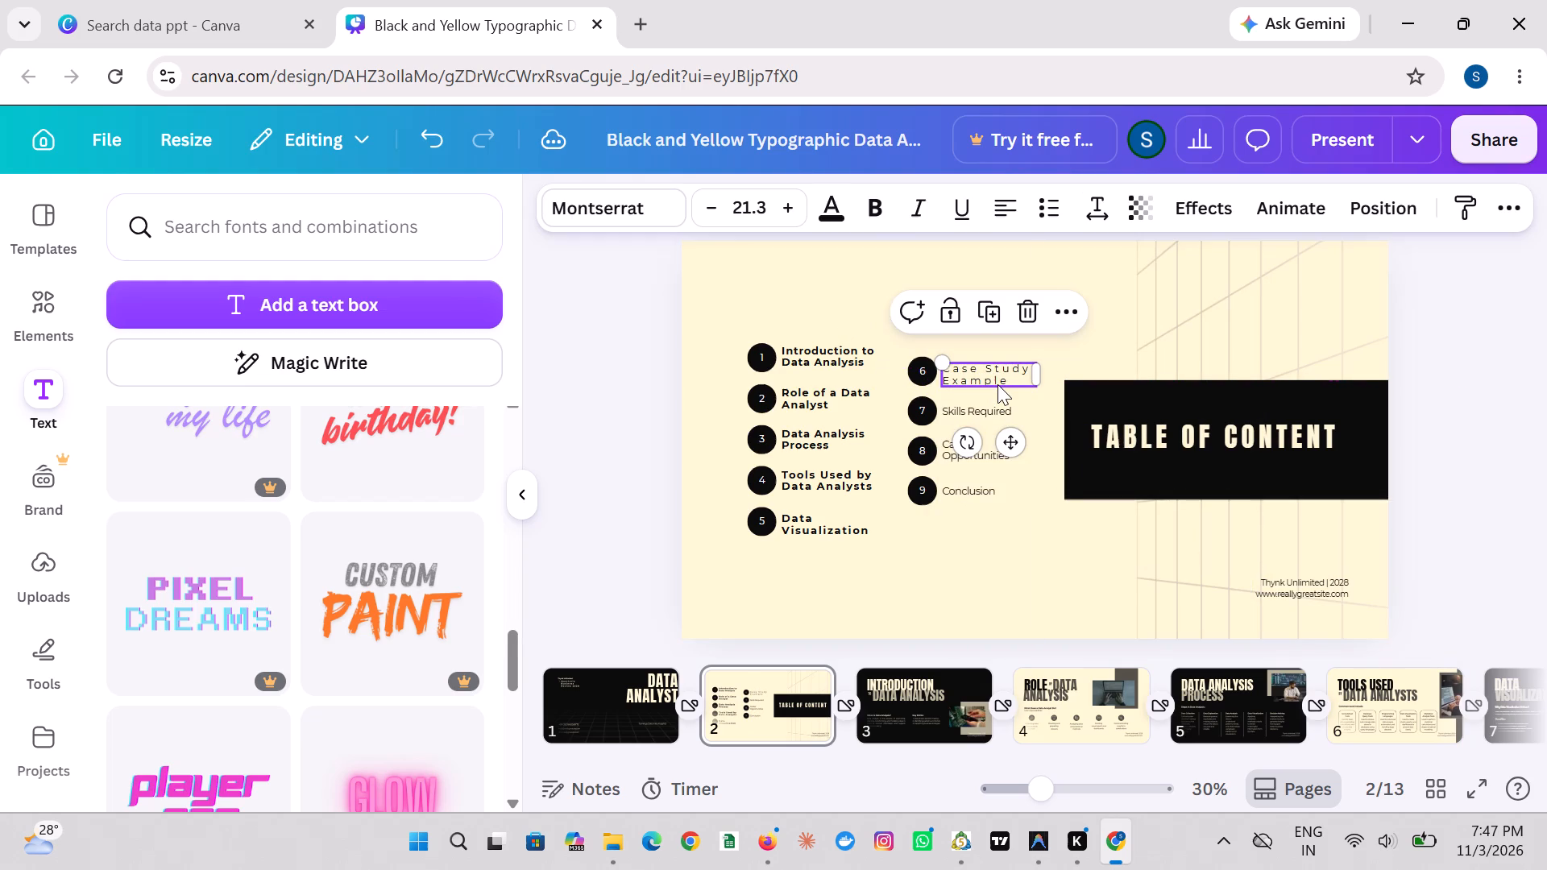
pyautogui.click(993, 375)
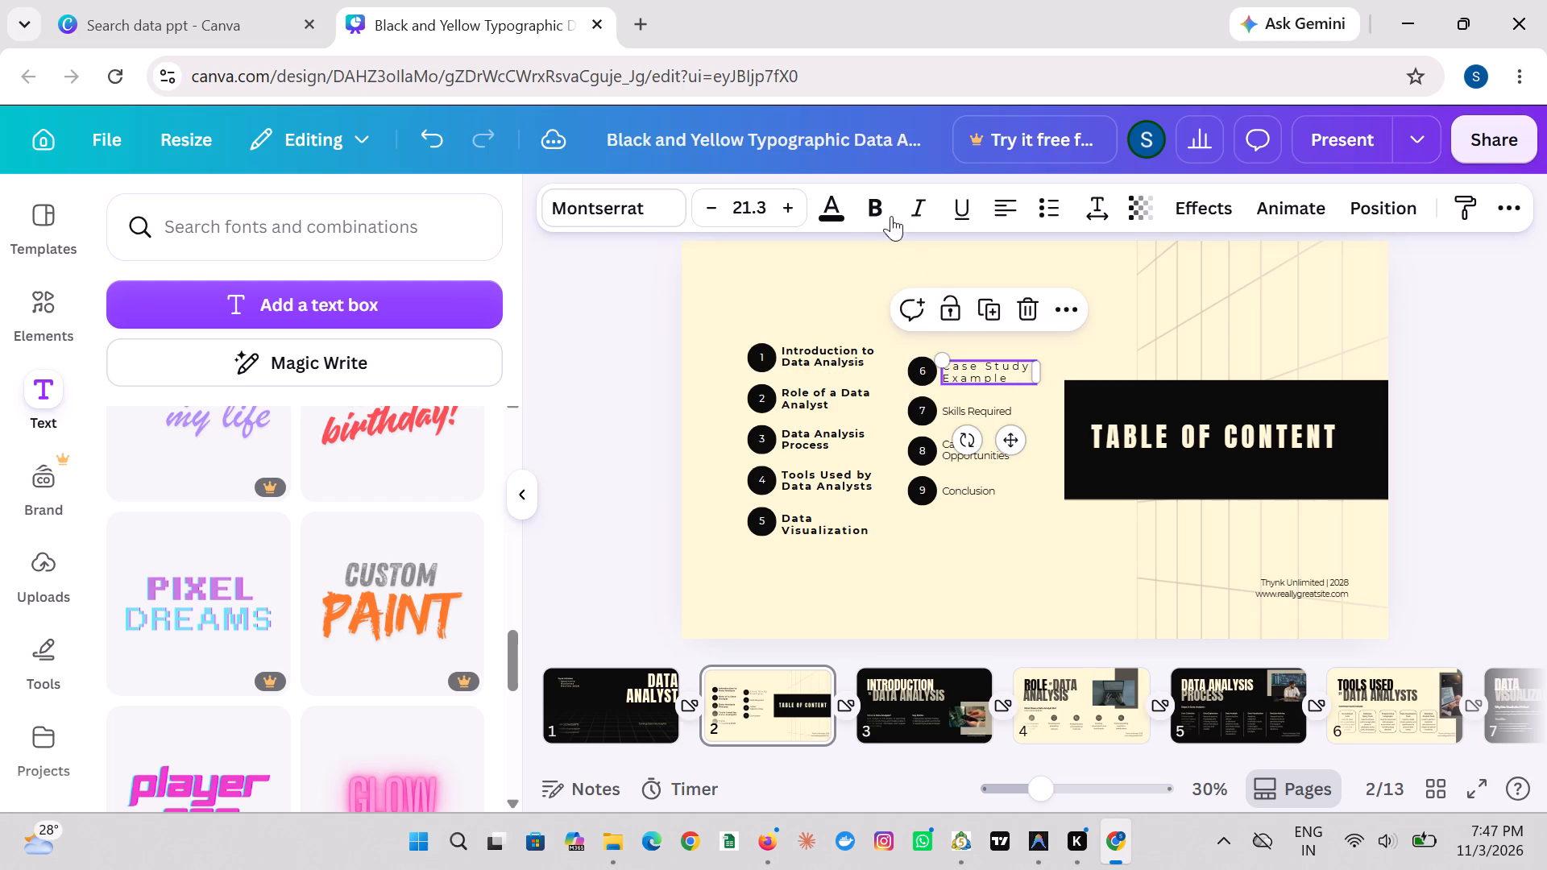
pyautogui.click(865, 212)
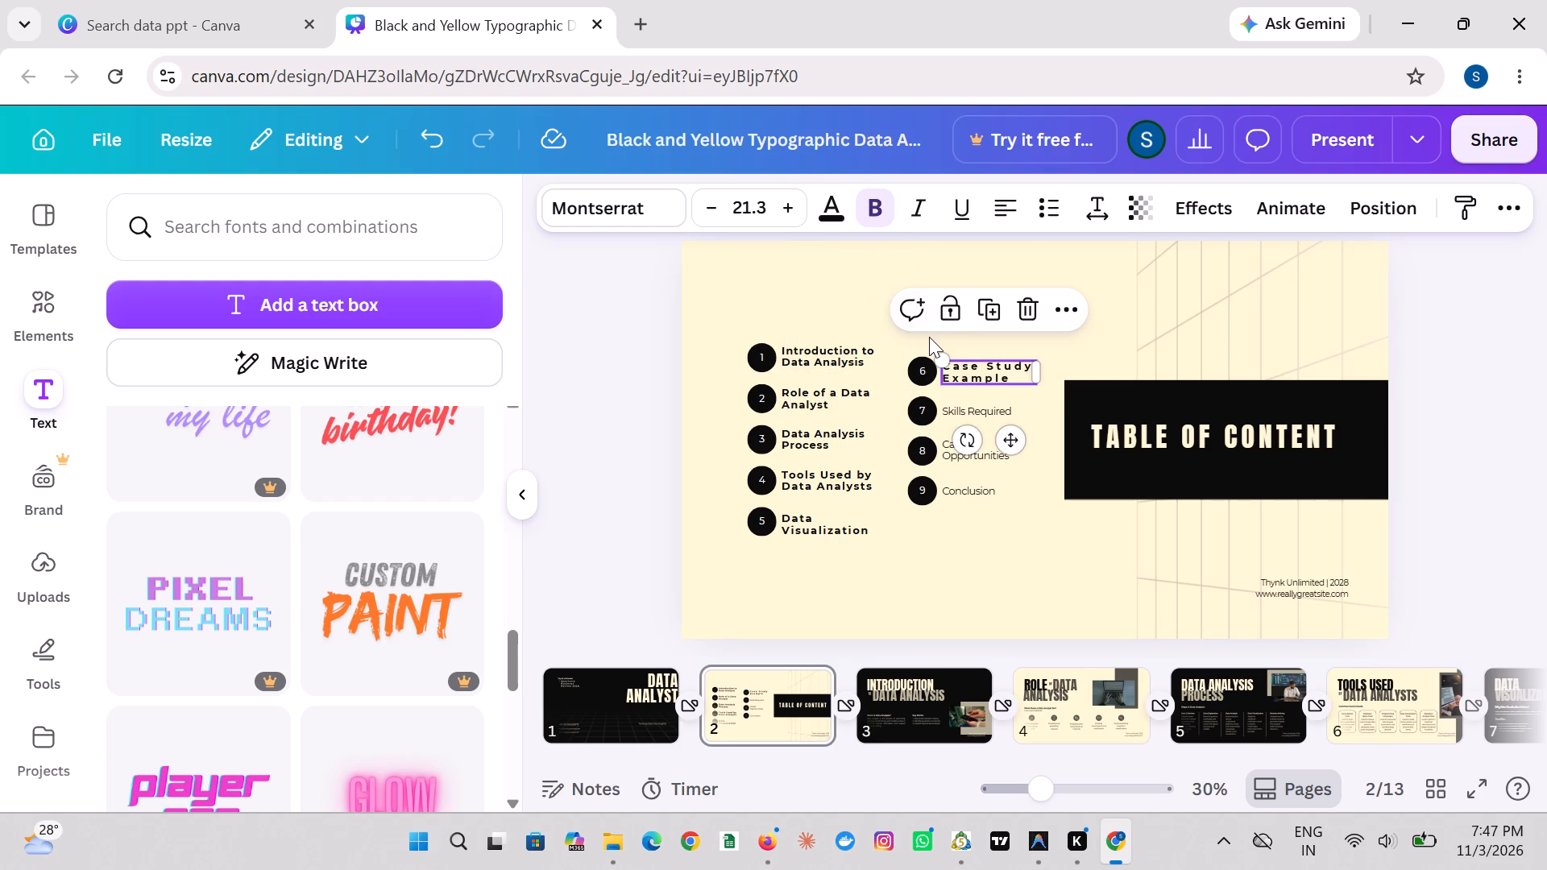
# Set the letter spacing of the "Skills Required" entry to 158 and make its text bold.
pyautogui.click(968, 411)
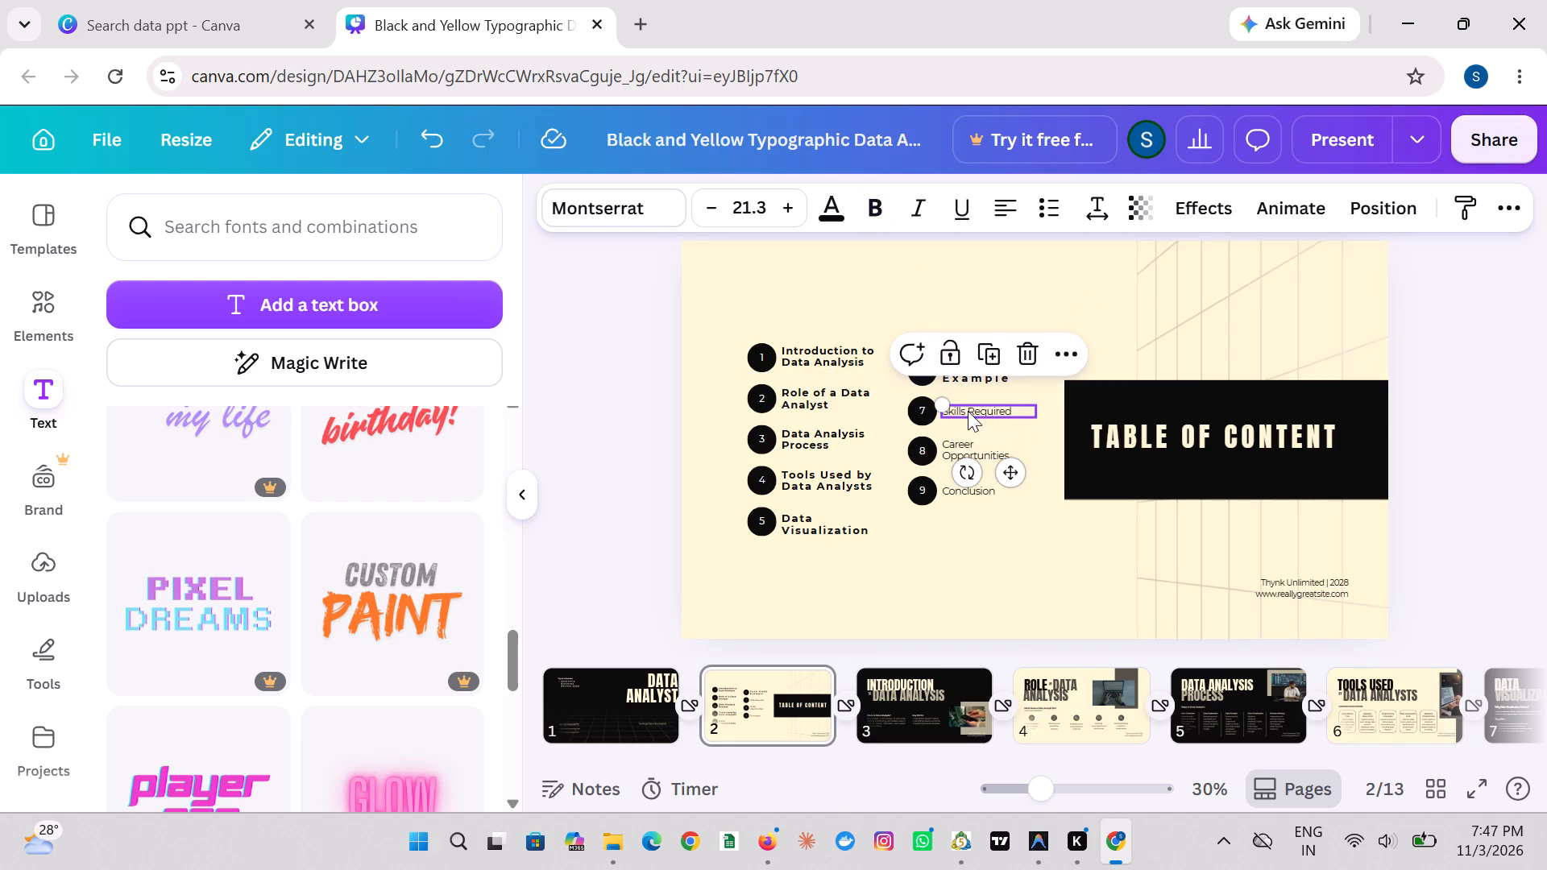
pyautogui.click(1089, 211)
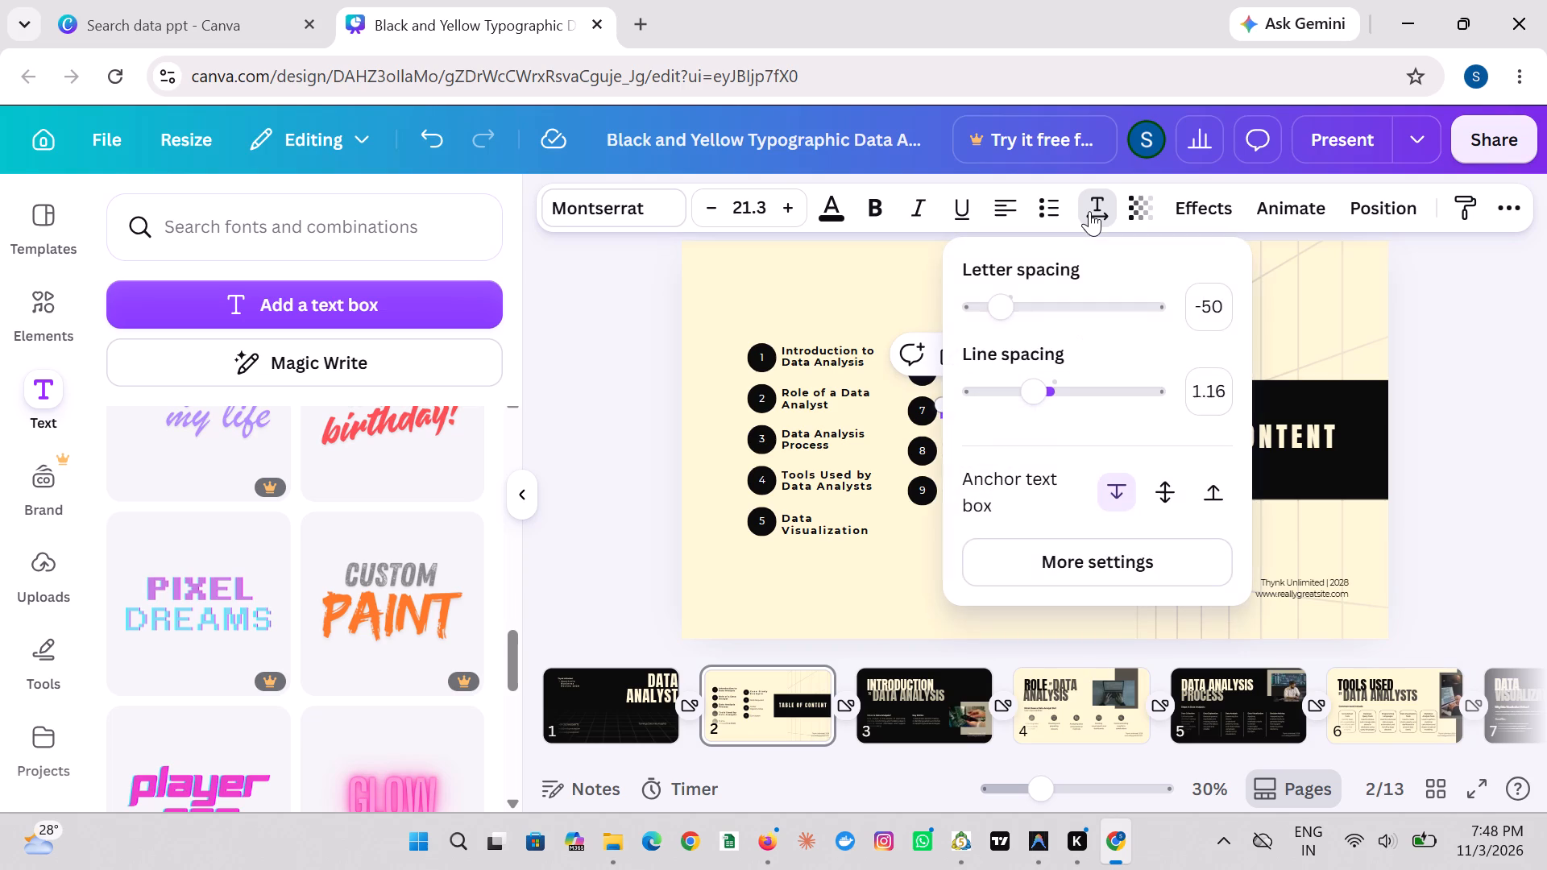
pyautogui.click(1038, 307)
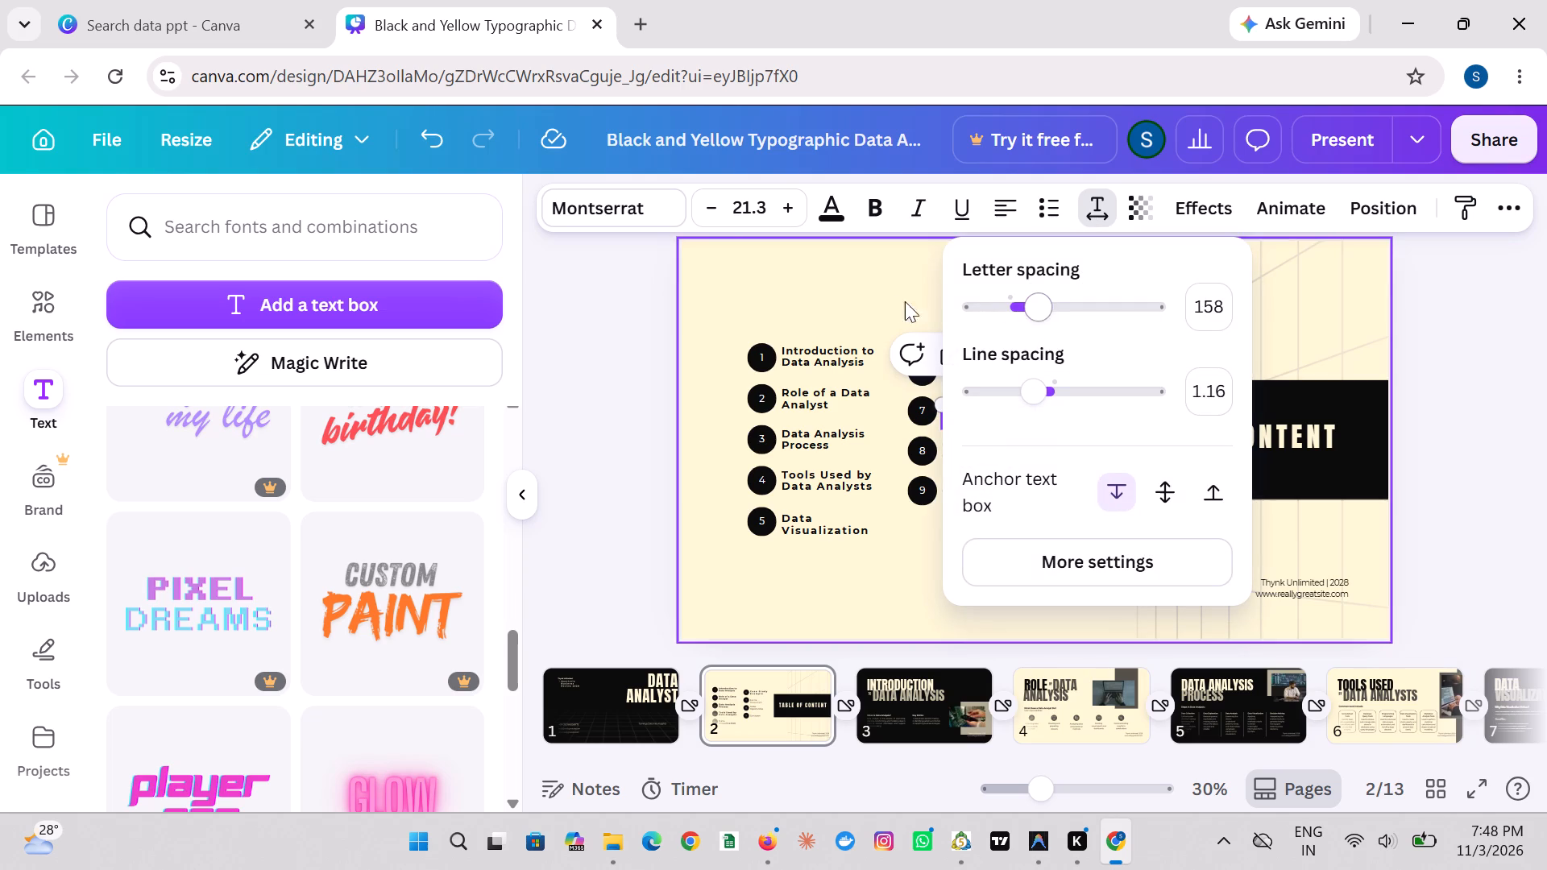
pyautogui.click(893, 298)
pyautogui.click(964, 414)
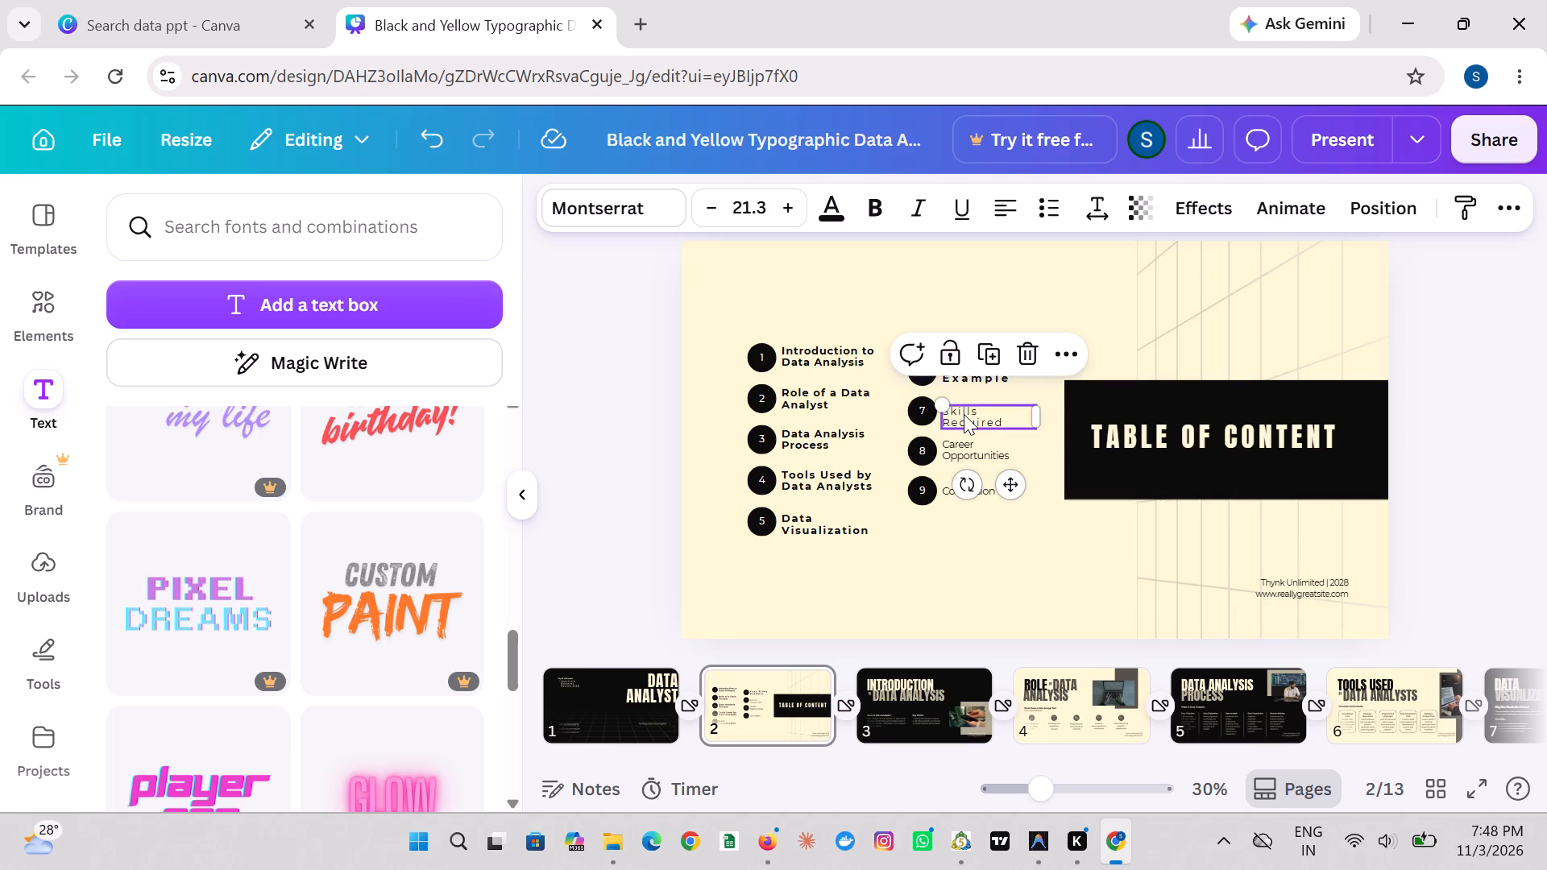
pyautogui.click(871, 217)
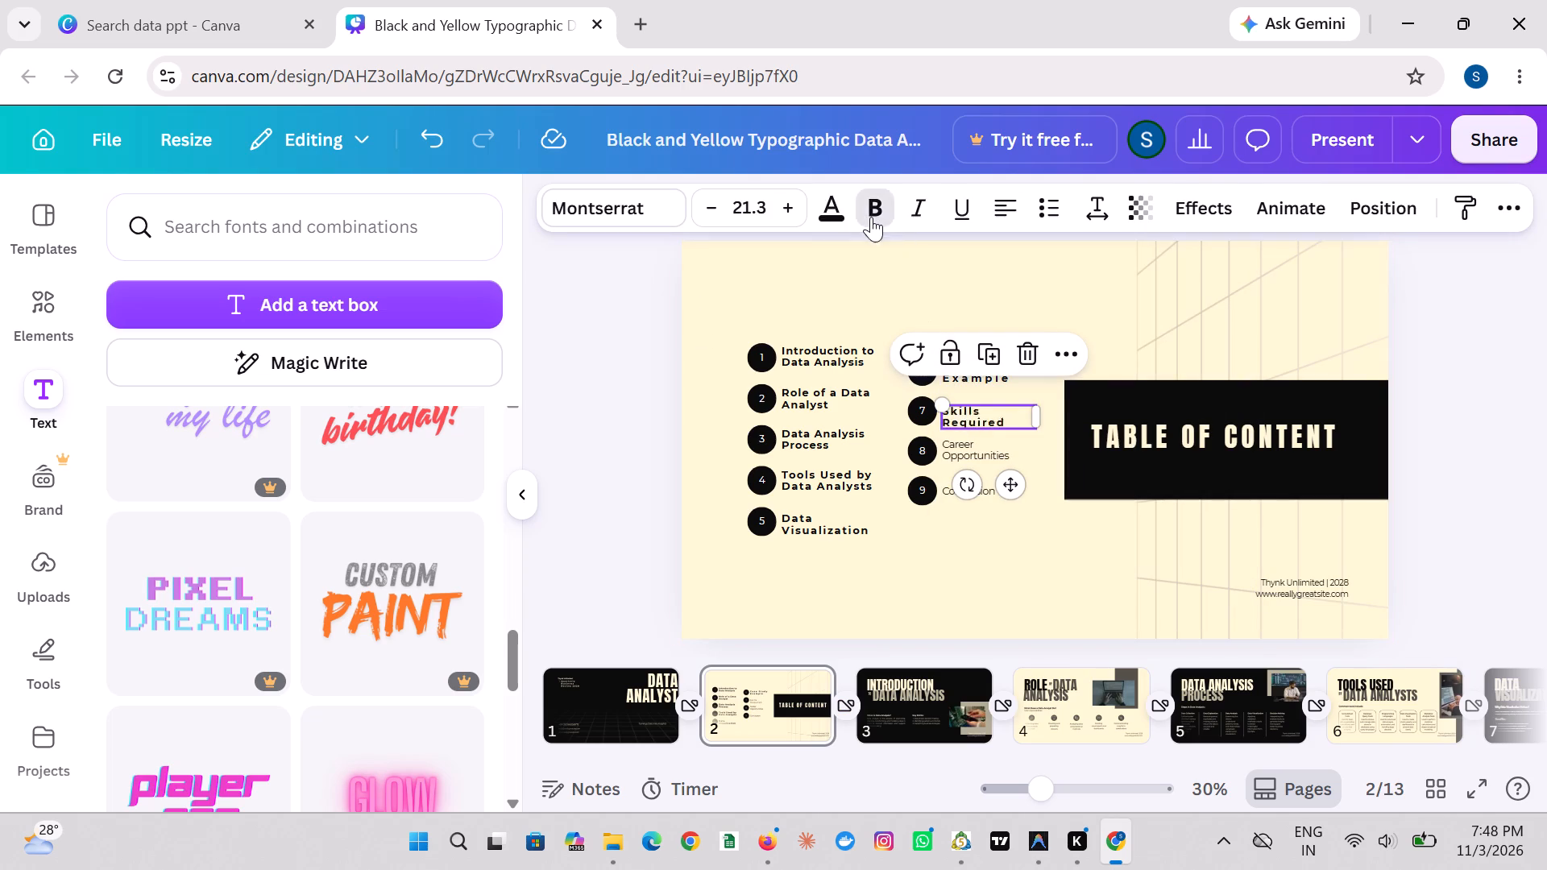
# Set the letter spacing of the "Career Opportunities" entry to 97 and make its text bold.
pyautogui.click(967, 454)
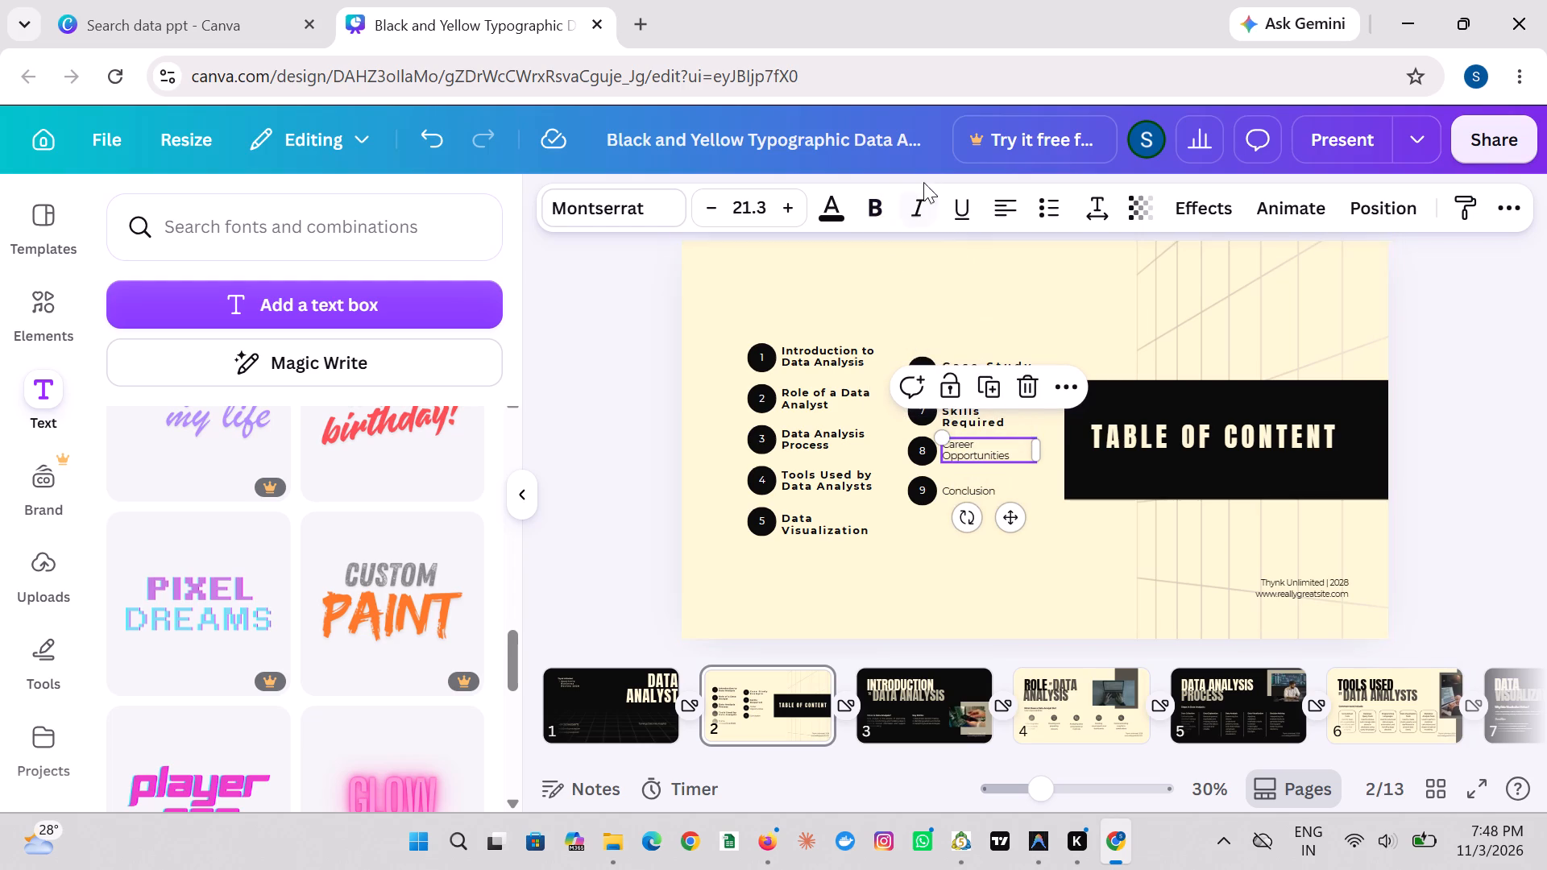
pyautogui.click(1090, 198)
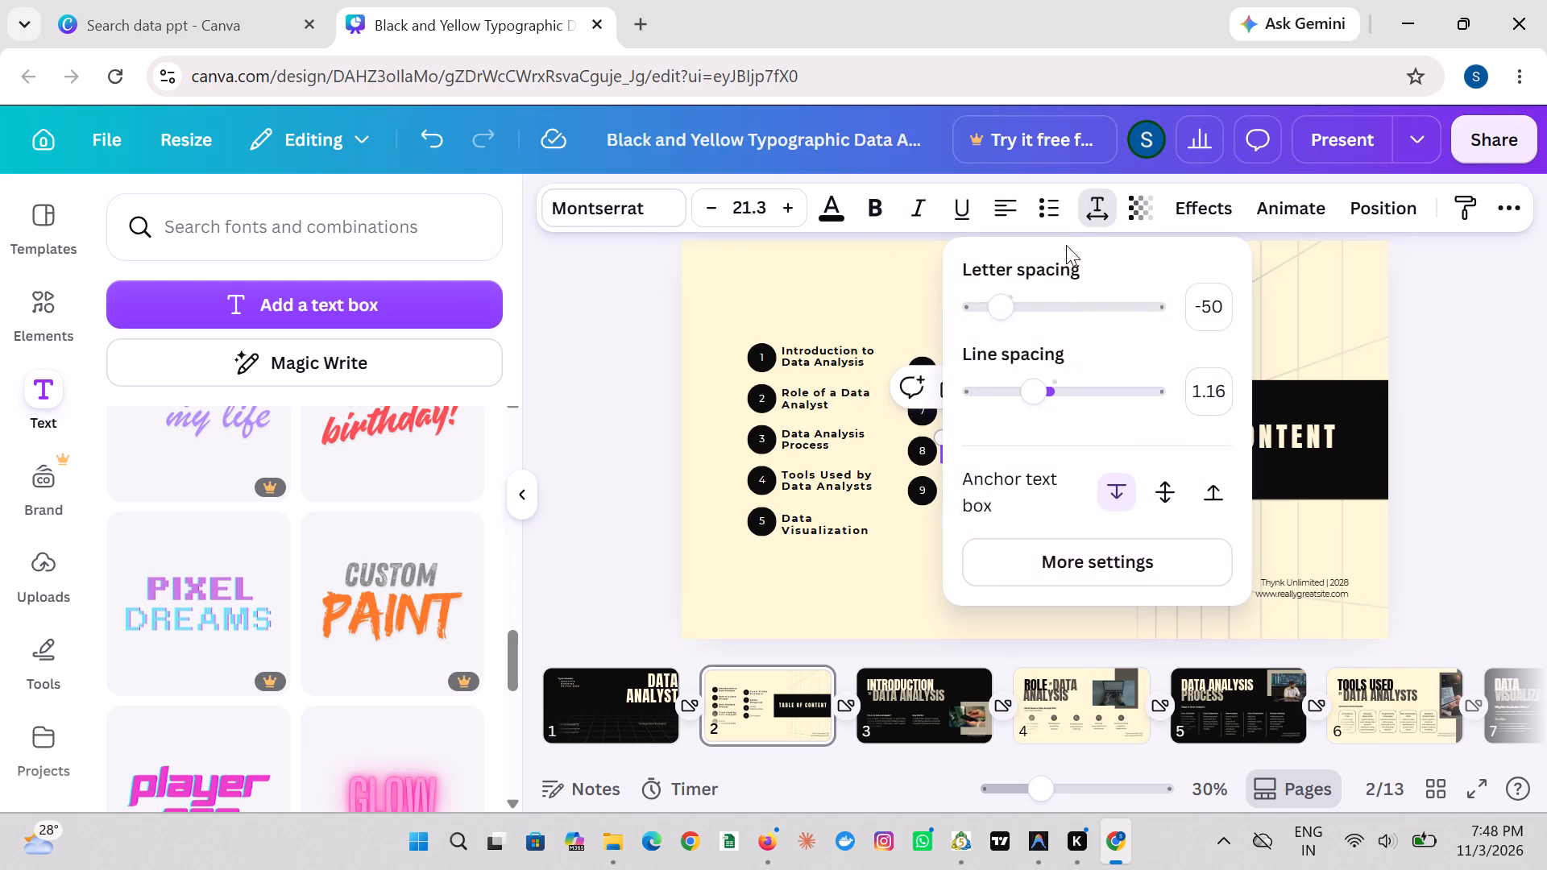
pyautogui.click(1026, 314)
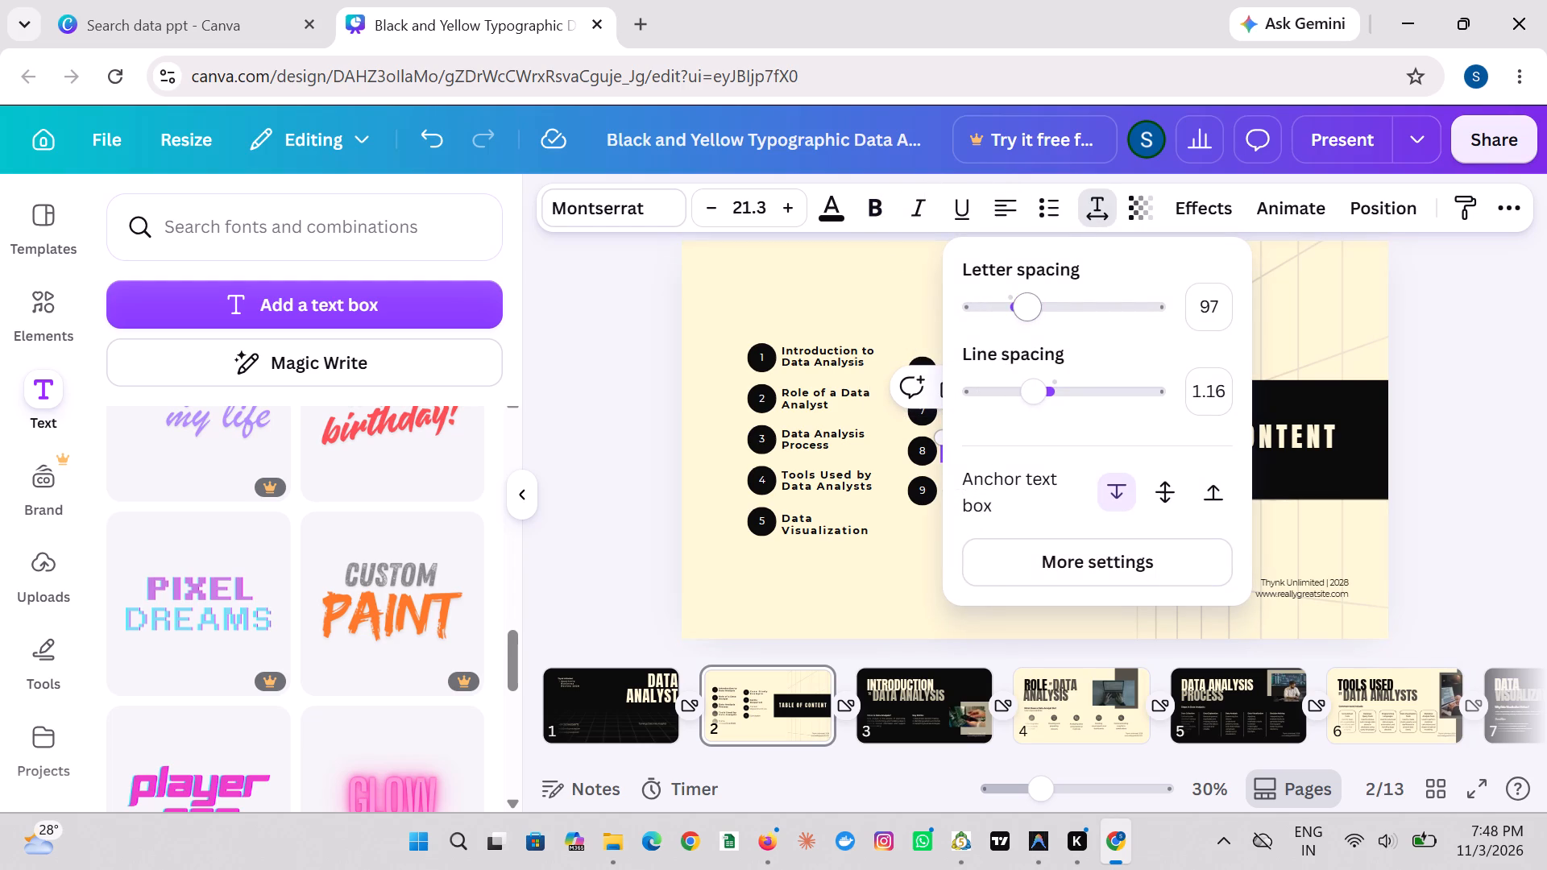
pyautogui.click(863, 292)
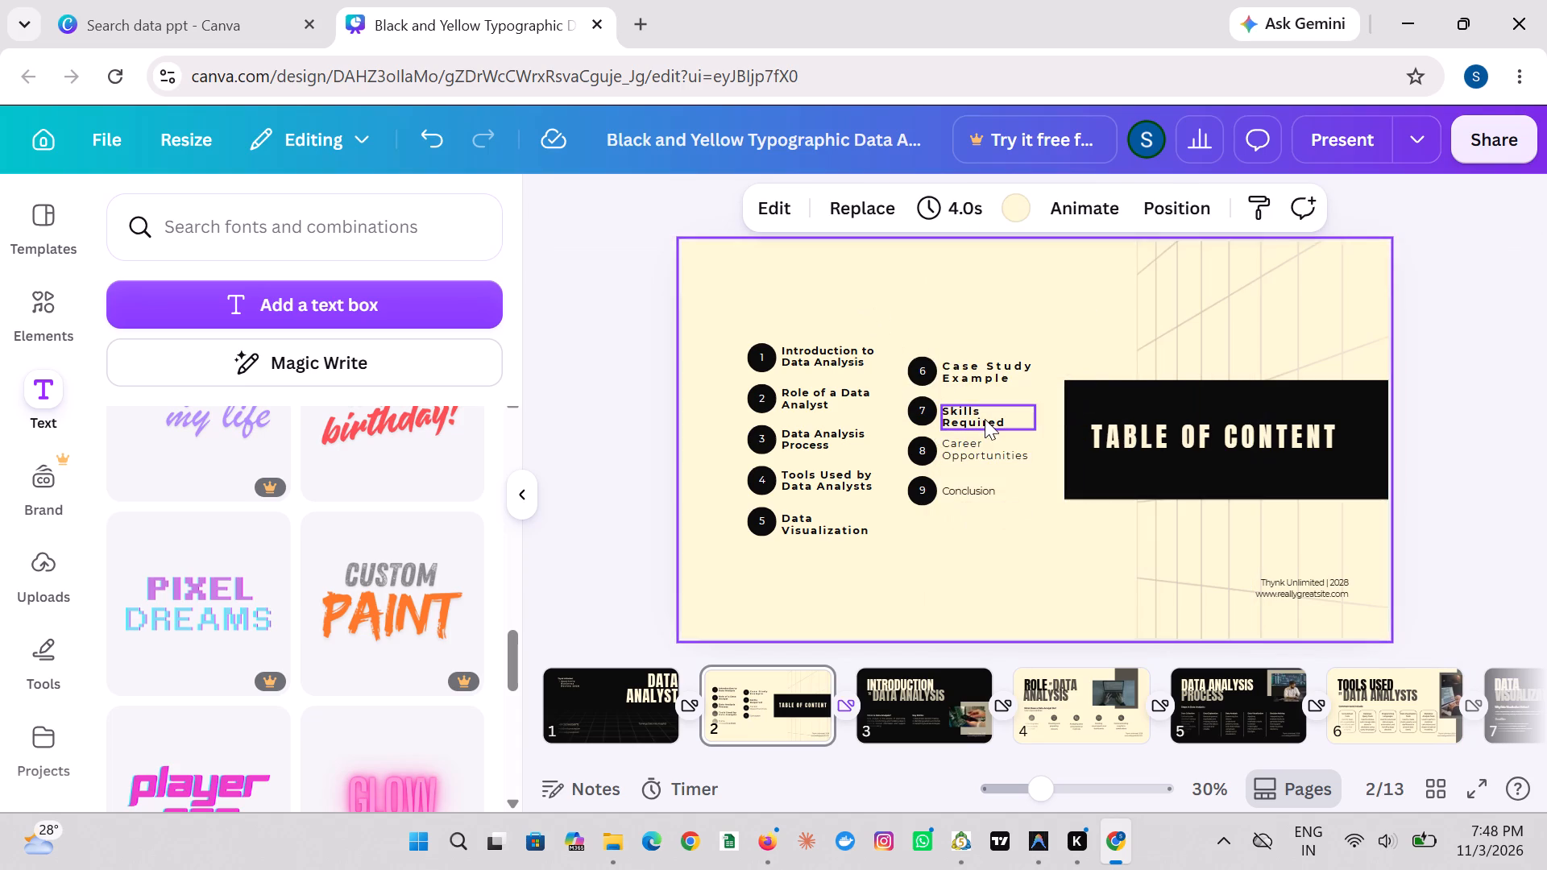
pyautogui.click(988, 457)
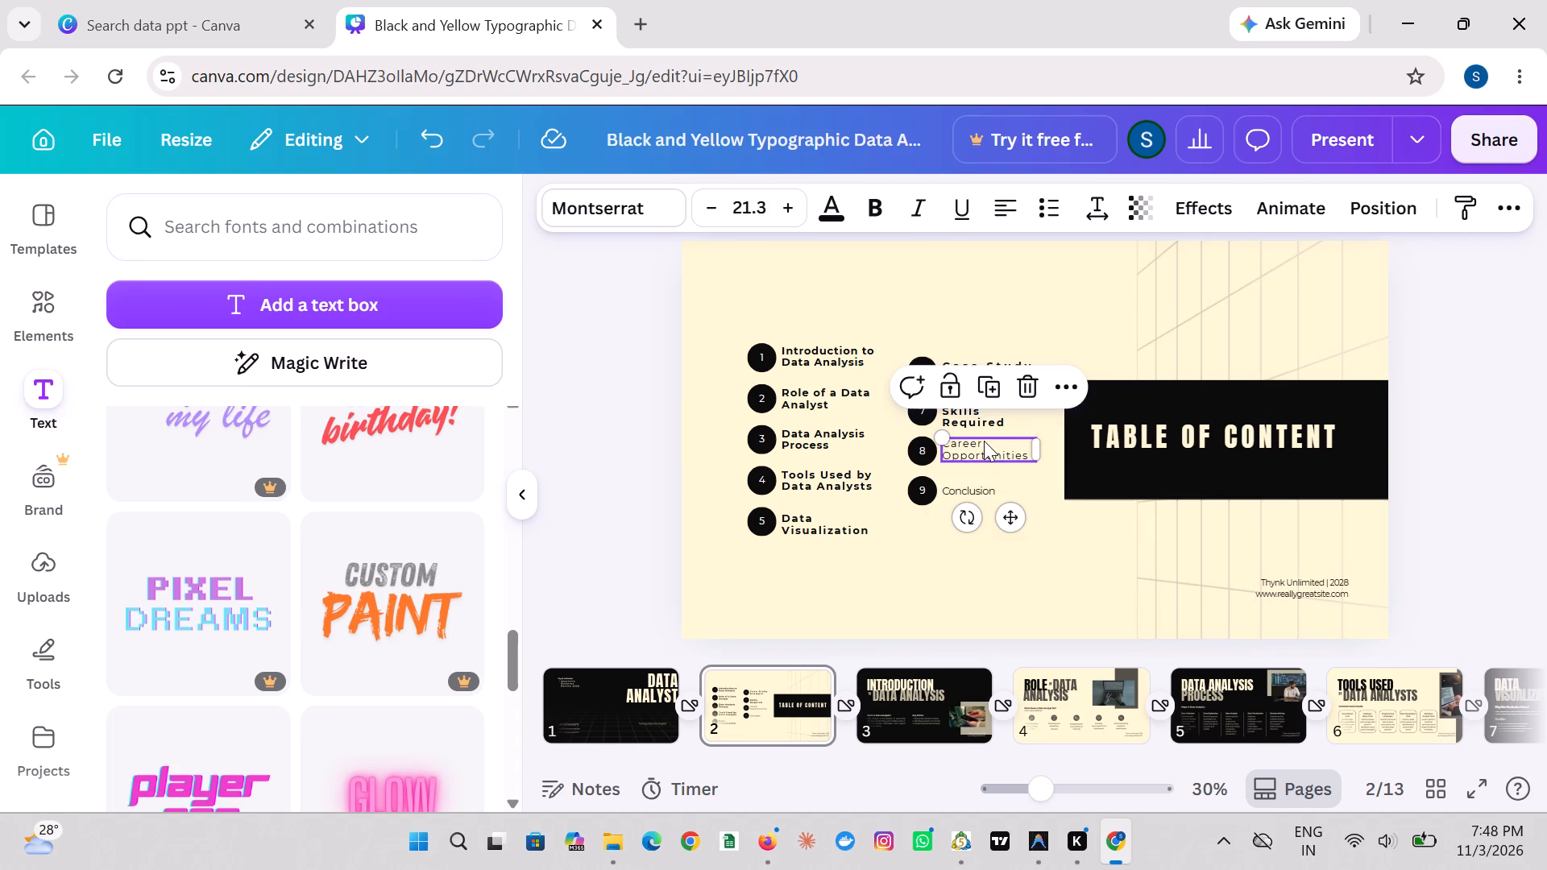
pyautogui.click(984, 441)
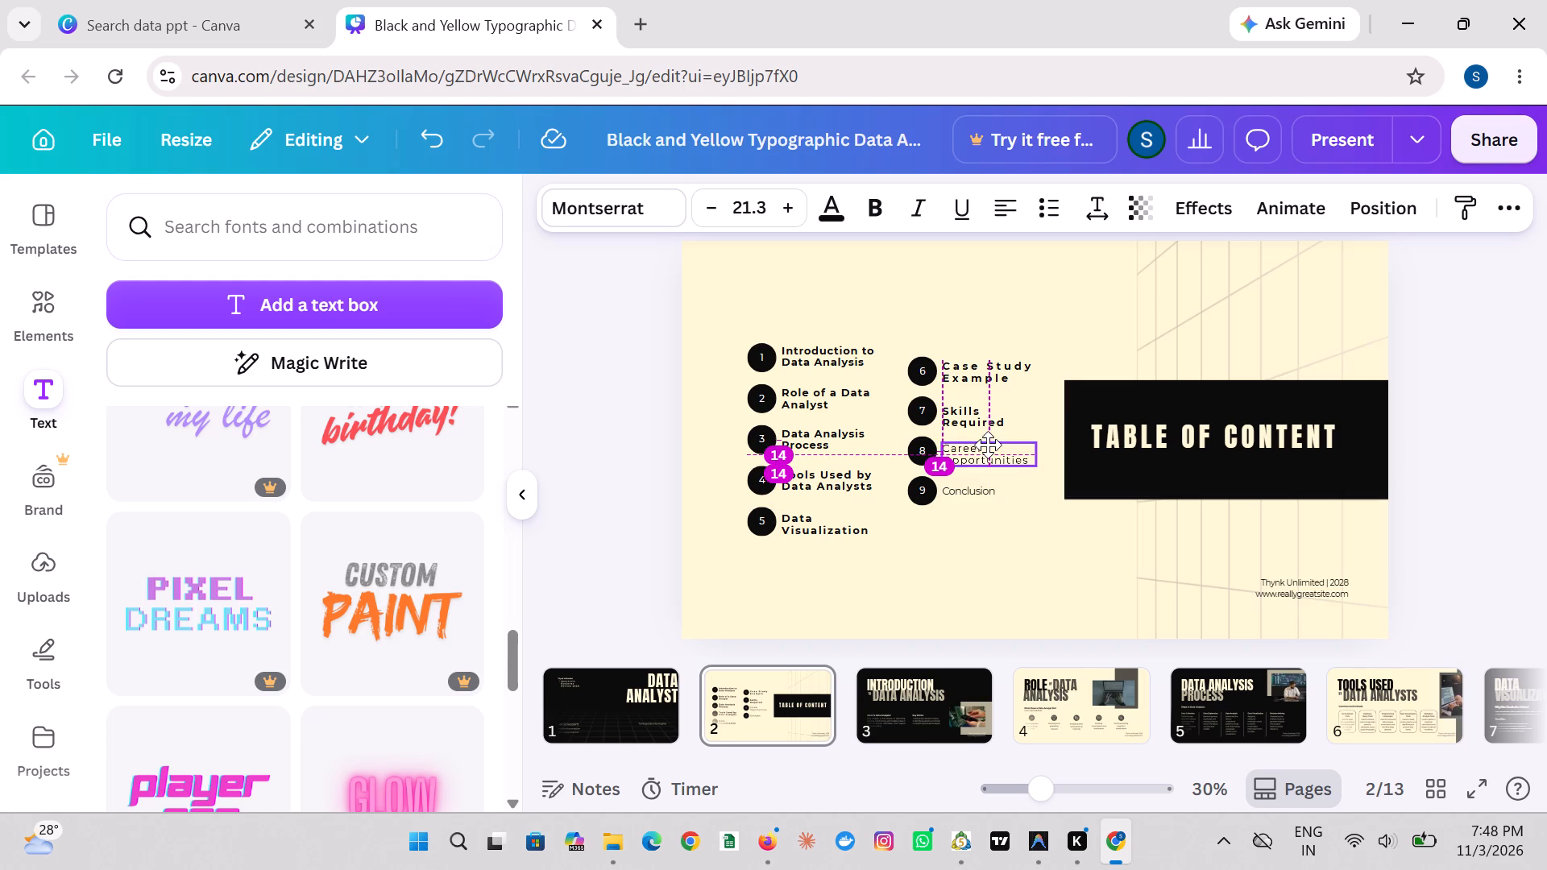
pyautogui.click(882, 218)
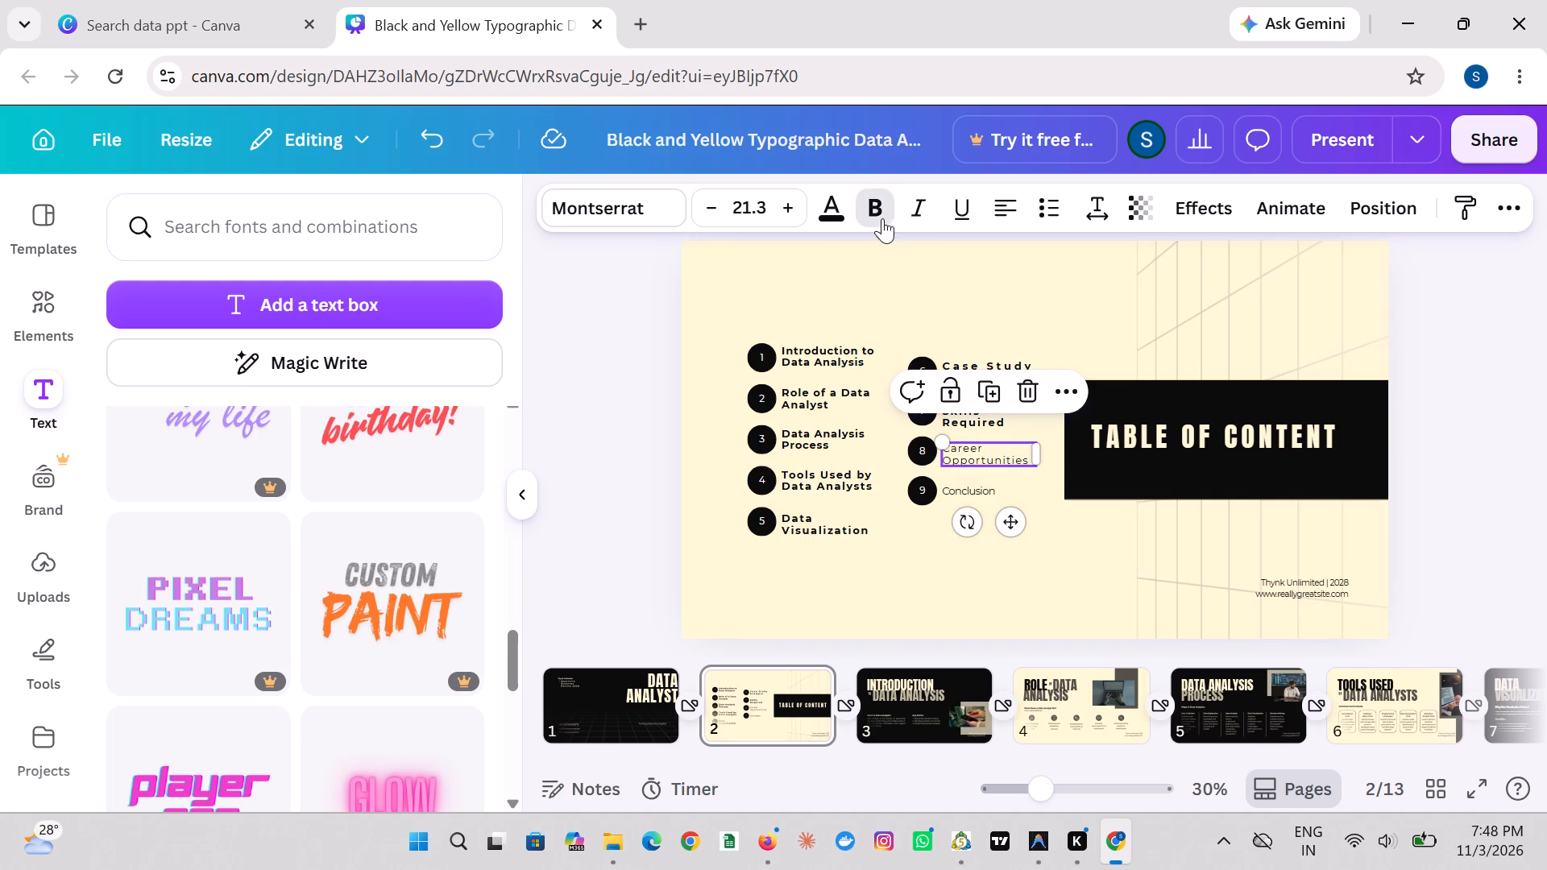
# Set the letter spacing of the "Conclusion" entry to 136 and make its text bold.
pyautogui.click(974, 493)
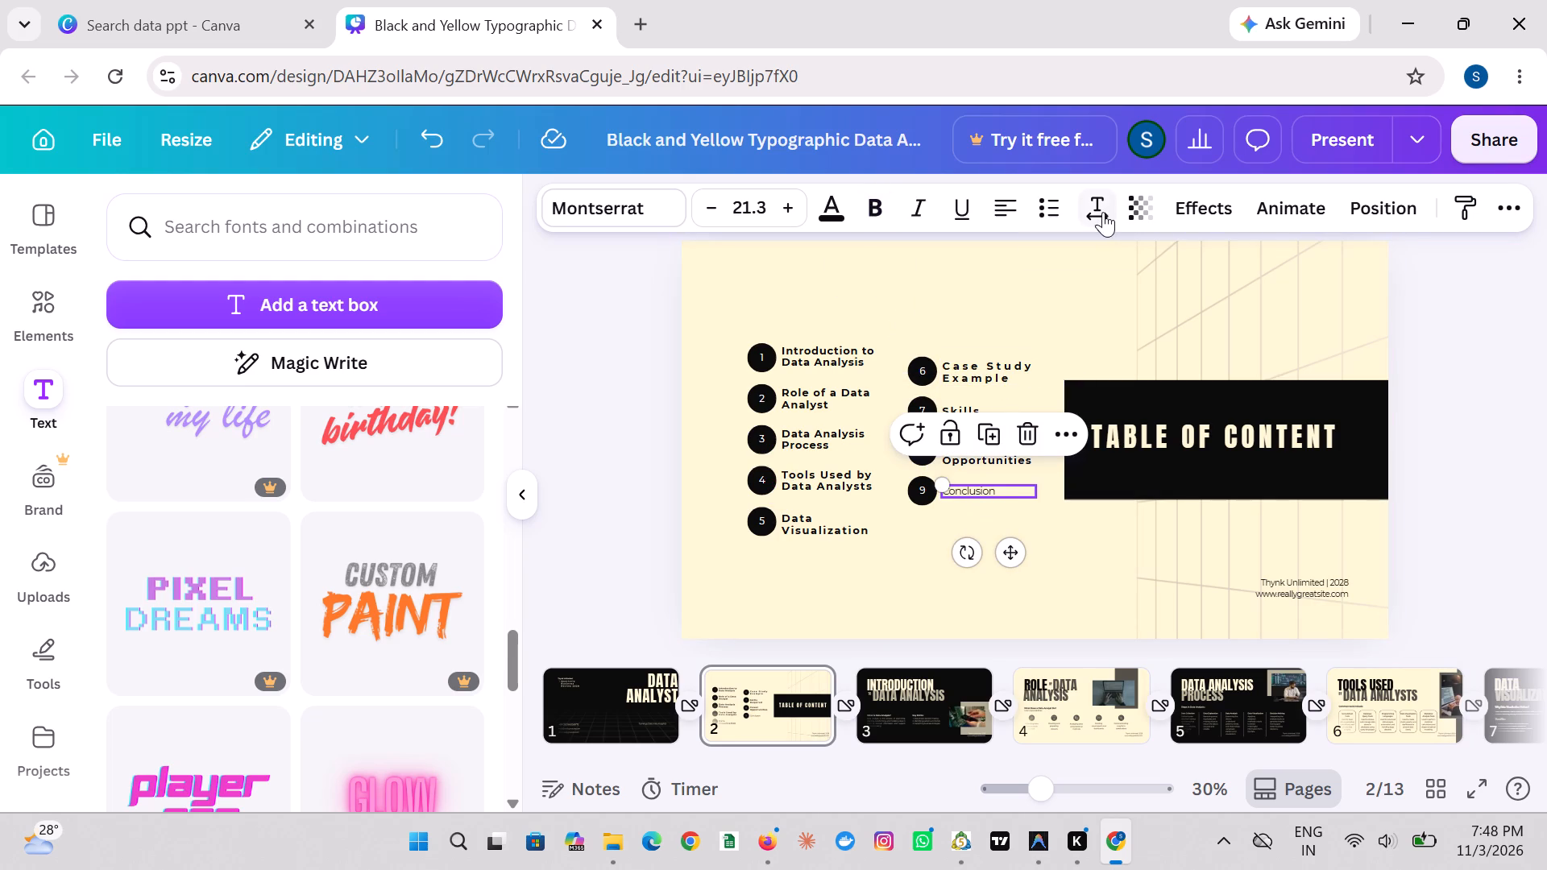
pyautogui.click(1102, 212)
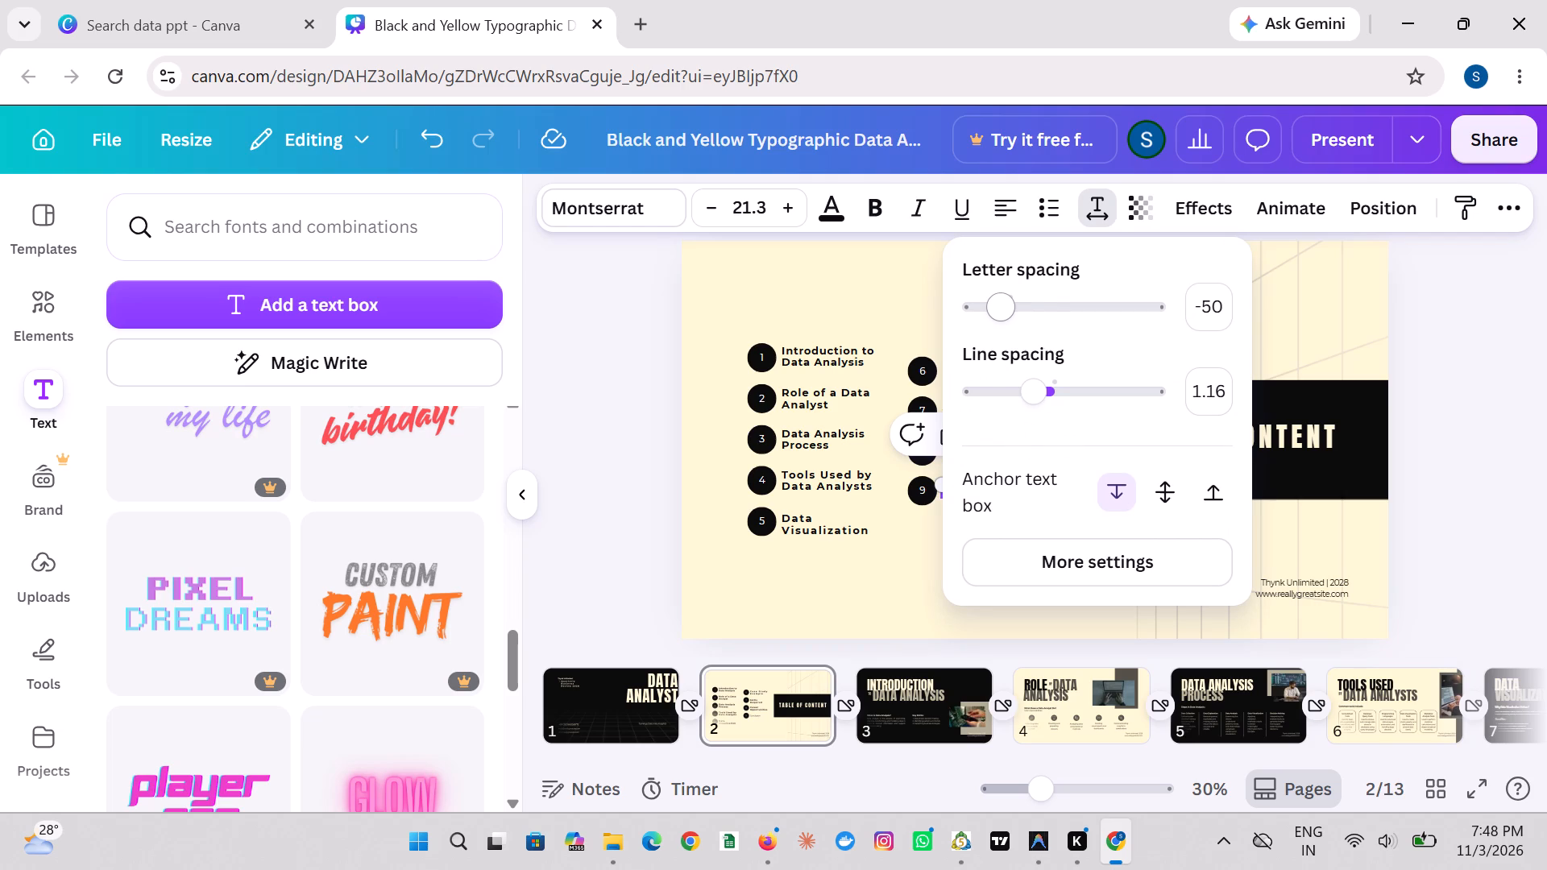
pyautogui.click(1034, 315)
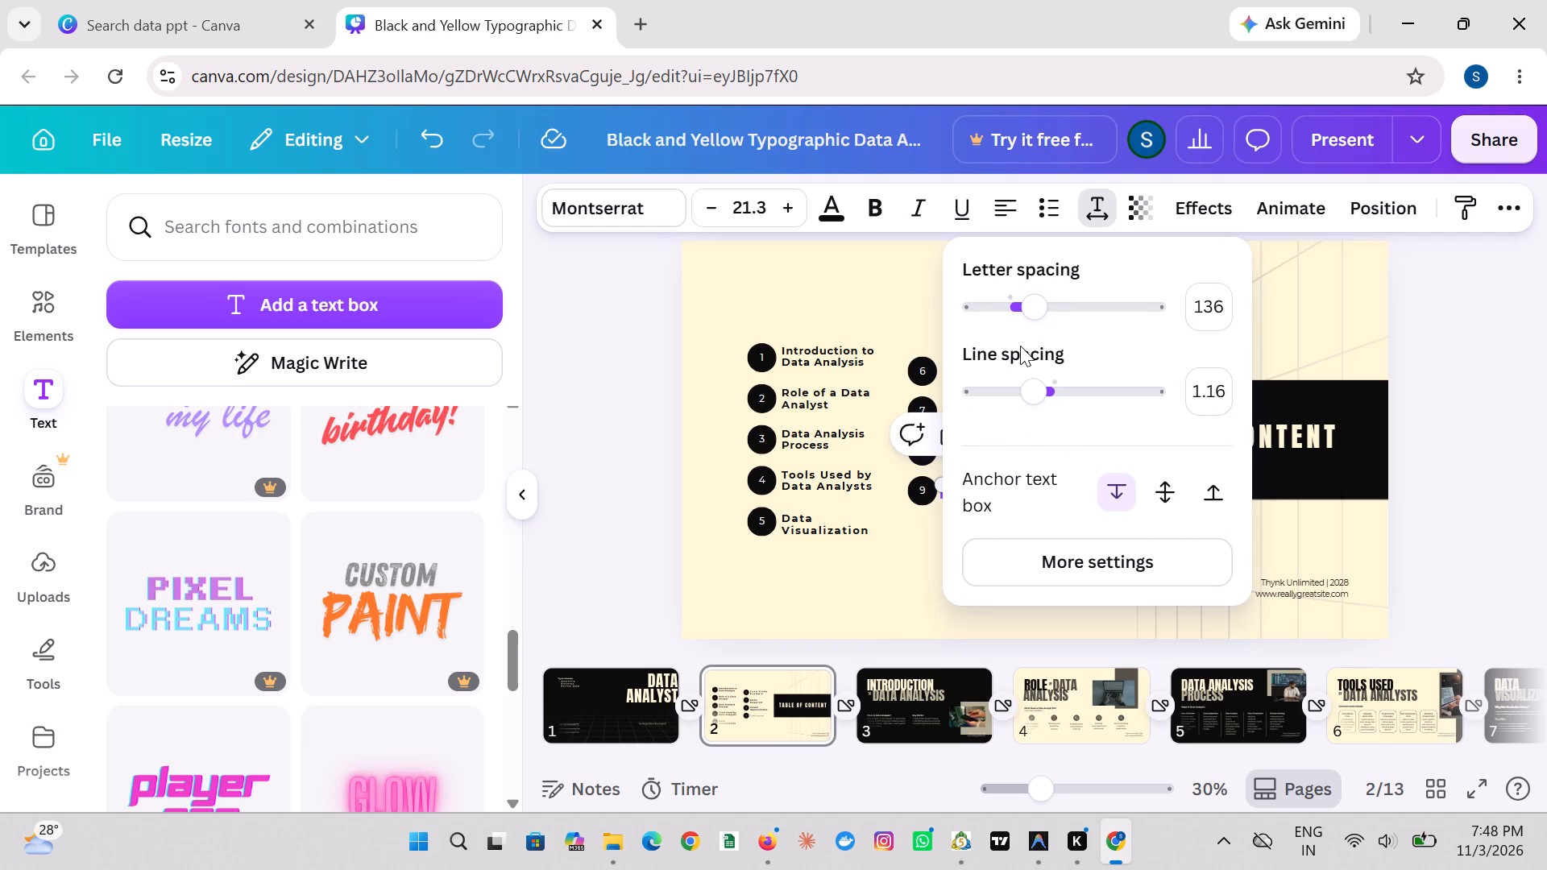
pyautogui.click(923, 291)
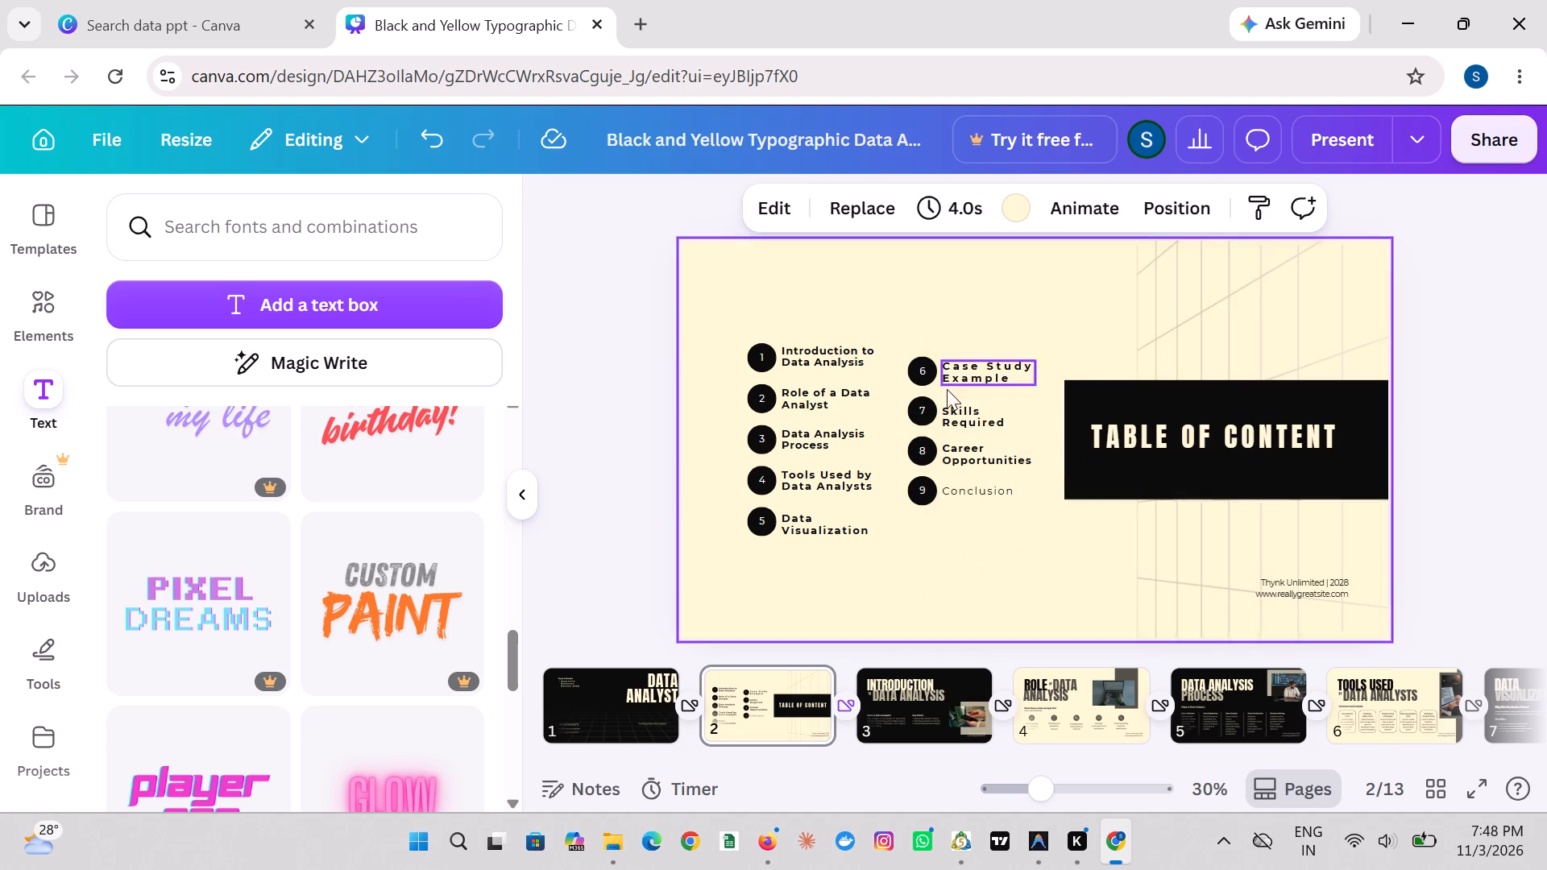
pyautogui.click(942, 482)
pyautogui.click(952, 489)
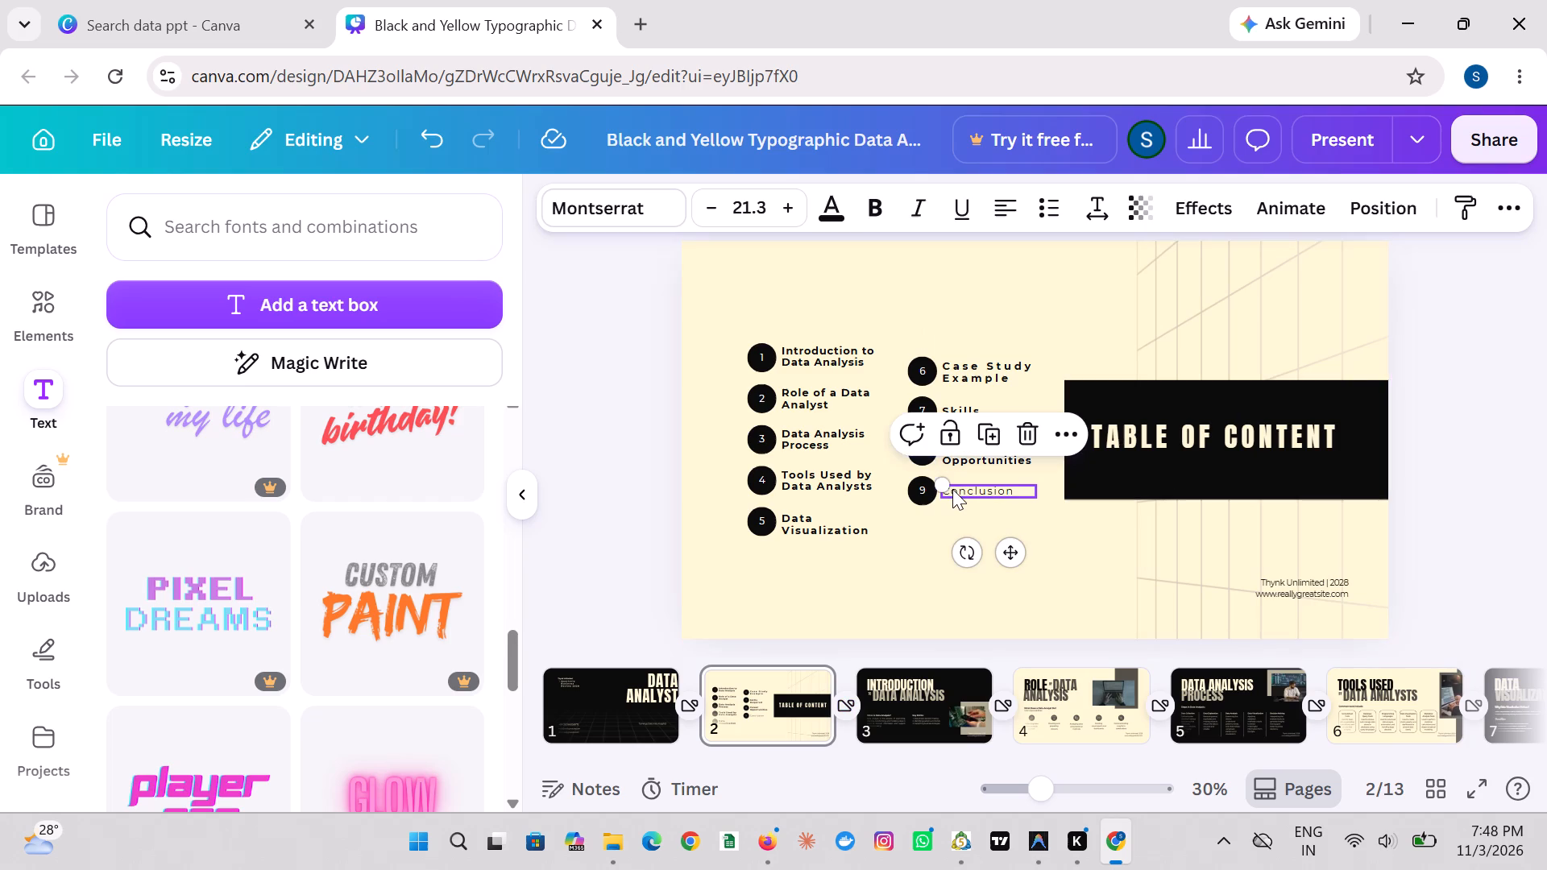
pyautogui.click(880, 214)
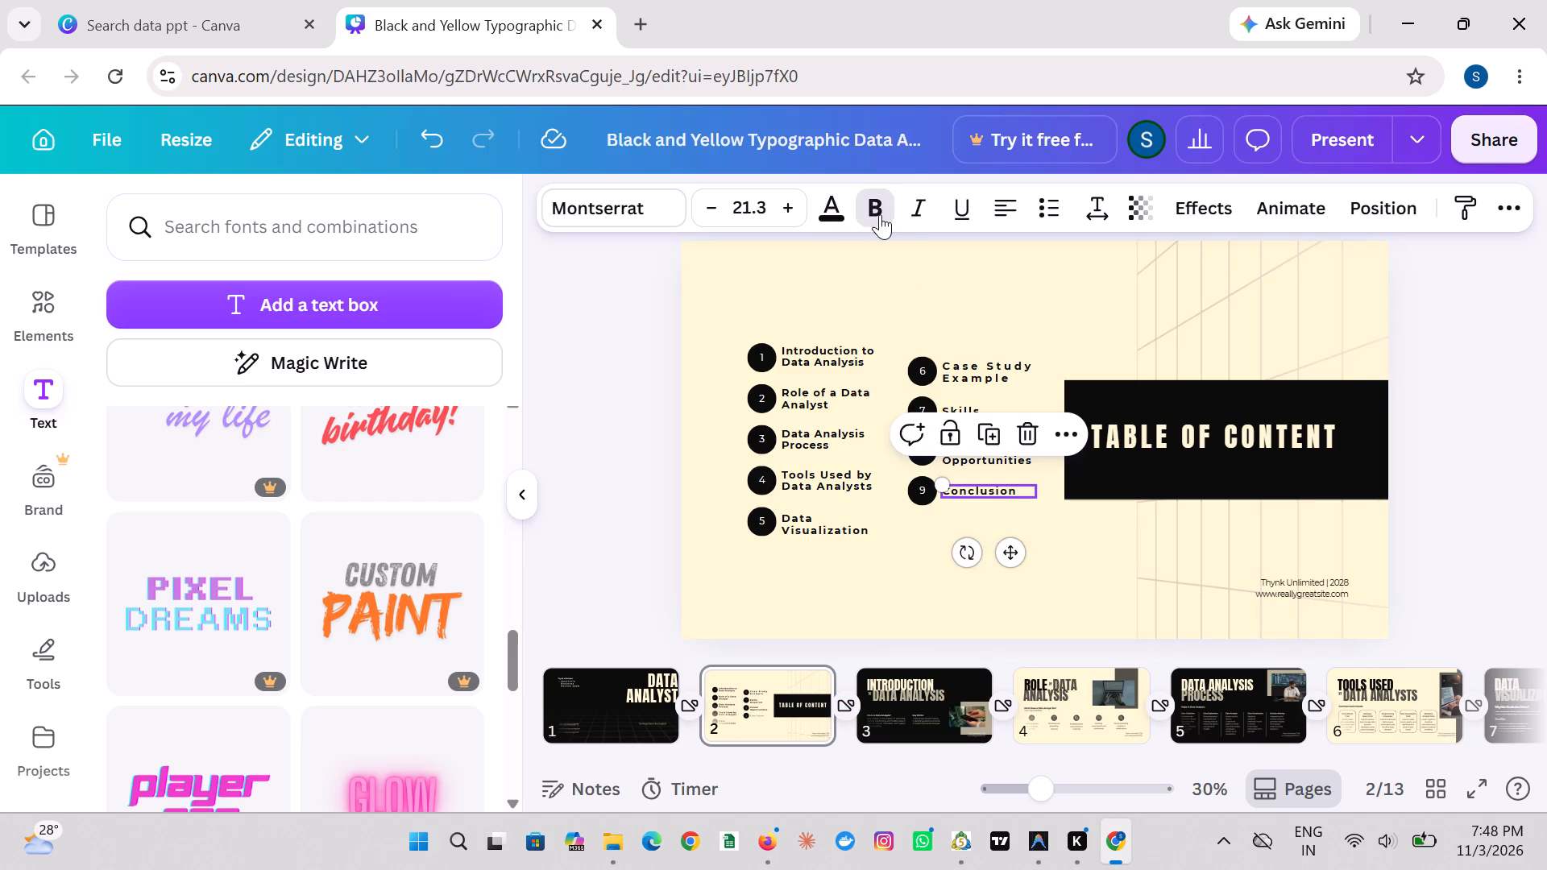
pyautogui.click(1001, 333)
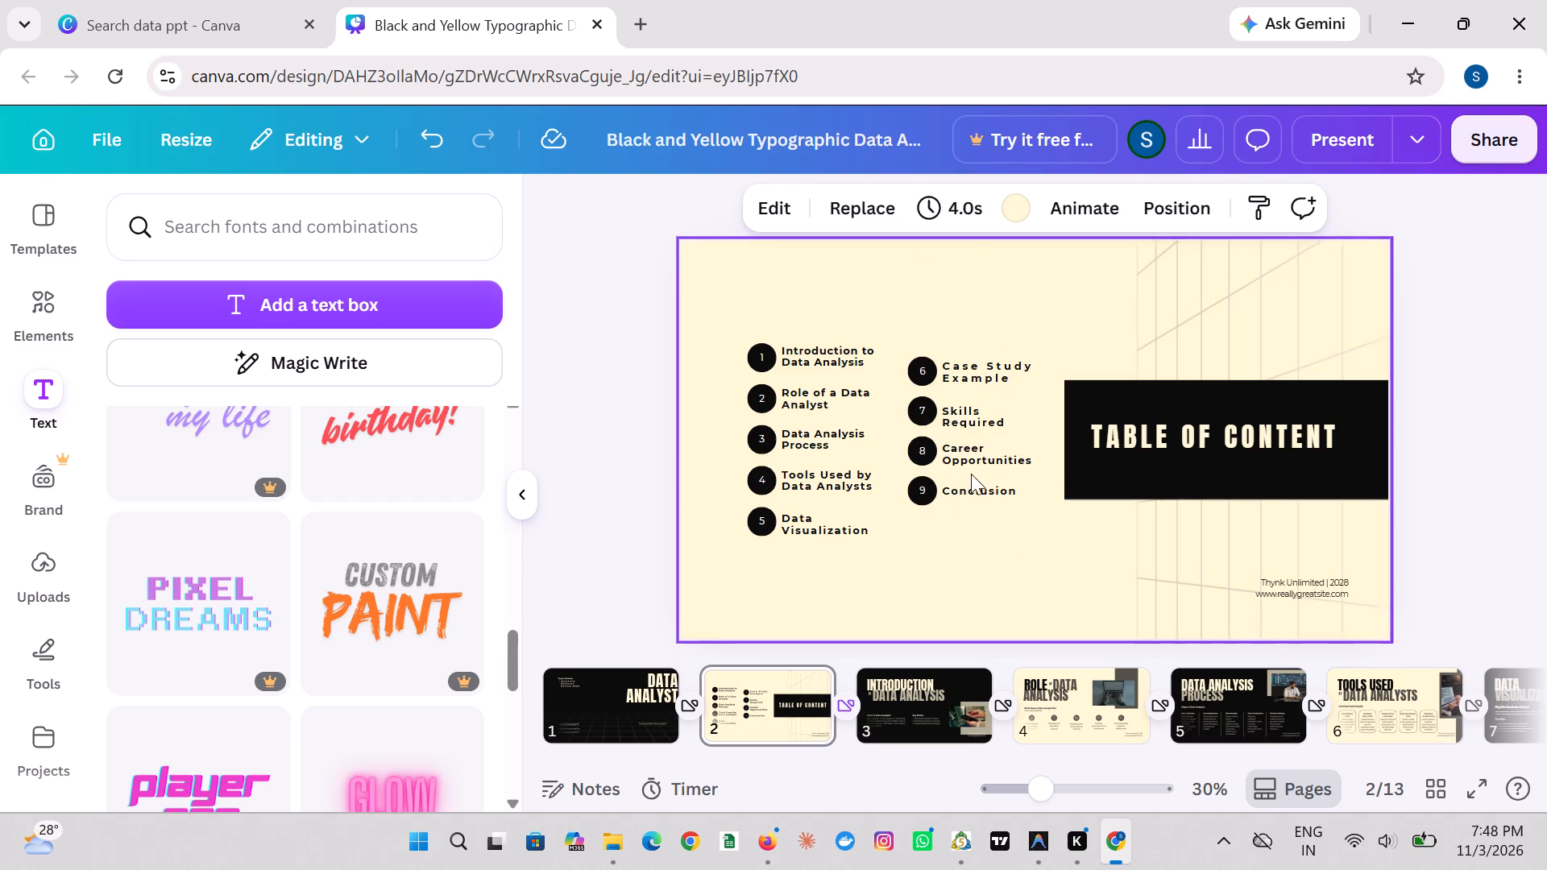
pyautogui.click(929, 535)
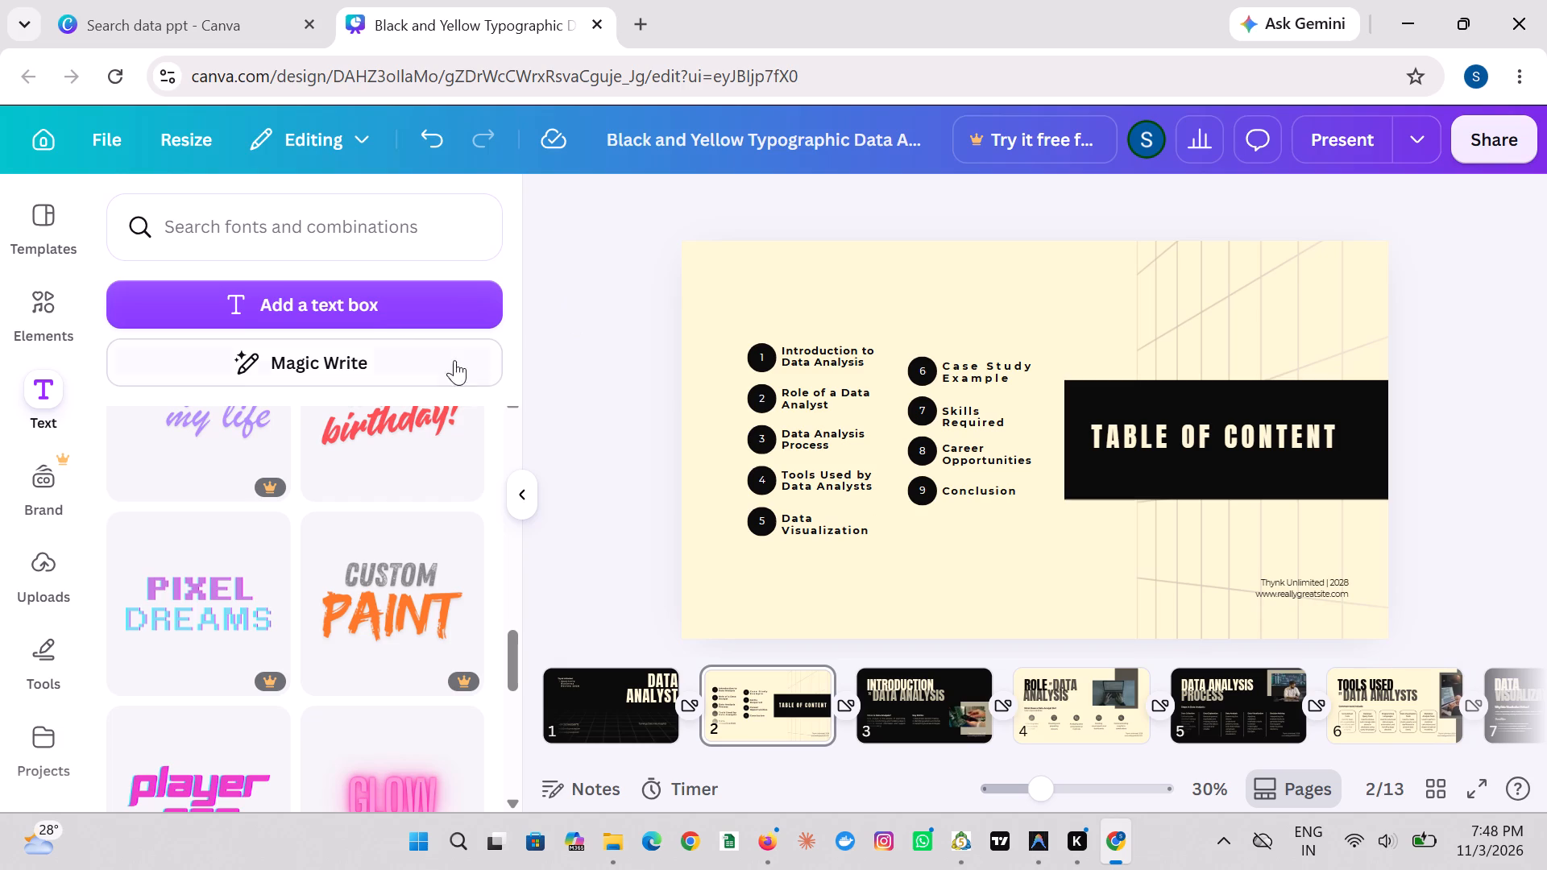
# Add a text box to the table of content slide and set its text to italic at size 35.
pyautogui.click(372, 307)
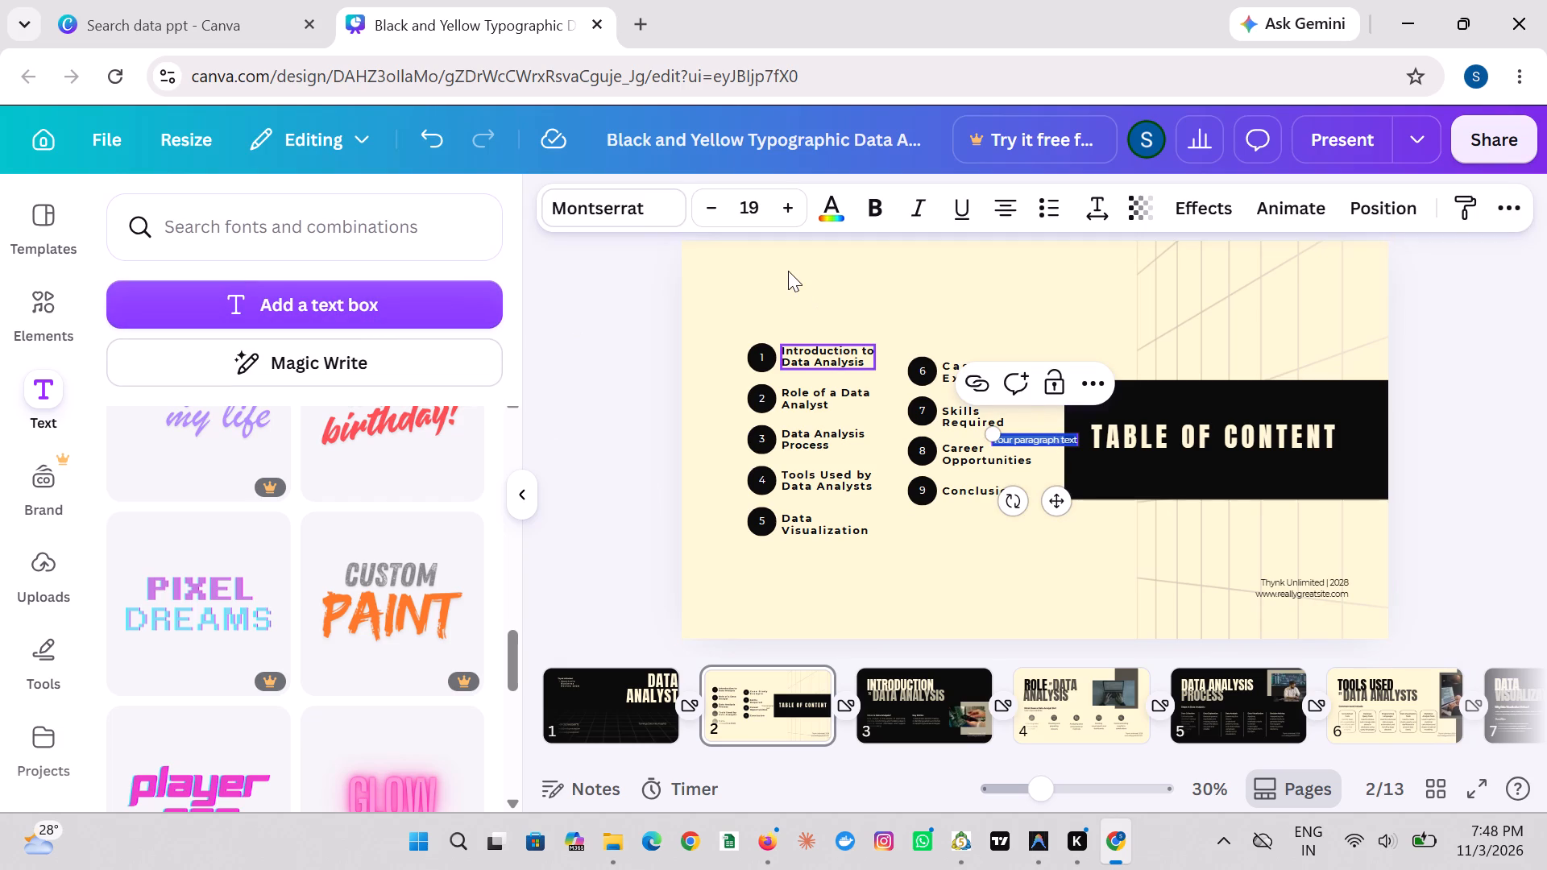
pyautogui.tripleClick(788, 213)
pyautogui.tripleClick(788, 213)
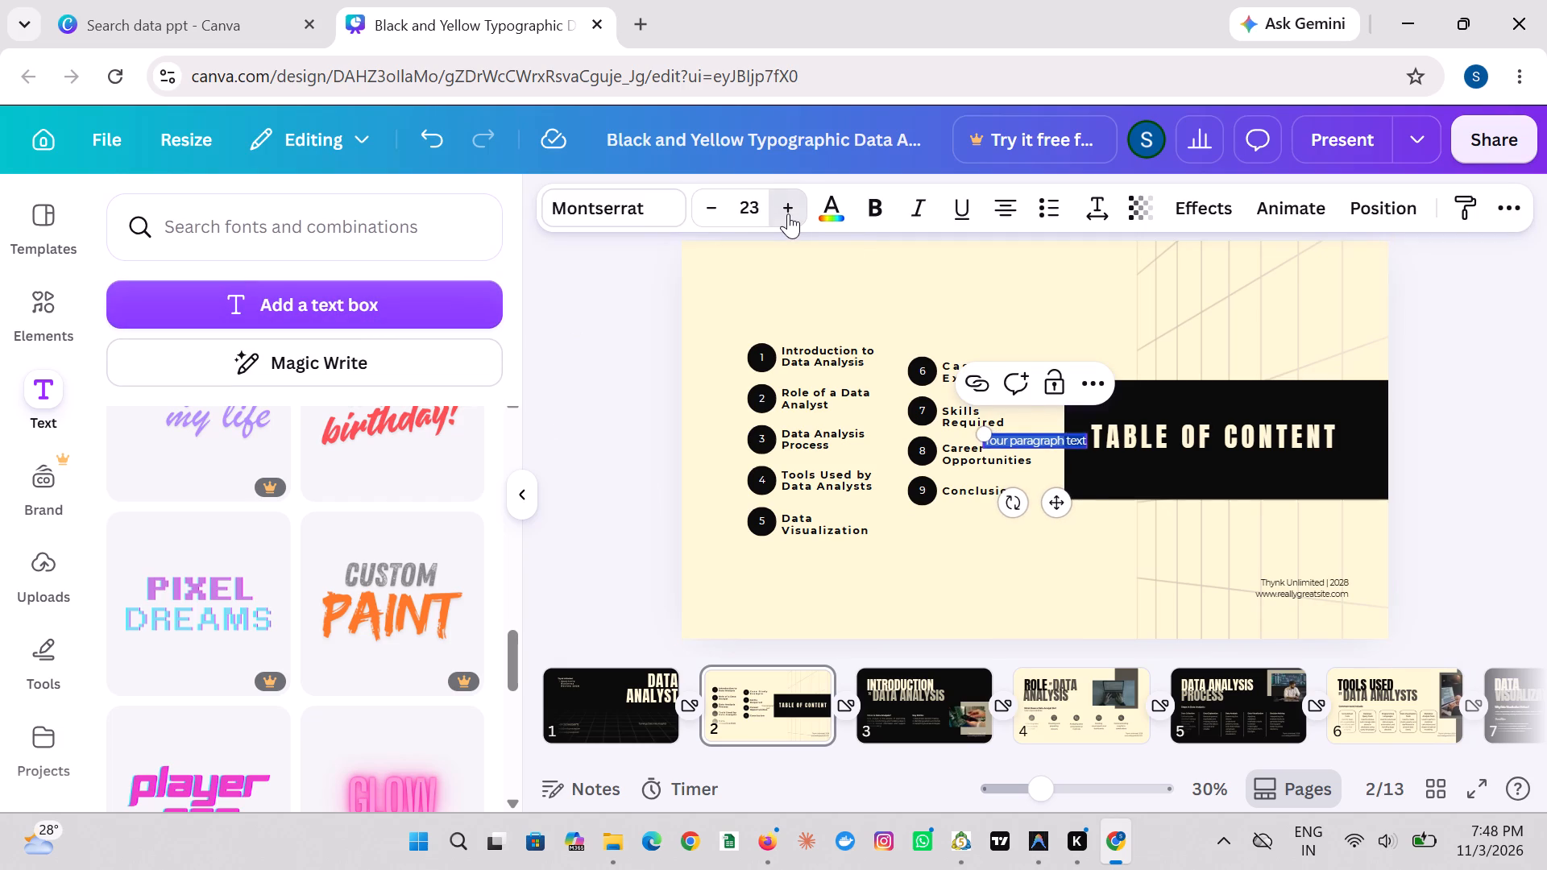
pyautogui.tripleClick(788, 213)
pyautogui.click(914, 209)
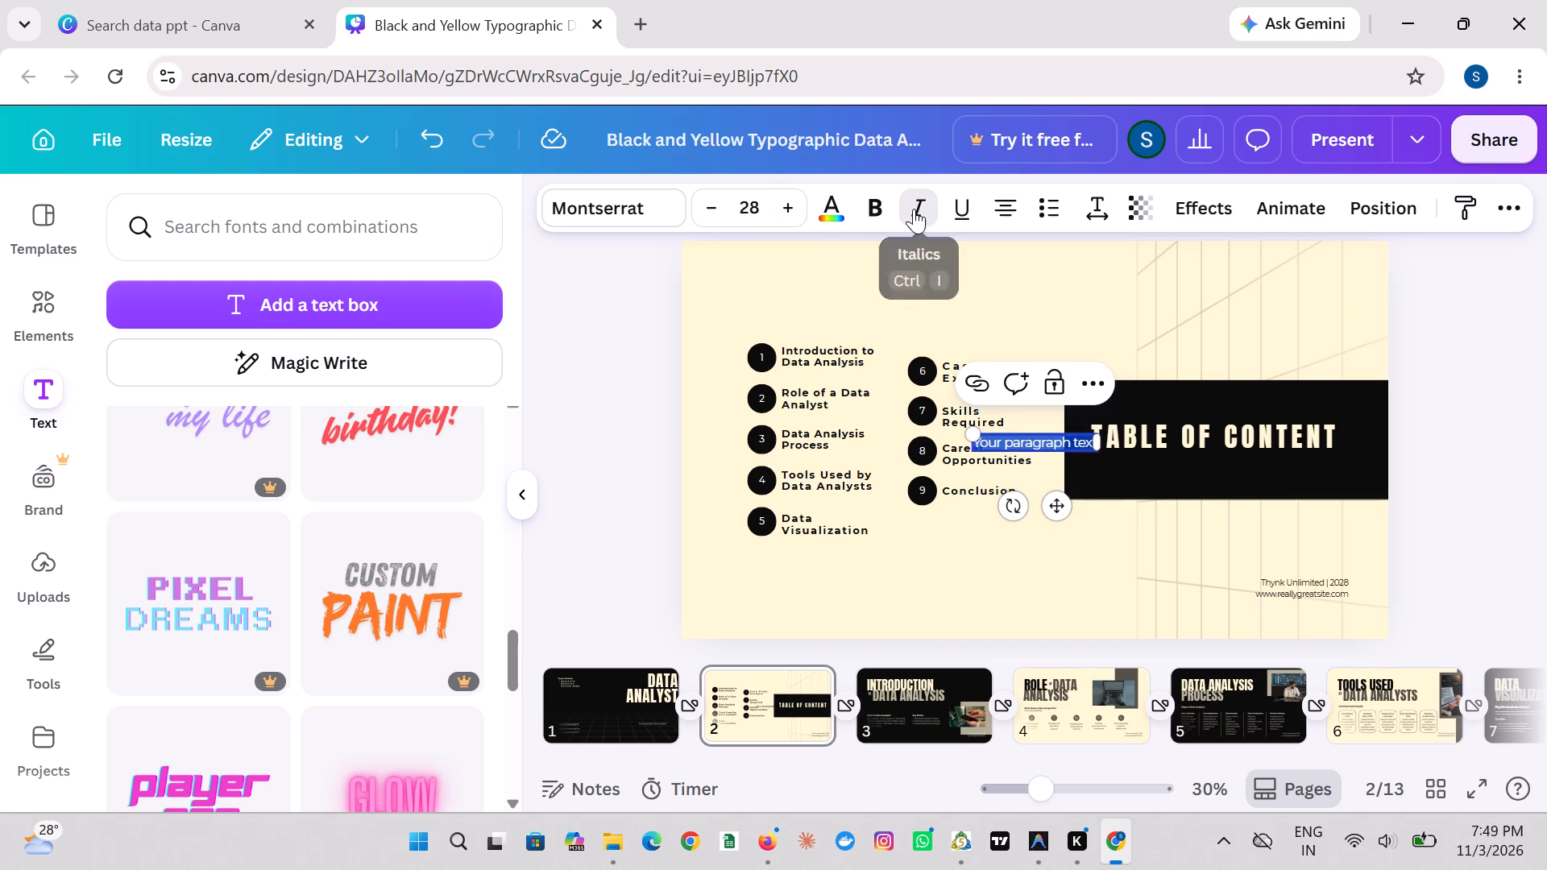
pyautogui.click(959, 204)
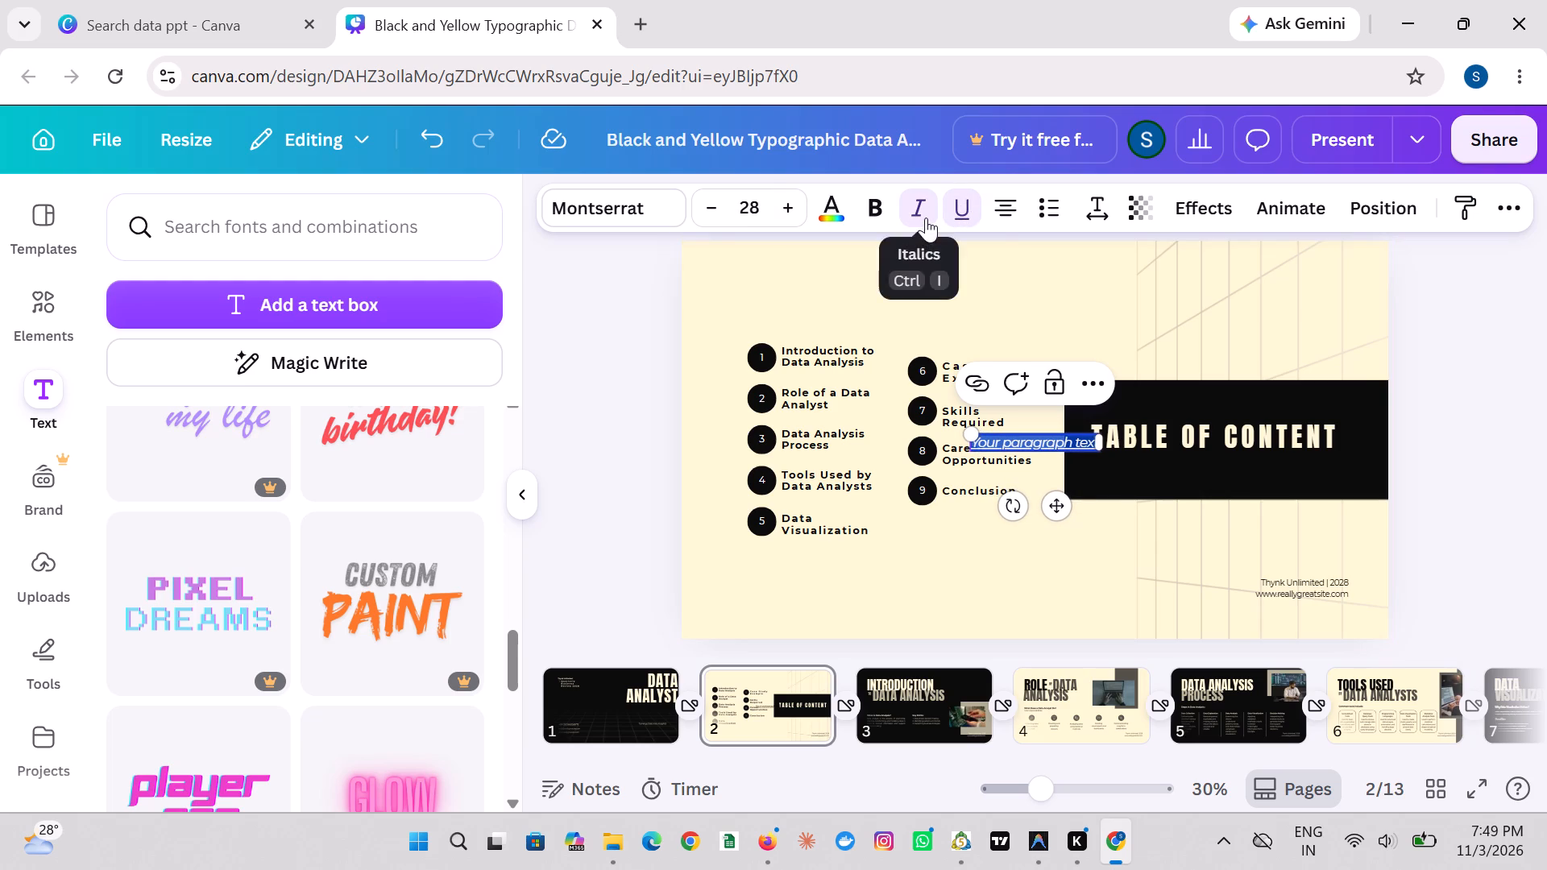
pyautogui.click(953, 220)
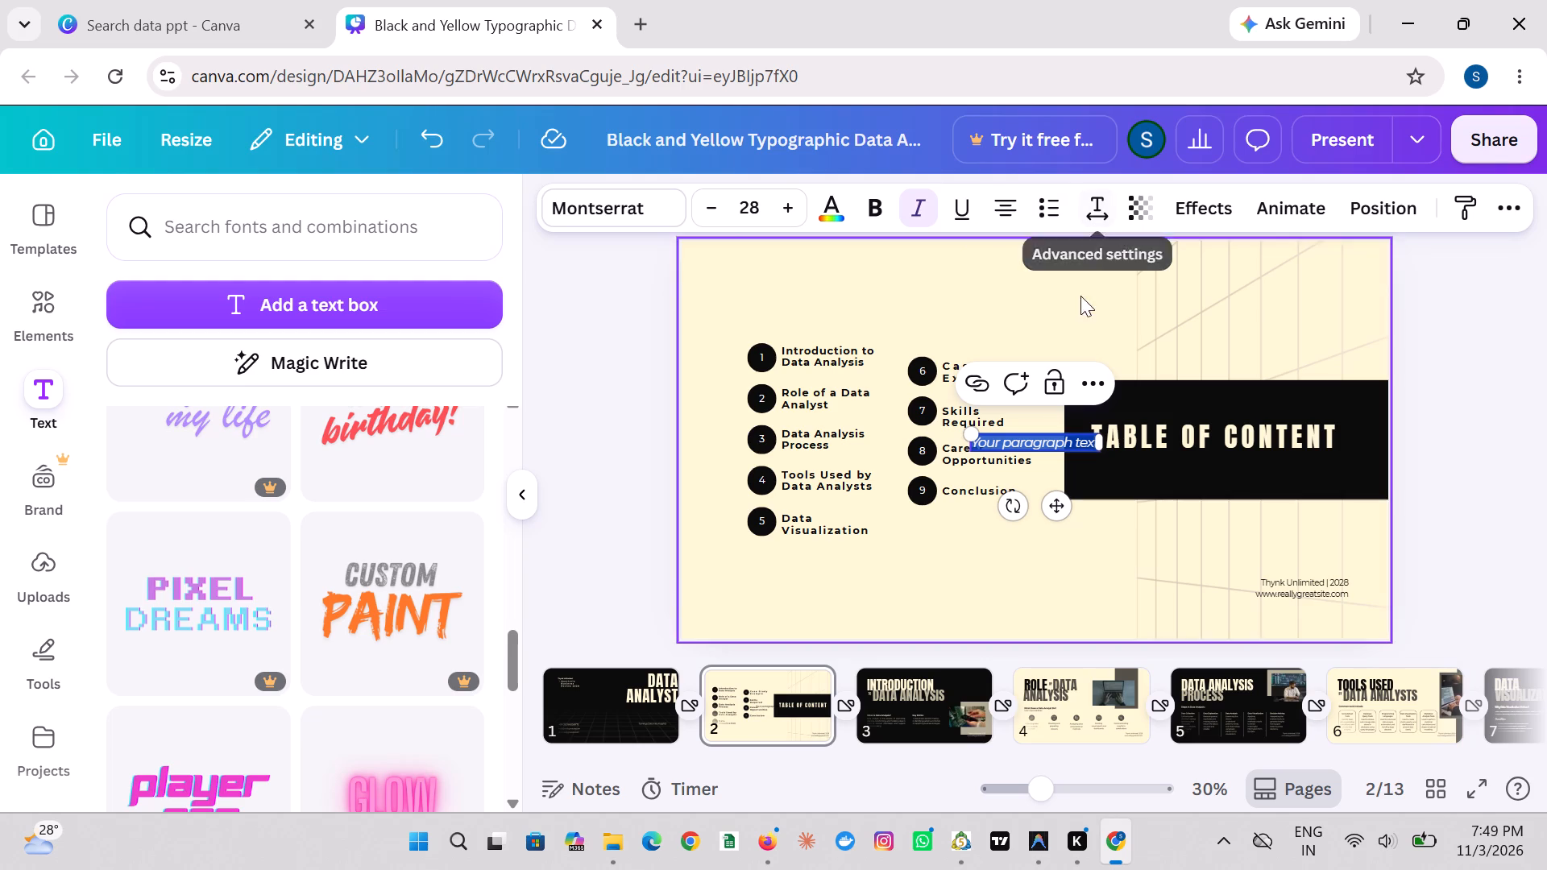
pyautogui.moveTo(1028, 445); pyautogui.dragTo(1003, 434)
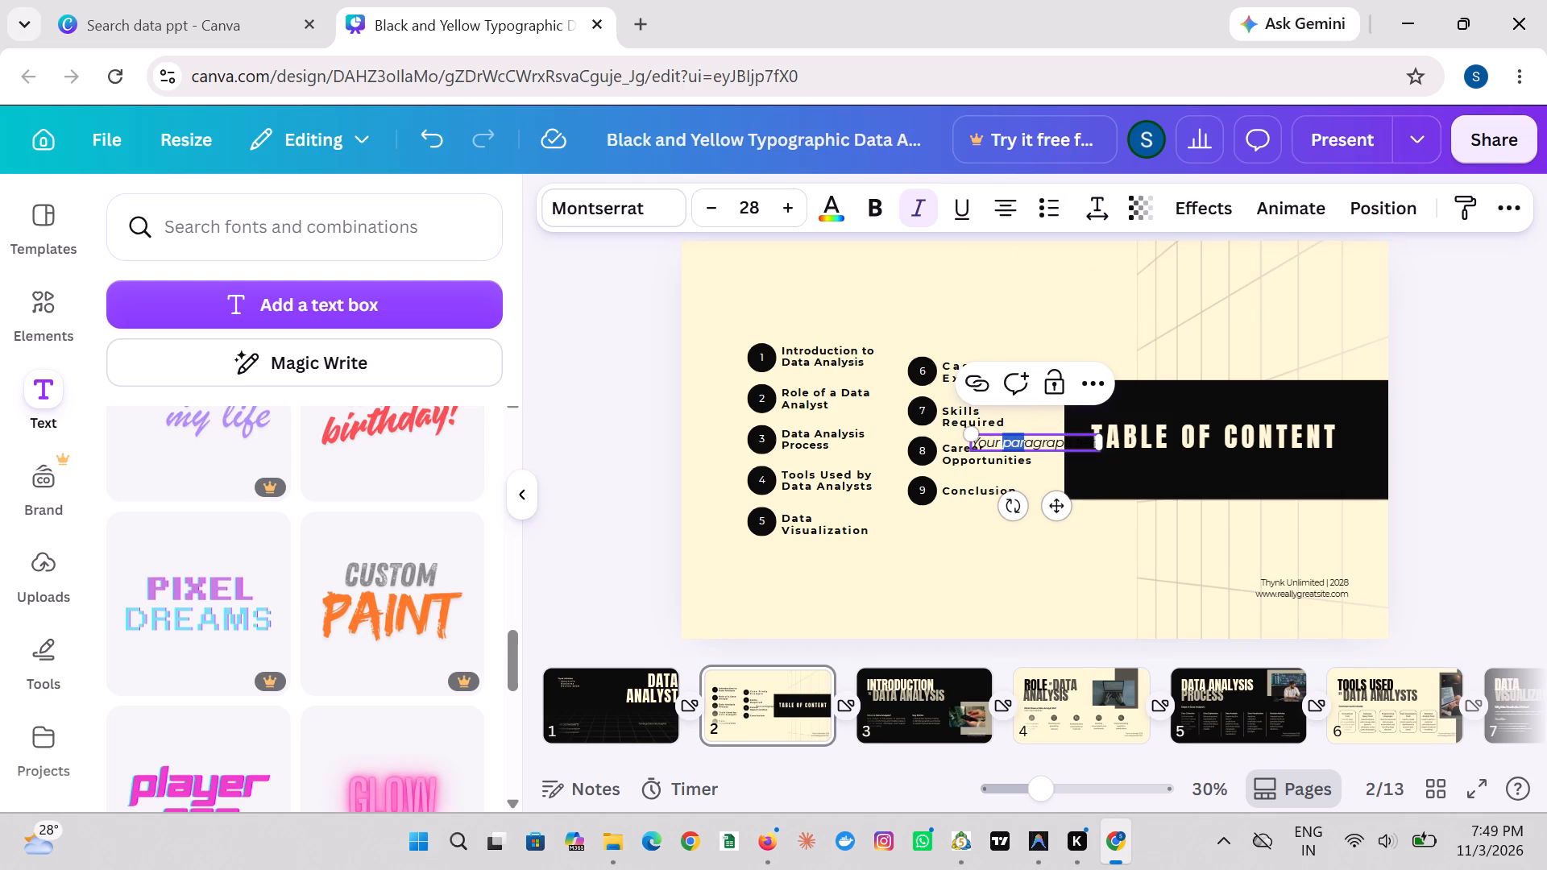
pyautogui.moveTo(1003, 434); pyautogui.dragTo(1015, 449)
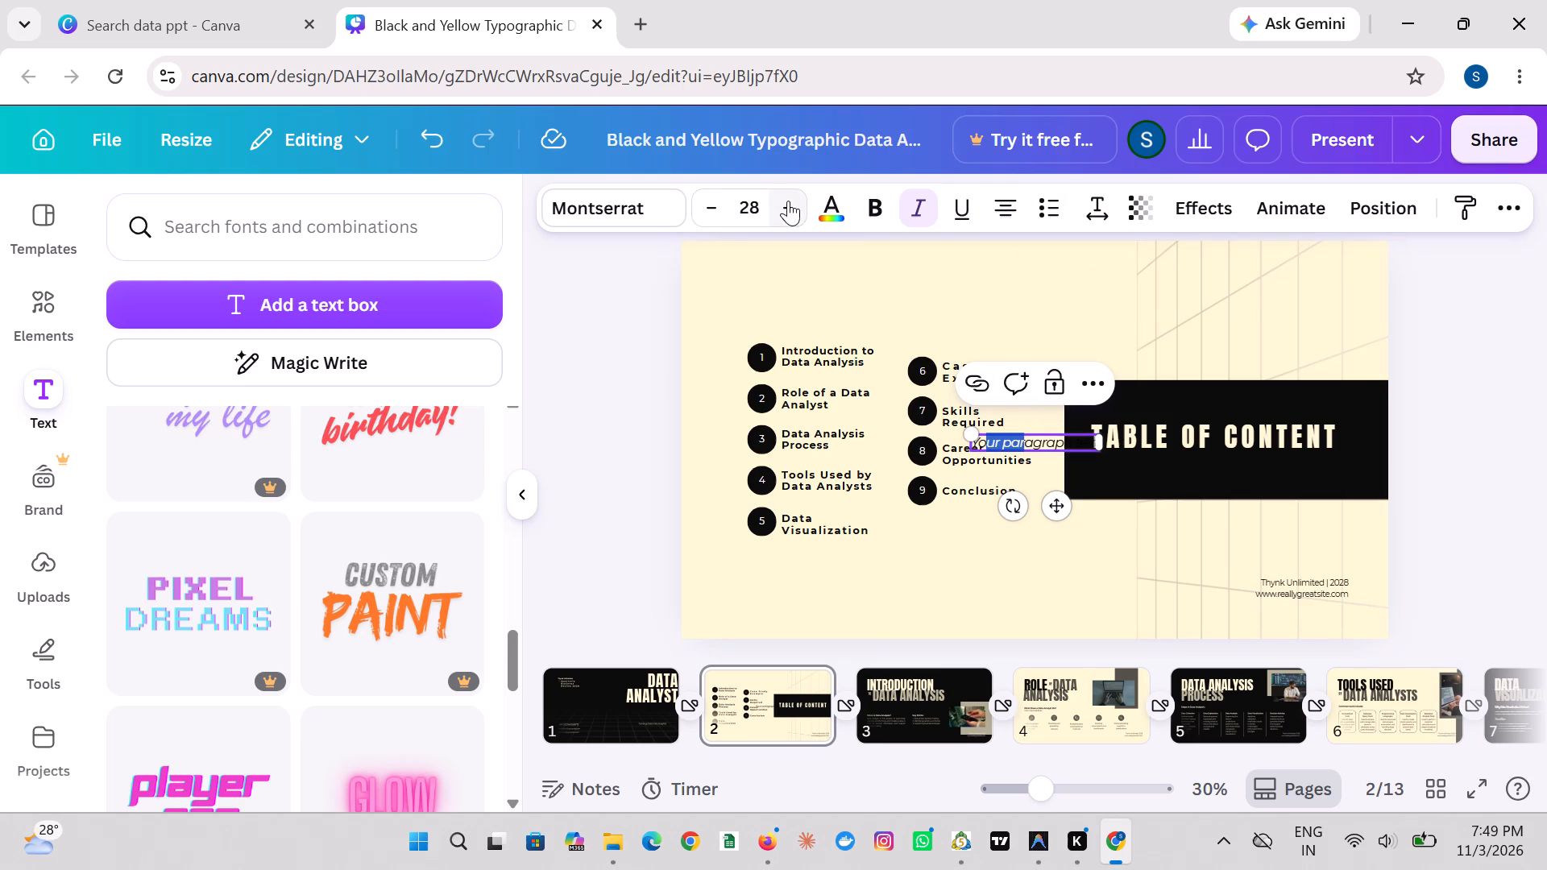
pyautogui.tripleClick(794, 207)
pyautogui.tripleClick(794, 207)
pyautogui.click(794, 207)
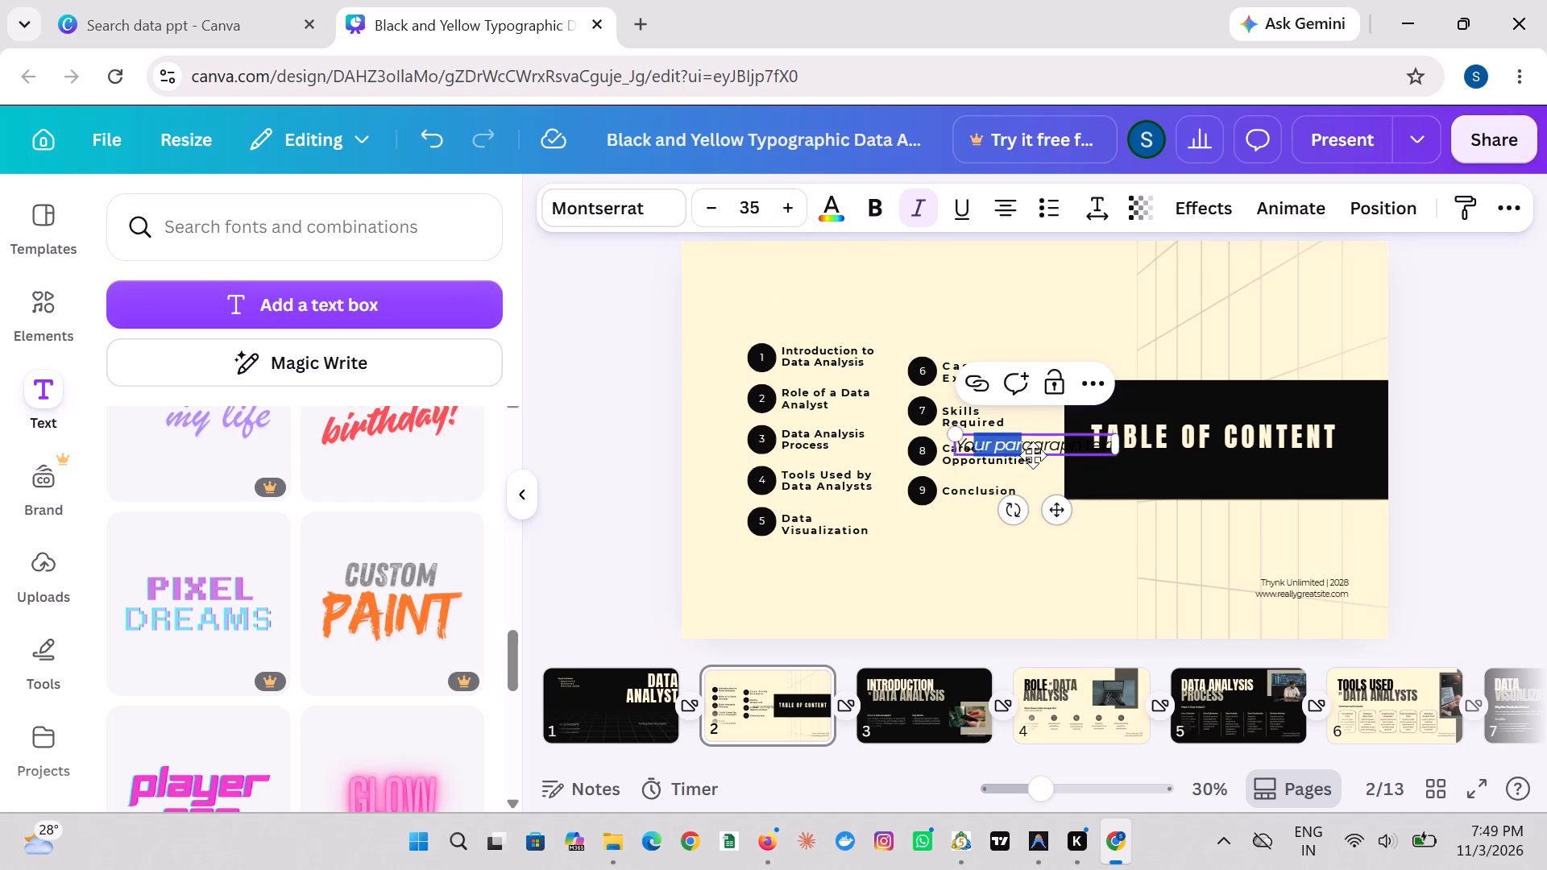
# Move the new text box to the empty area above the two columns of entries.
pyautogui.moveTo(1033, 455); pyautogui.dragTo(880, 303)
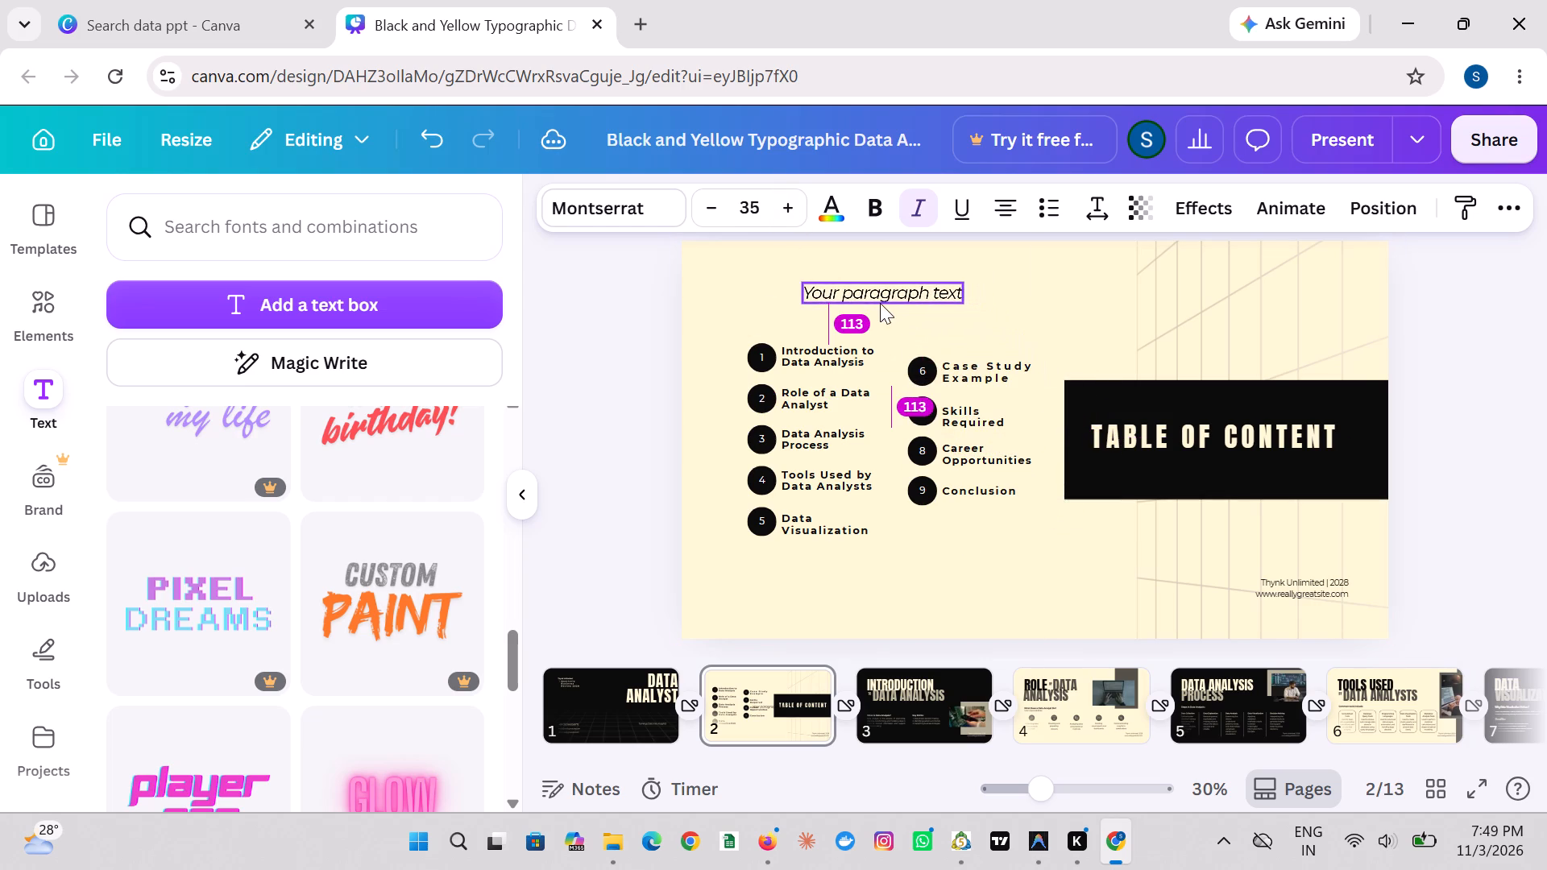
pyautogui.moveTo(880, 303); pyautogui.dragTo(900, 304)
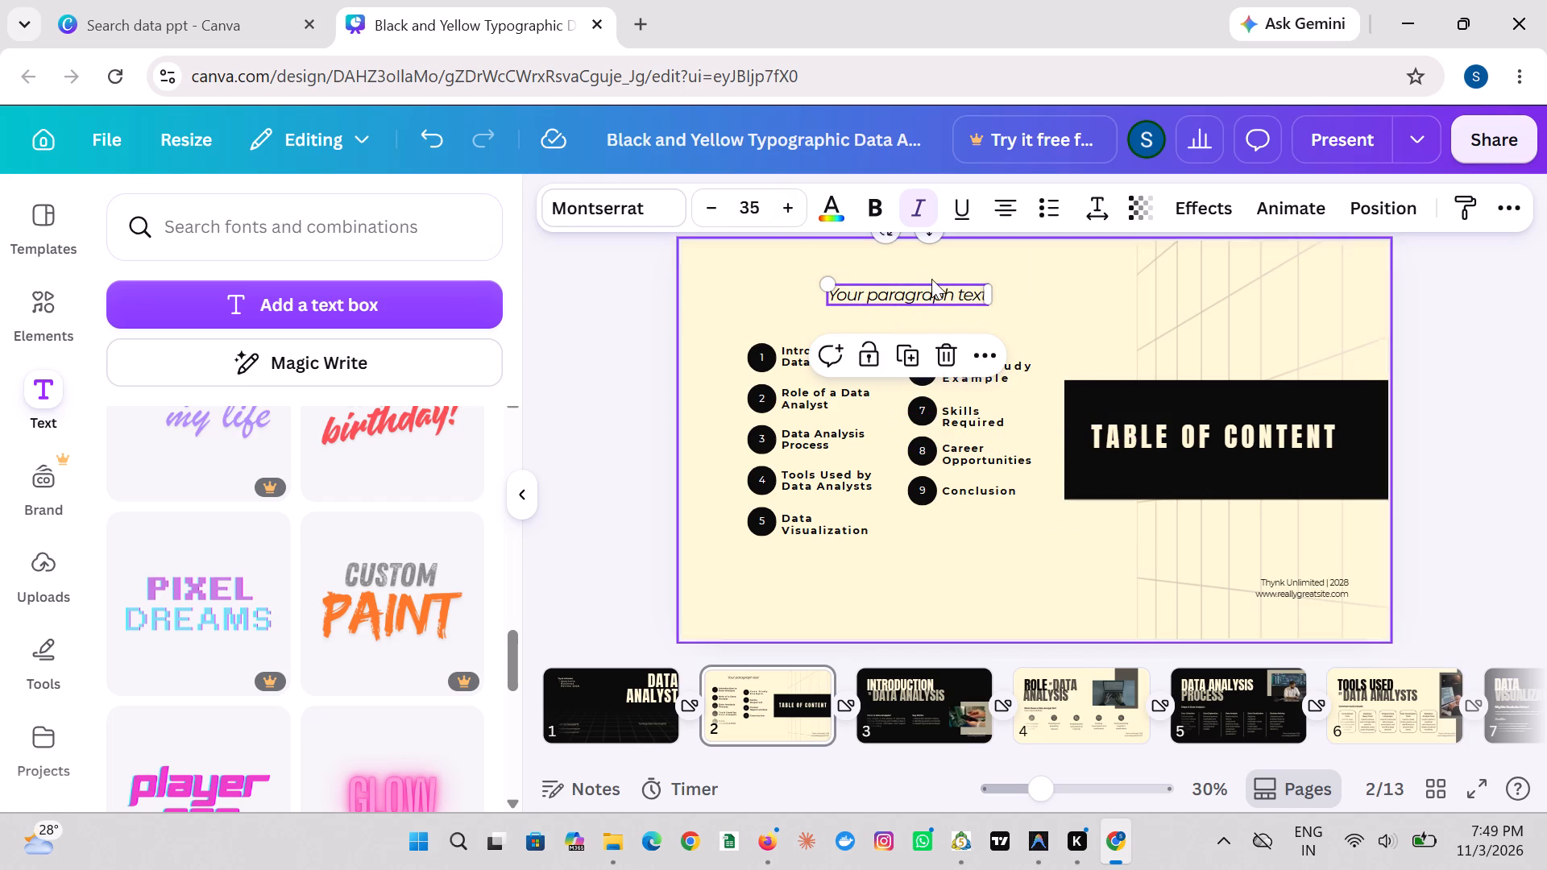
# Replace the new text box's placeholder text with "tha ultoimt data".
pyautogui.click(946, 290)
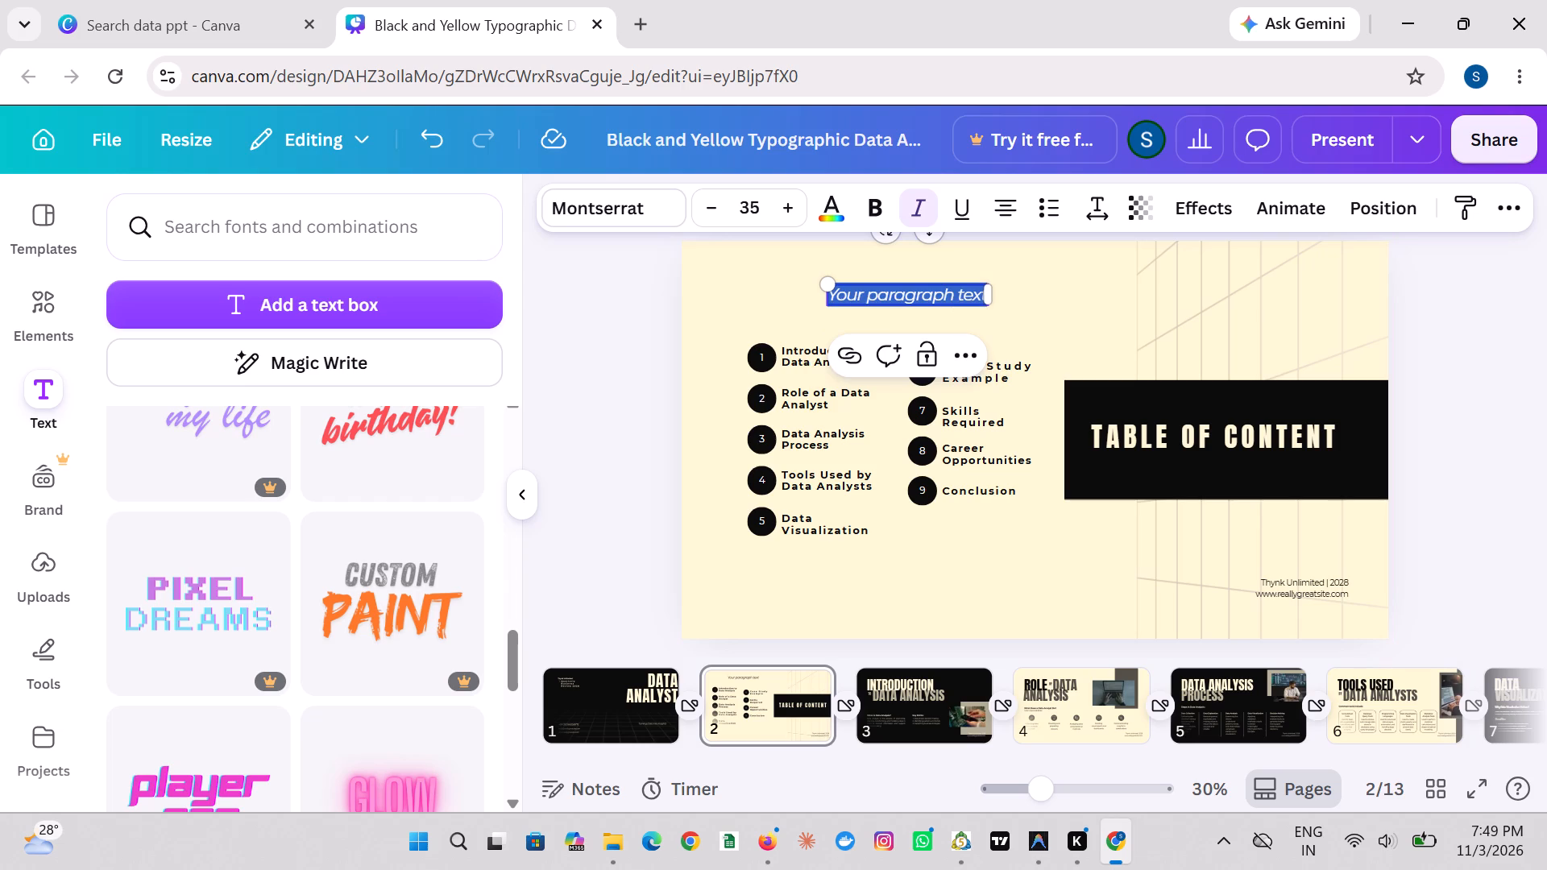
pyautogui.press('BackSpace')
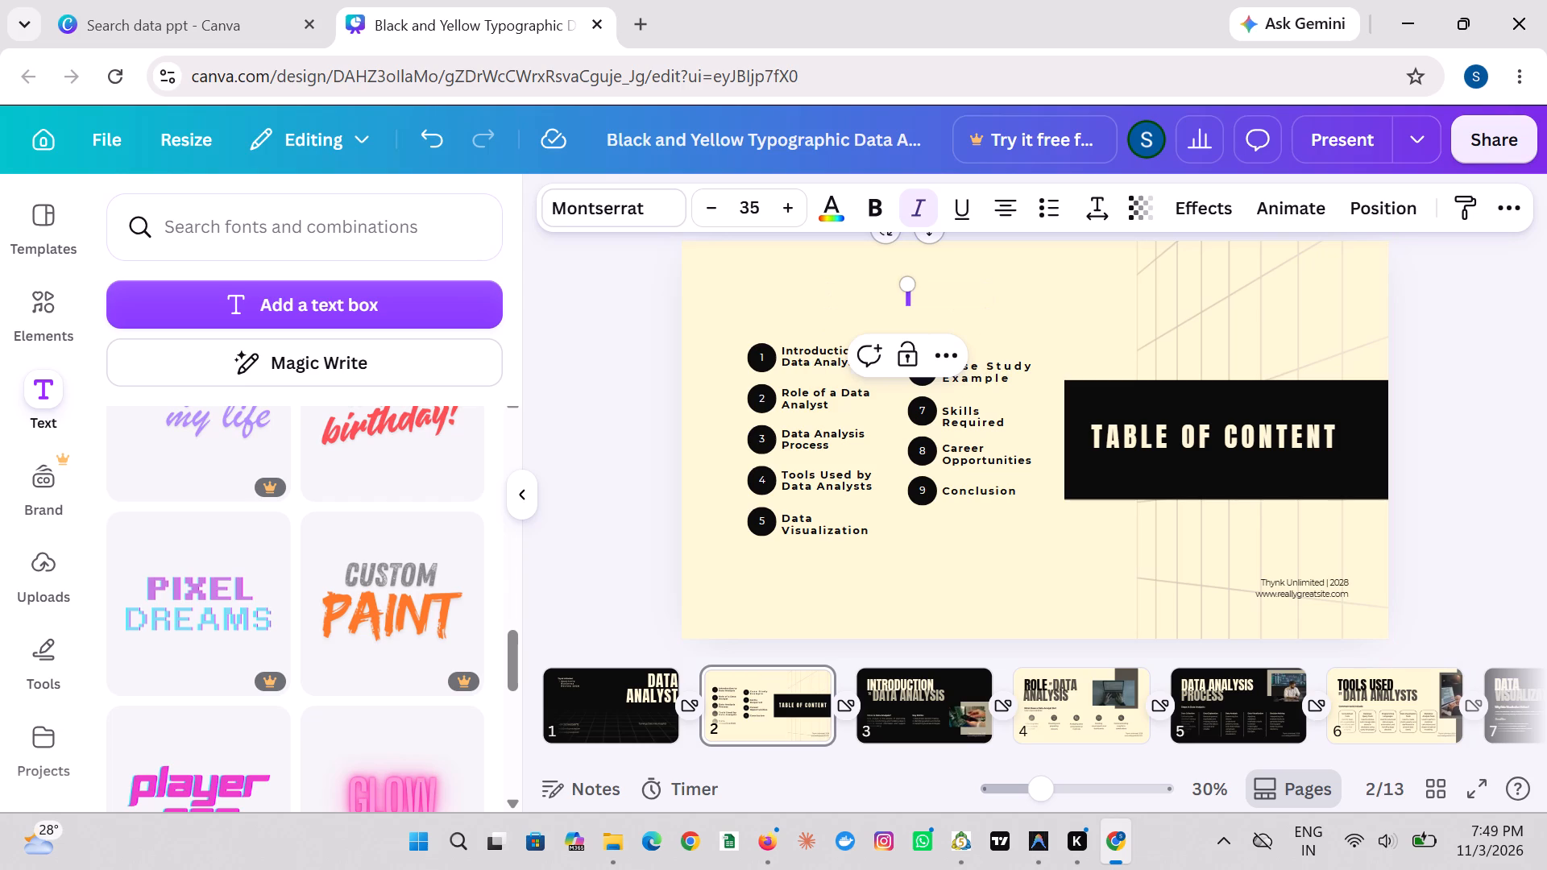
pyautogui.write('tha')
pyautogui.press('space')
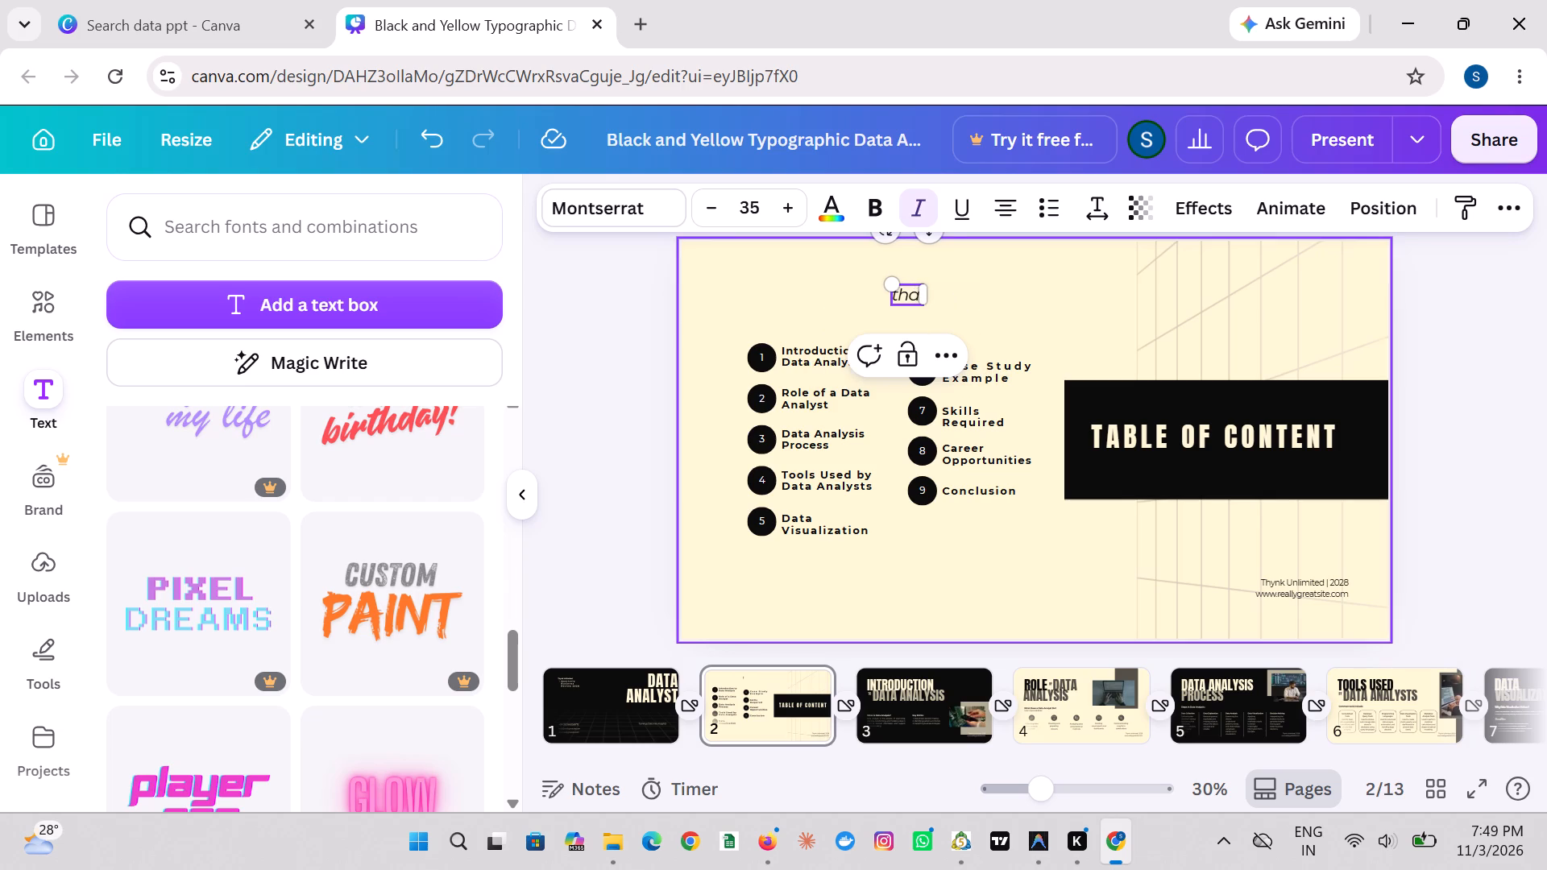
pyautogui.press('space')
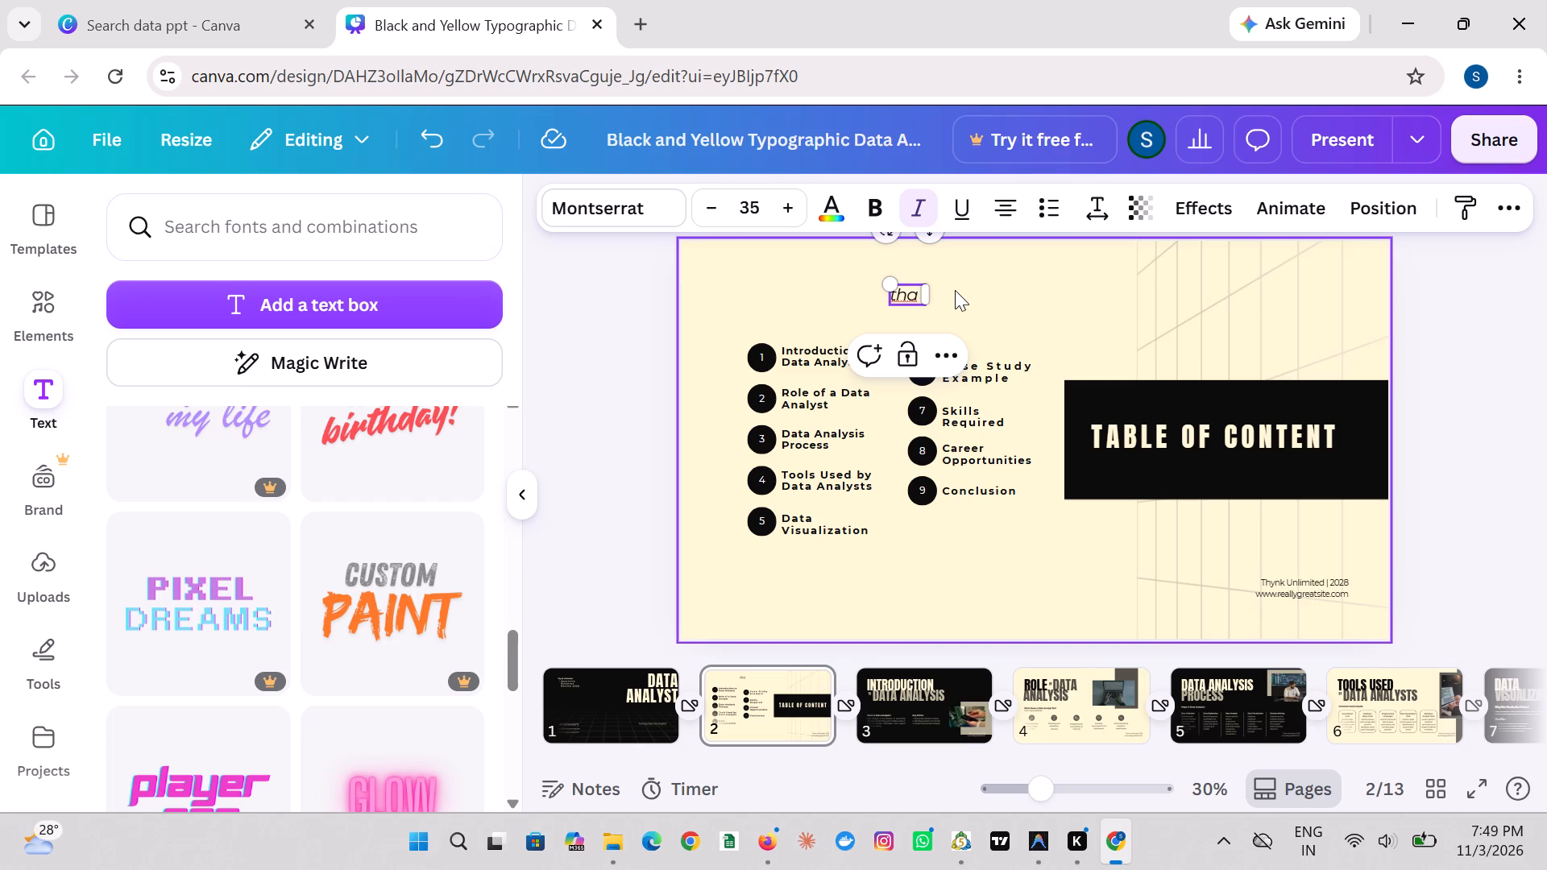
pyautogui.press('u')
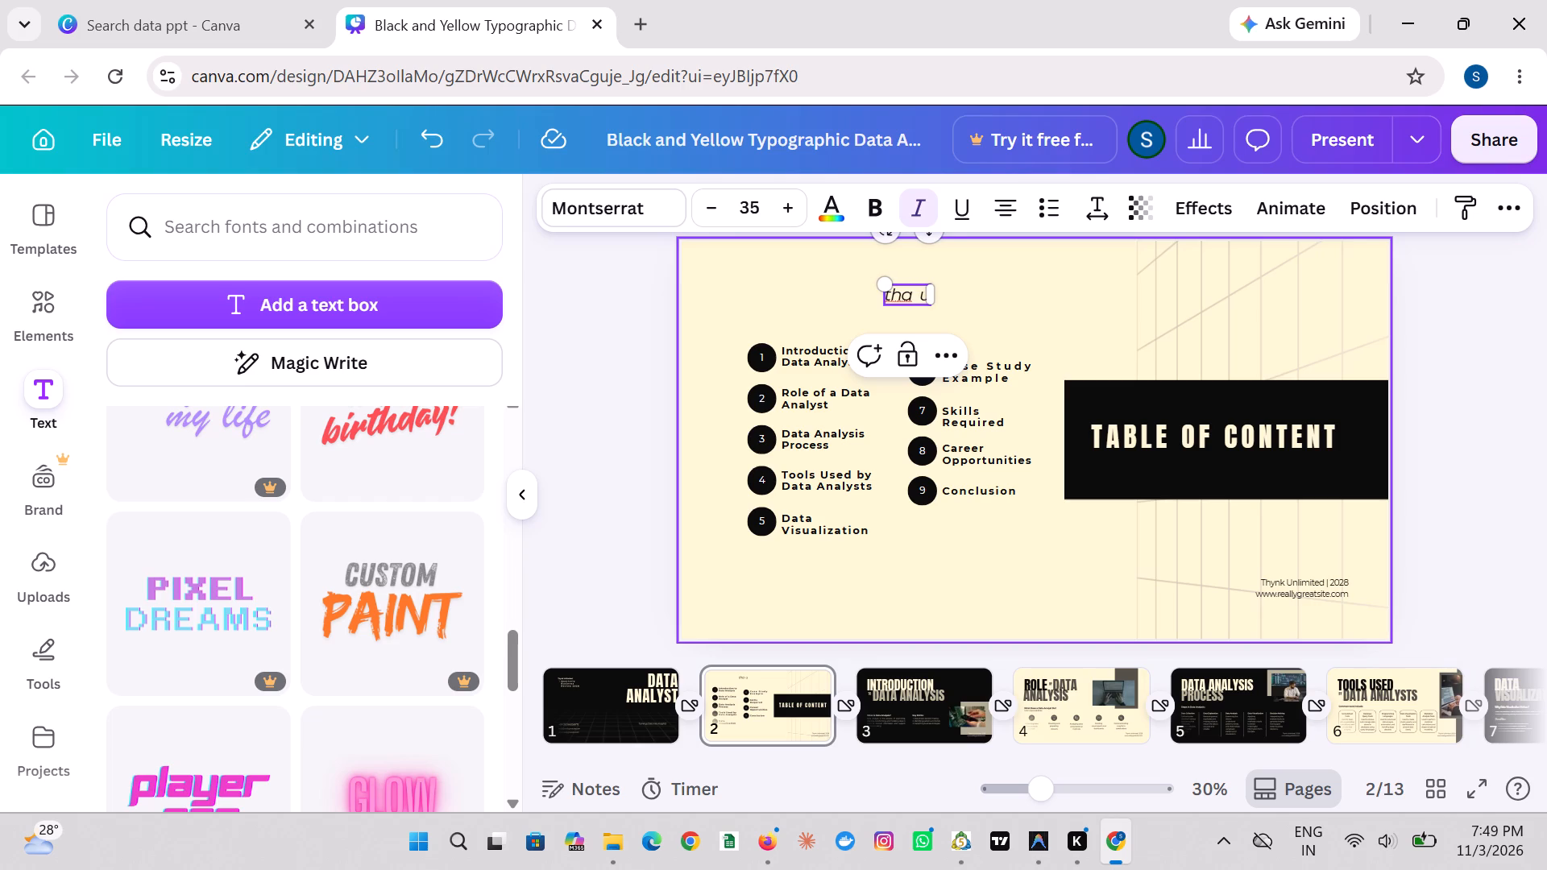
pyautogui.press('l')
pyautogui.write('toi')
pyautogui.press('m')
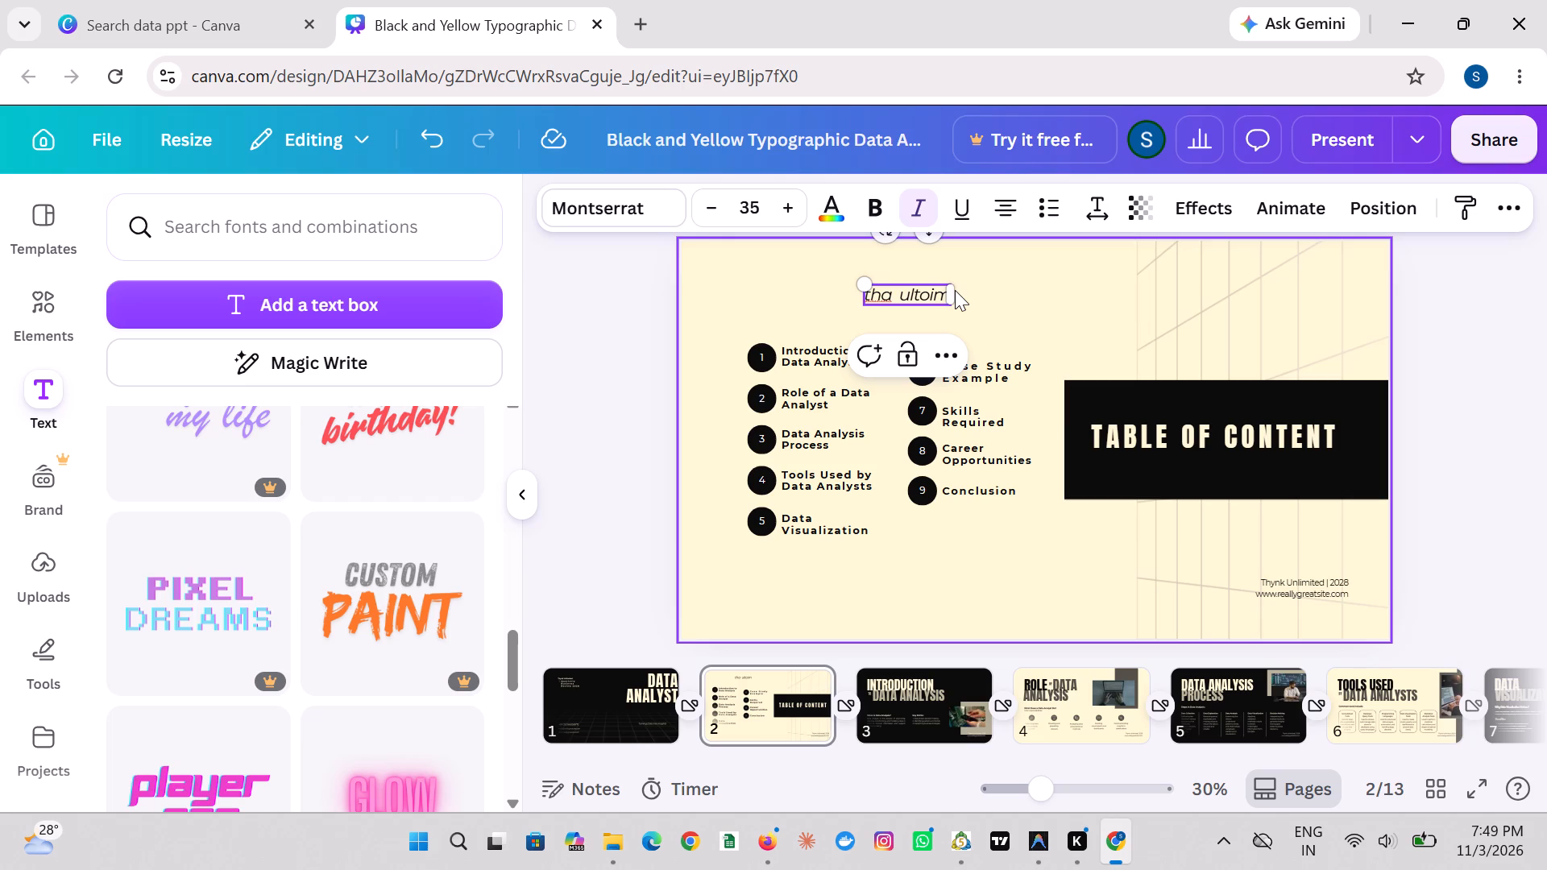
pyautogui.press('t')
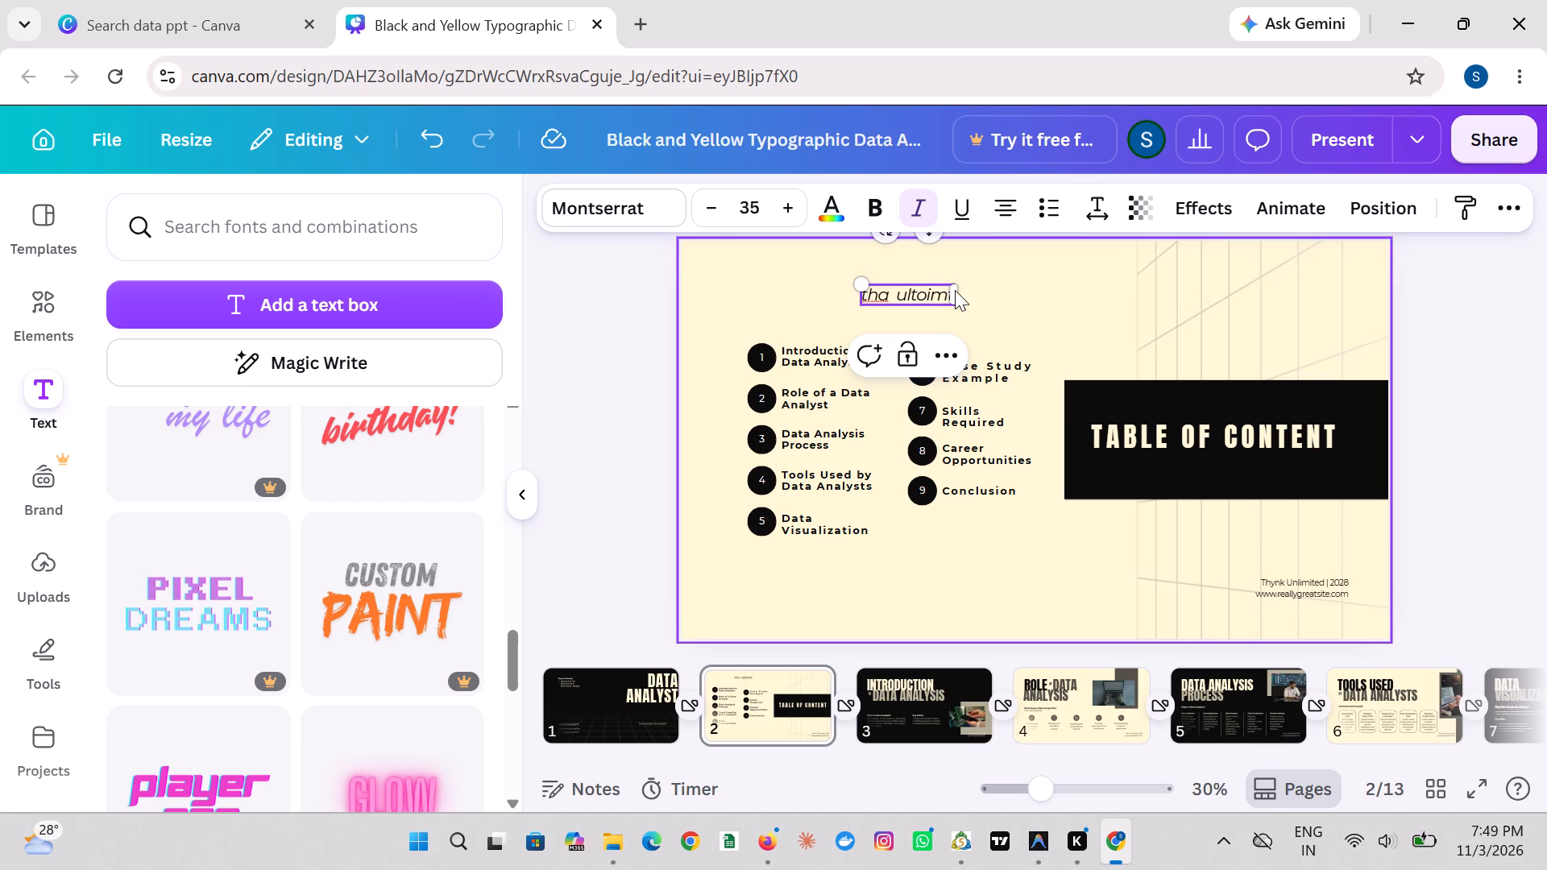
pyautogui.press('space')
pyautogui.write('data')
pyautogui.press('space')
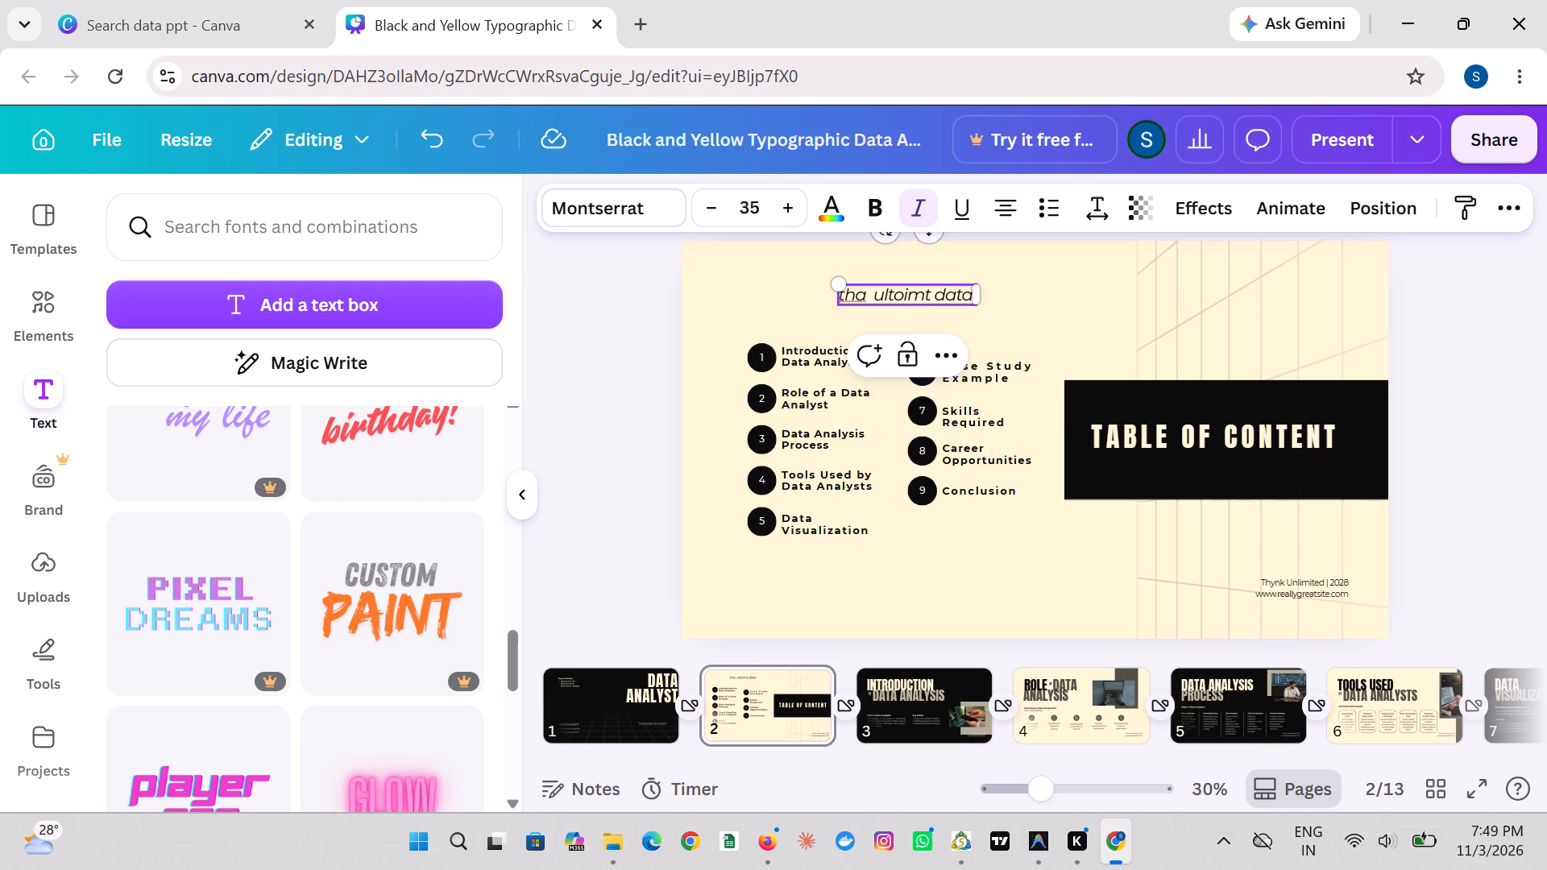
# Set the letter spacing of the "tha ultoimt data" text to 101 and make it bold.
pyautogui.click(1097, 196)
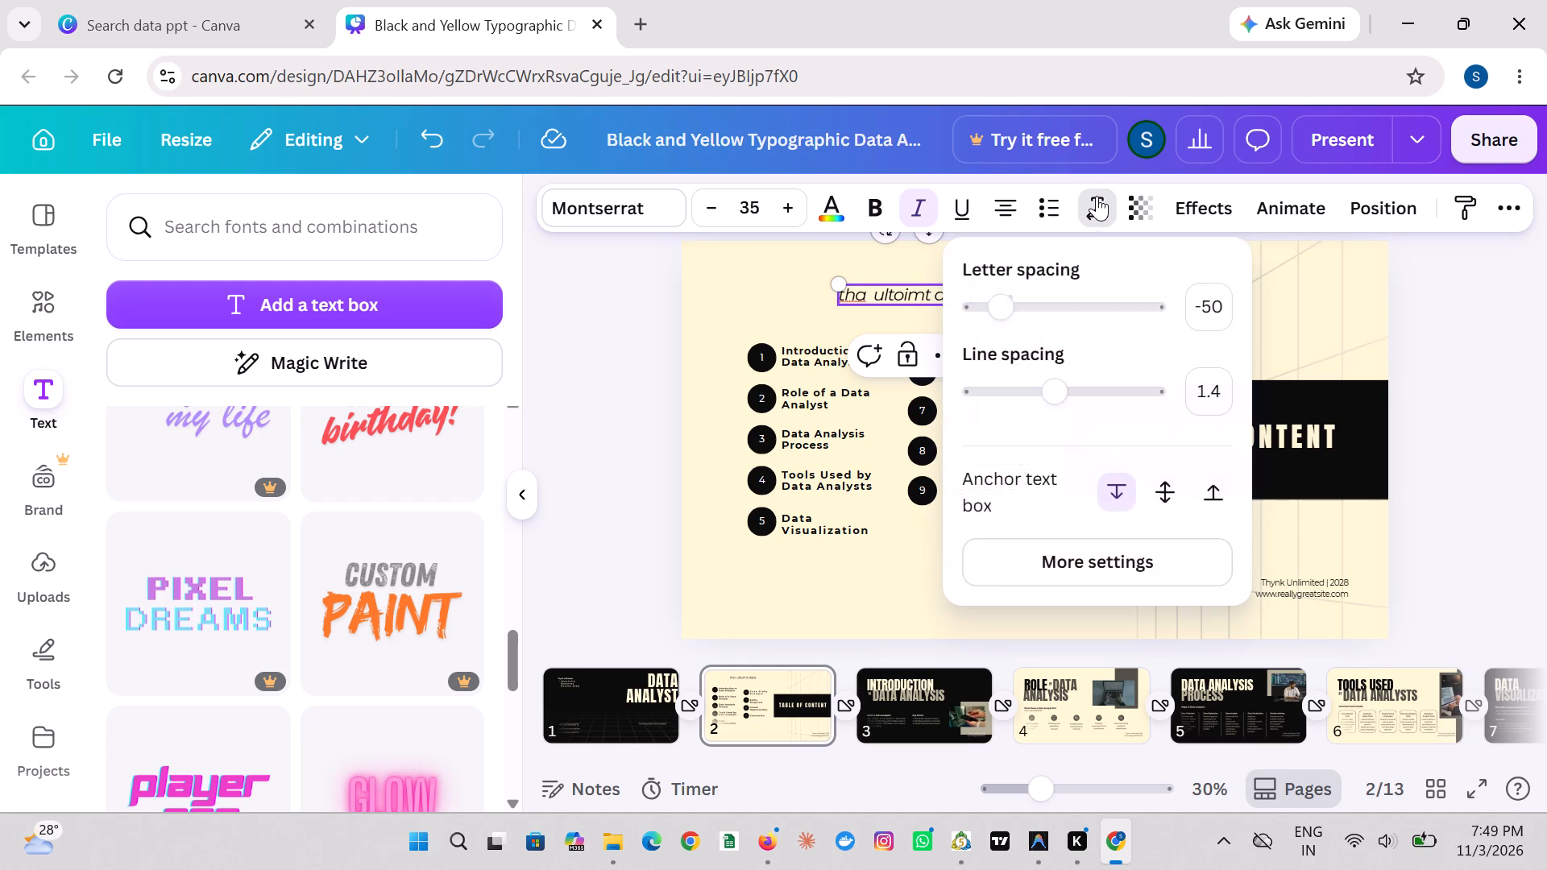
pyautogui.click(1048, 309)
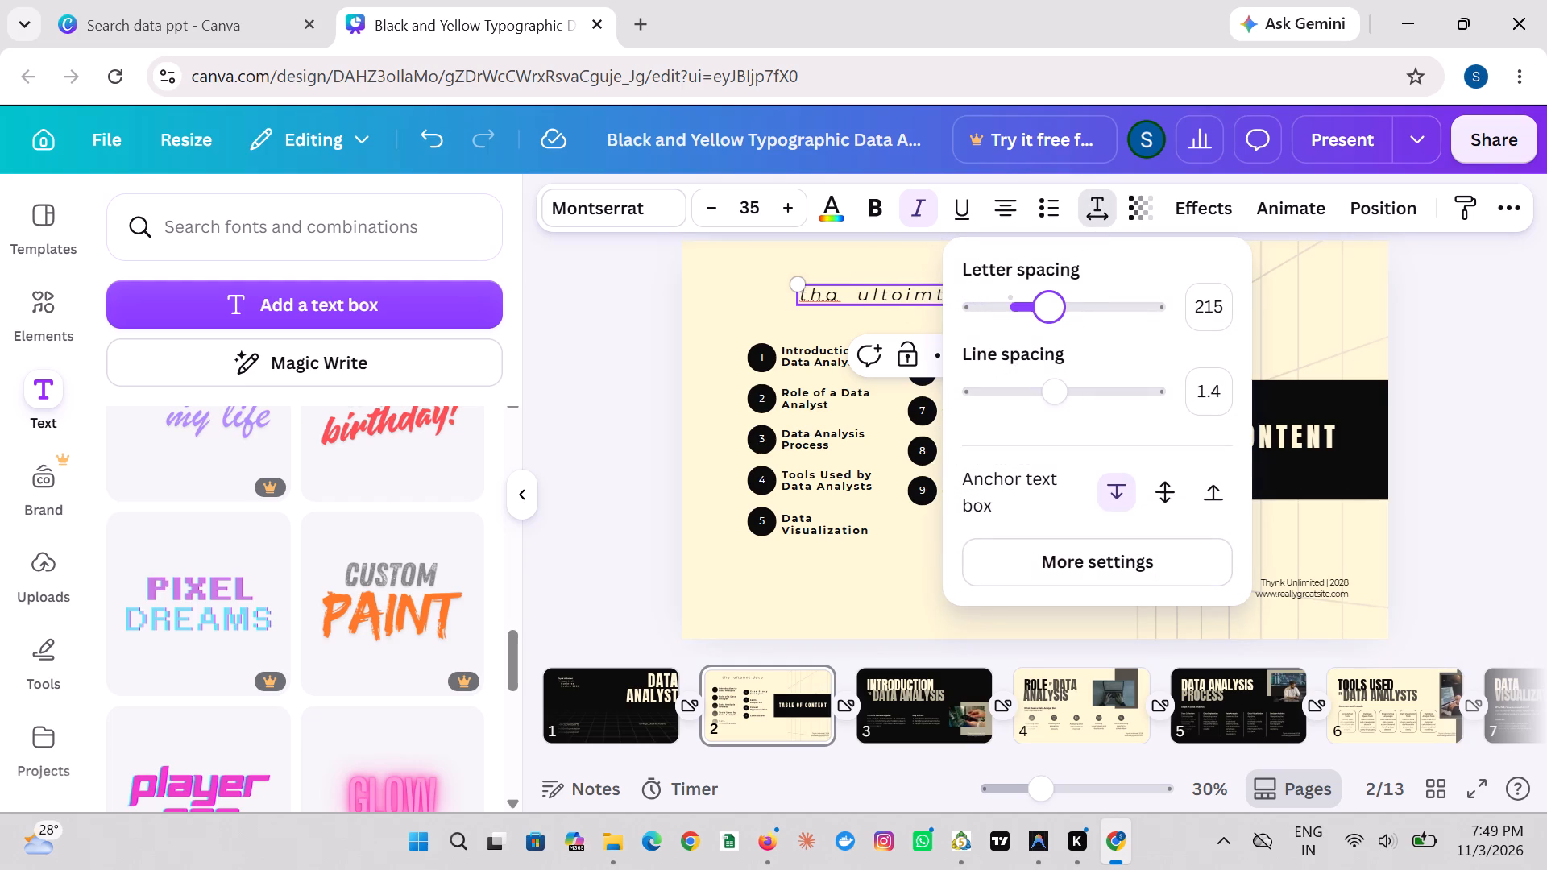
pyautogui.click(1027, 304)
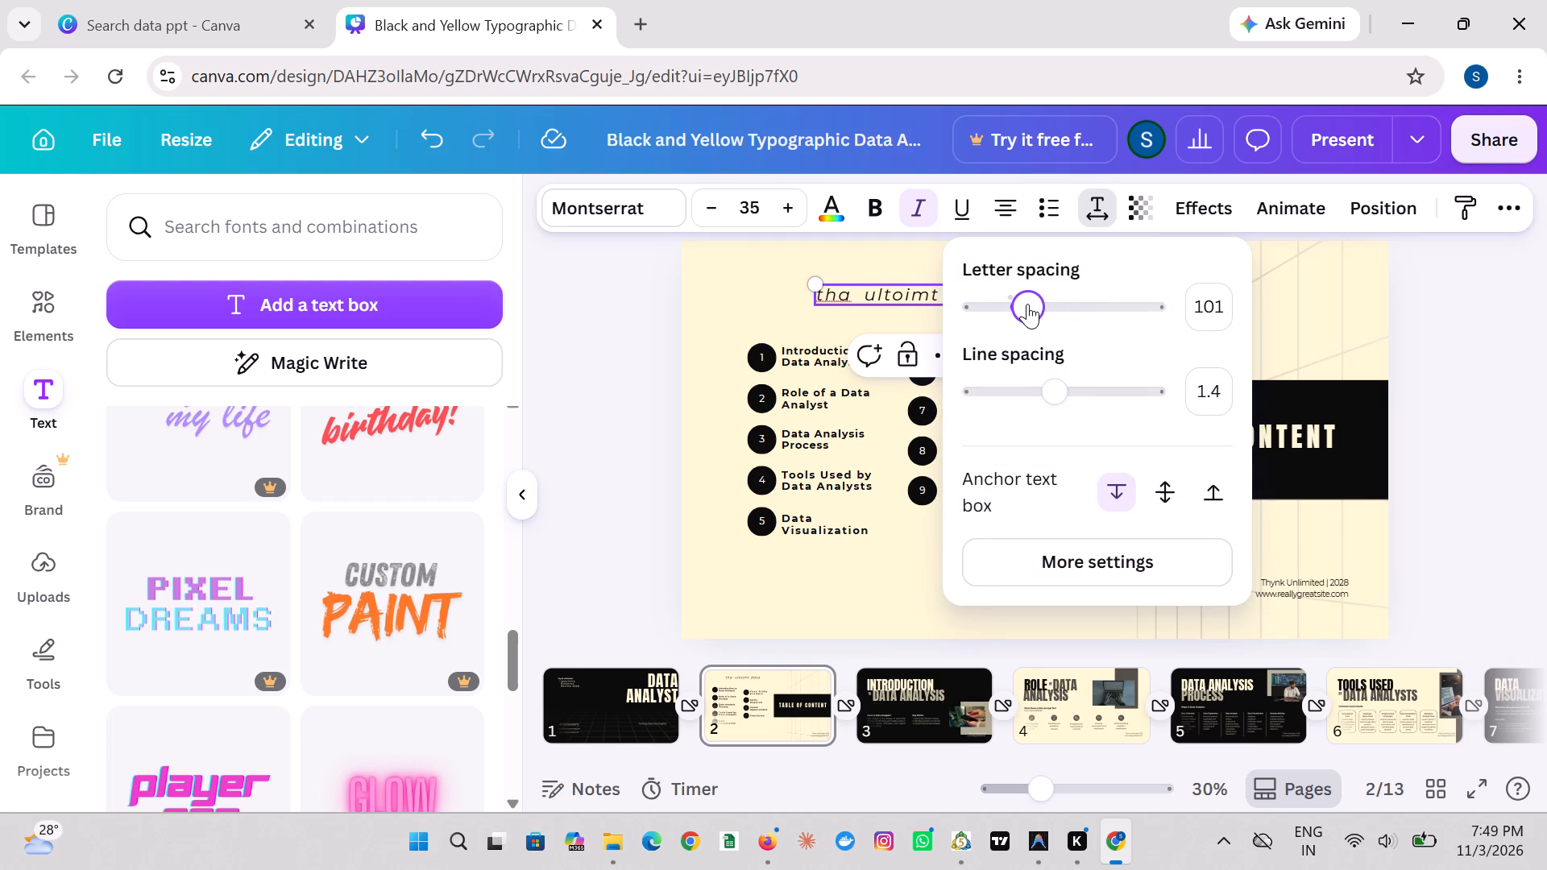
pyautogui.click(877, 209)
pyautogui.click(875, 210)
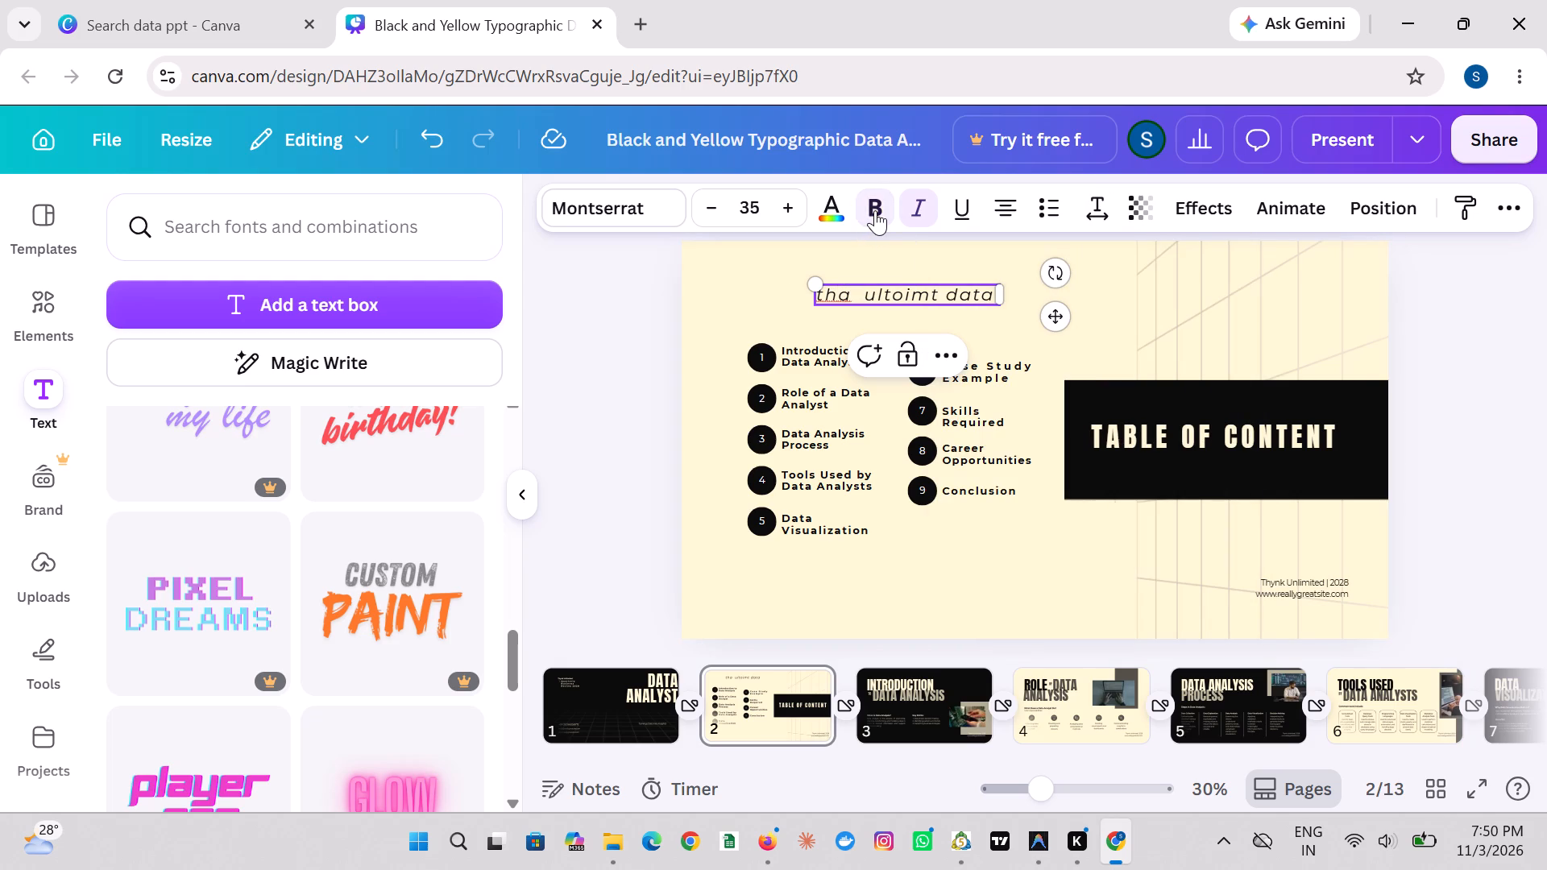
pyautogui.click(865, 305)
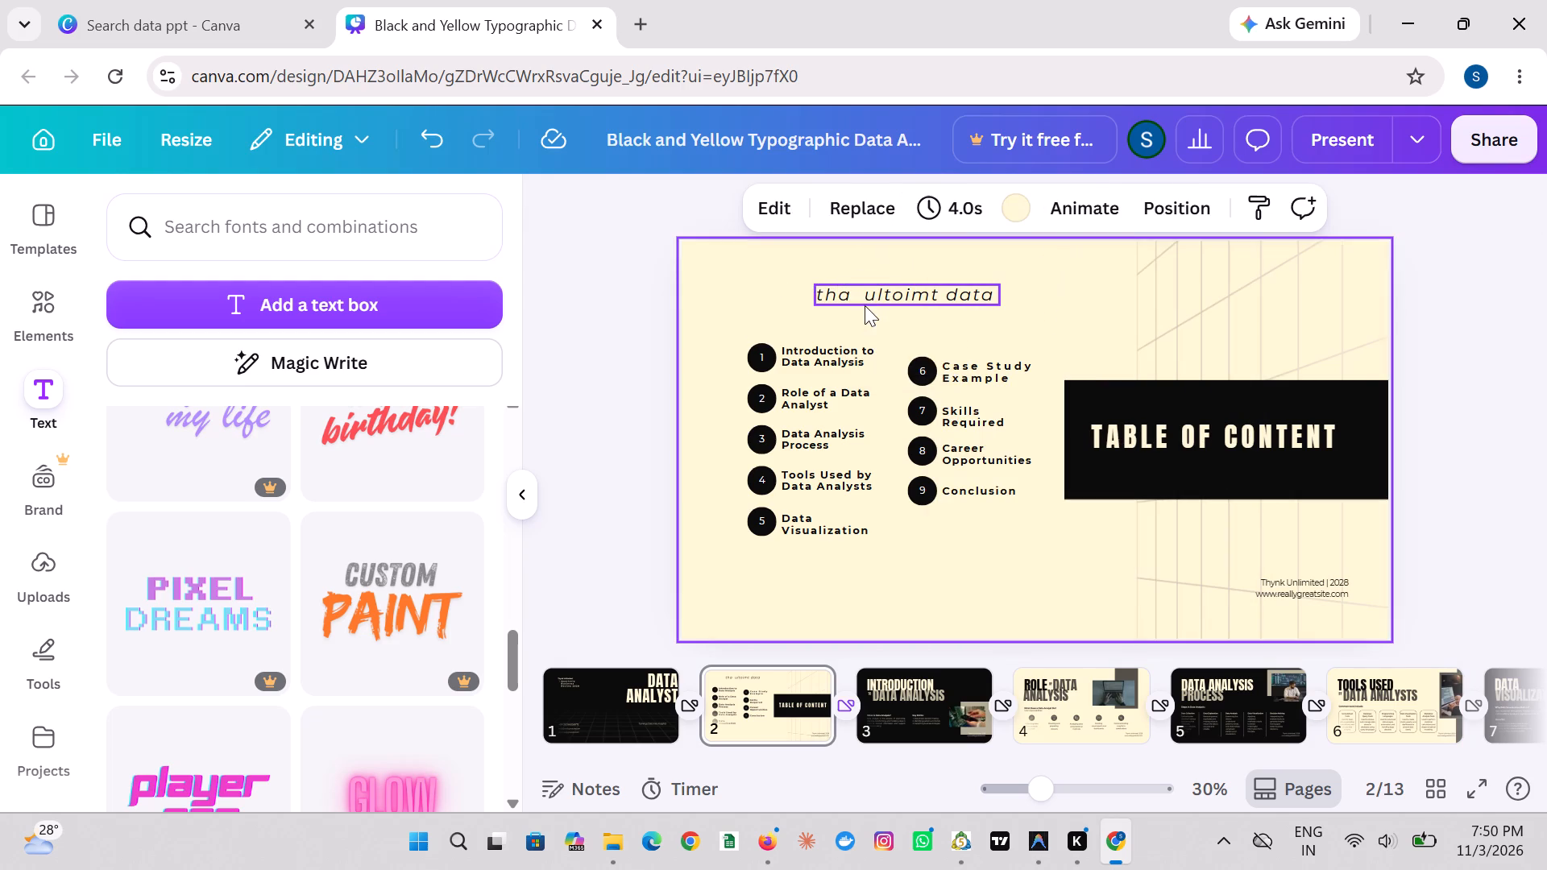
pyautogui.click(879, 296)
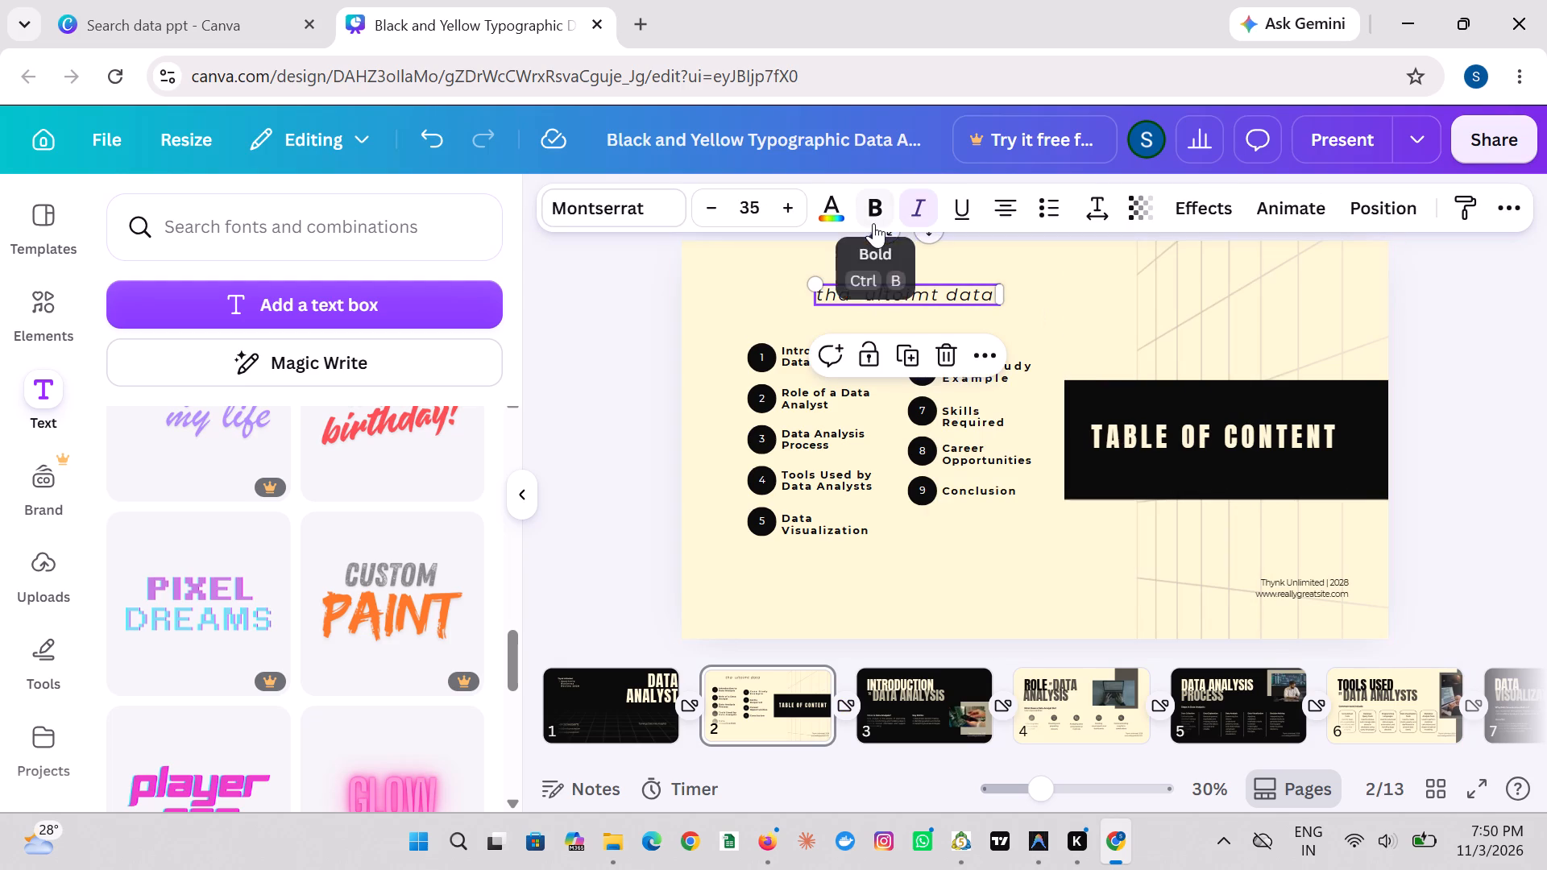
pyautogui.click(873, 223)
pyautogui.click(786, 302)
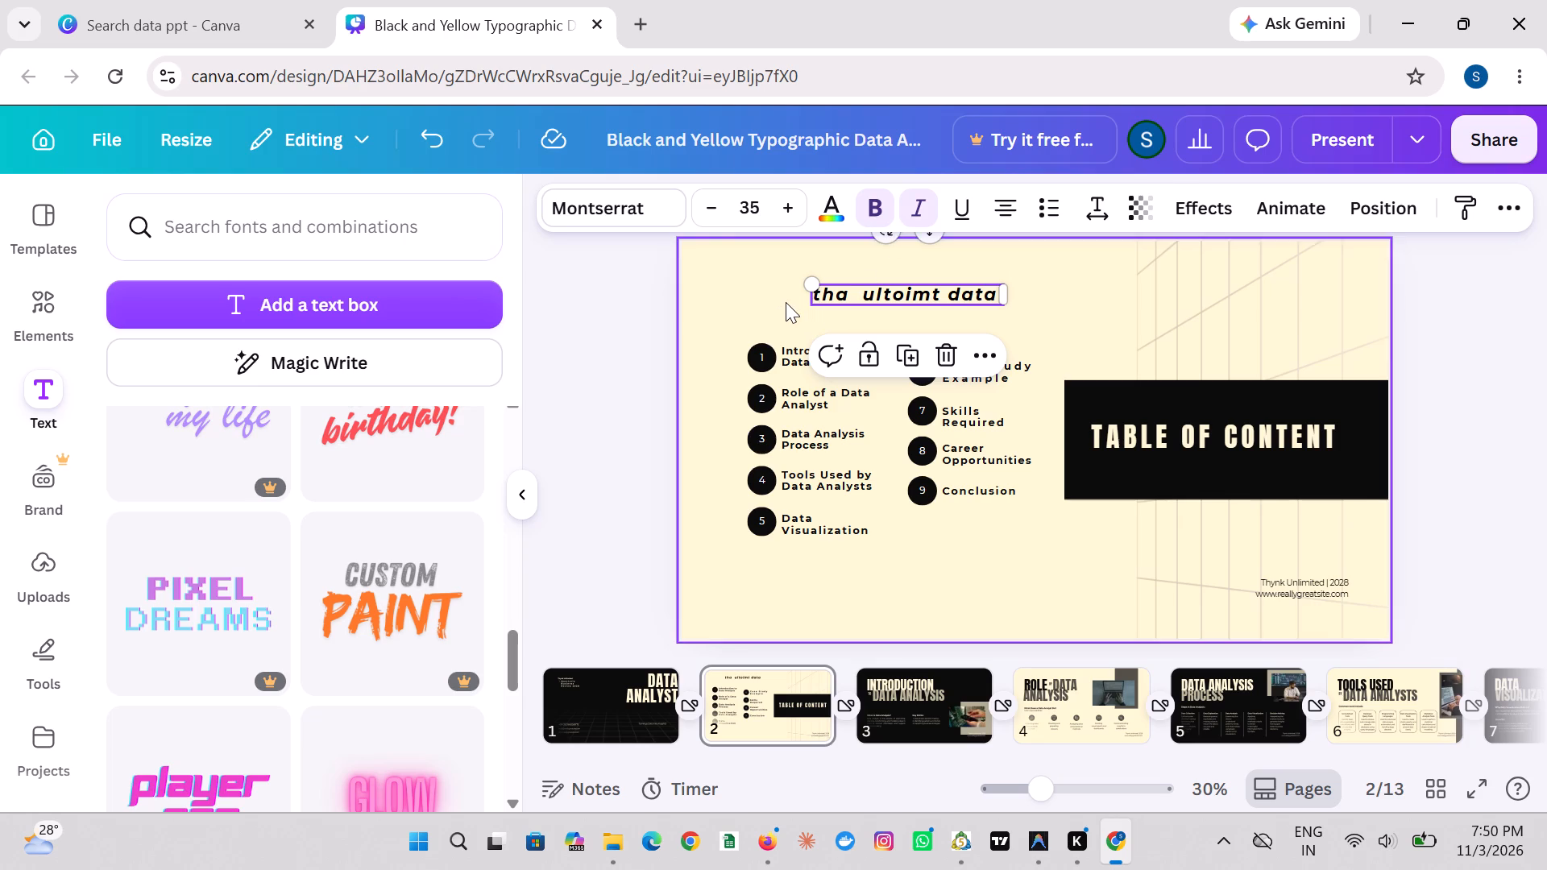
# Nudge the "tha ultoimt data" text box slightly down toward the entries.
pyautogui.click(852, 290)
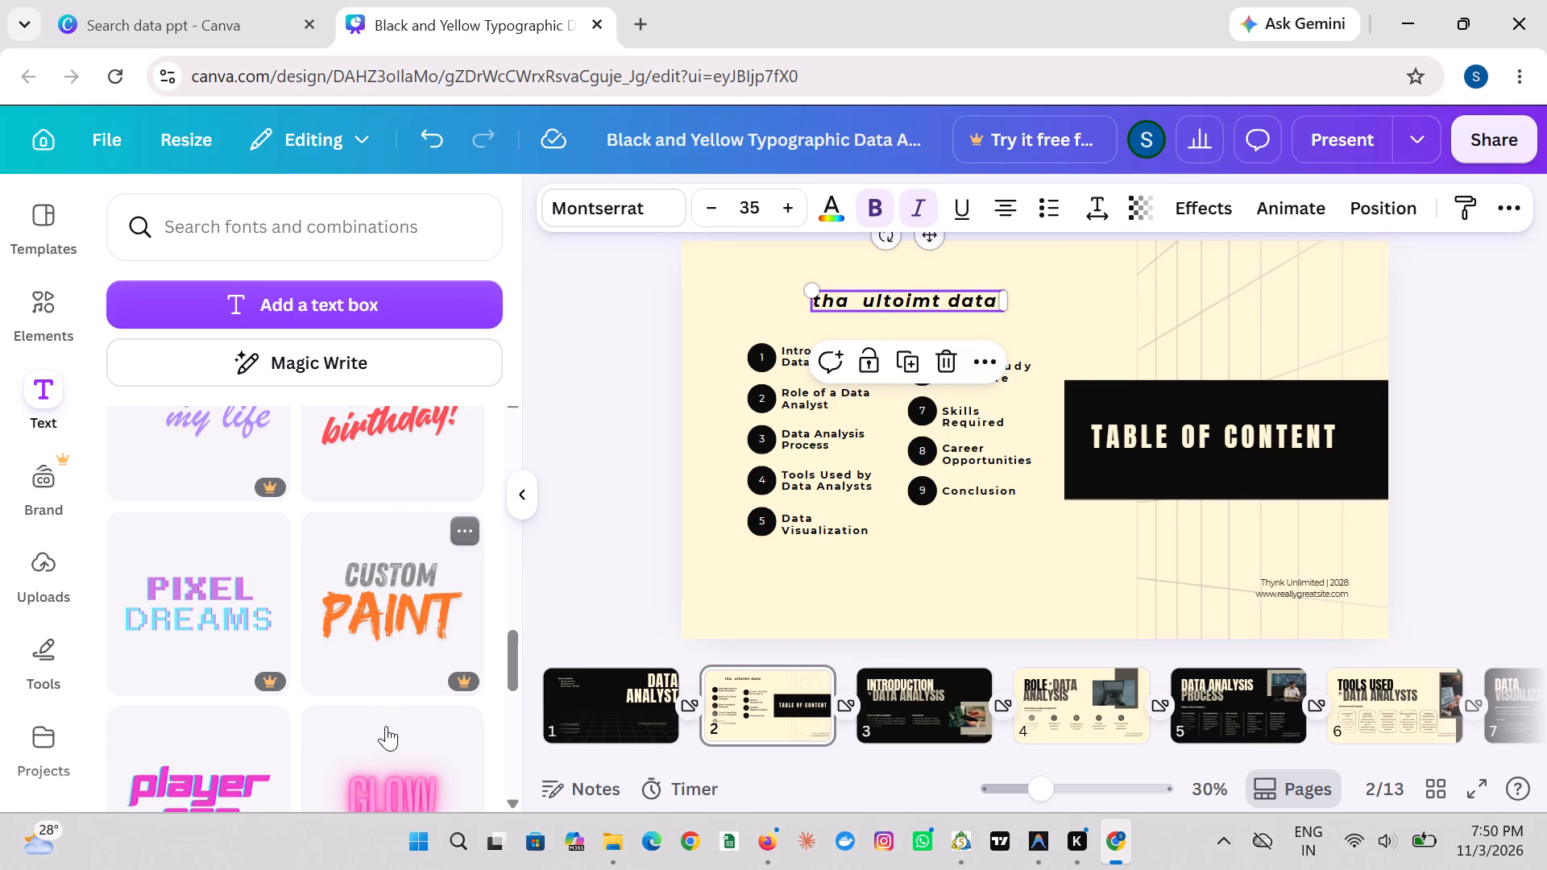
# Add the text combination with the DATE "October 25, 2025" and SUBJECT "Employee Opinion Survey" lines to the slide.
pyautogui.scroll(-4, 382, 737)
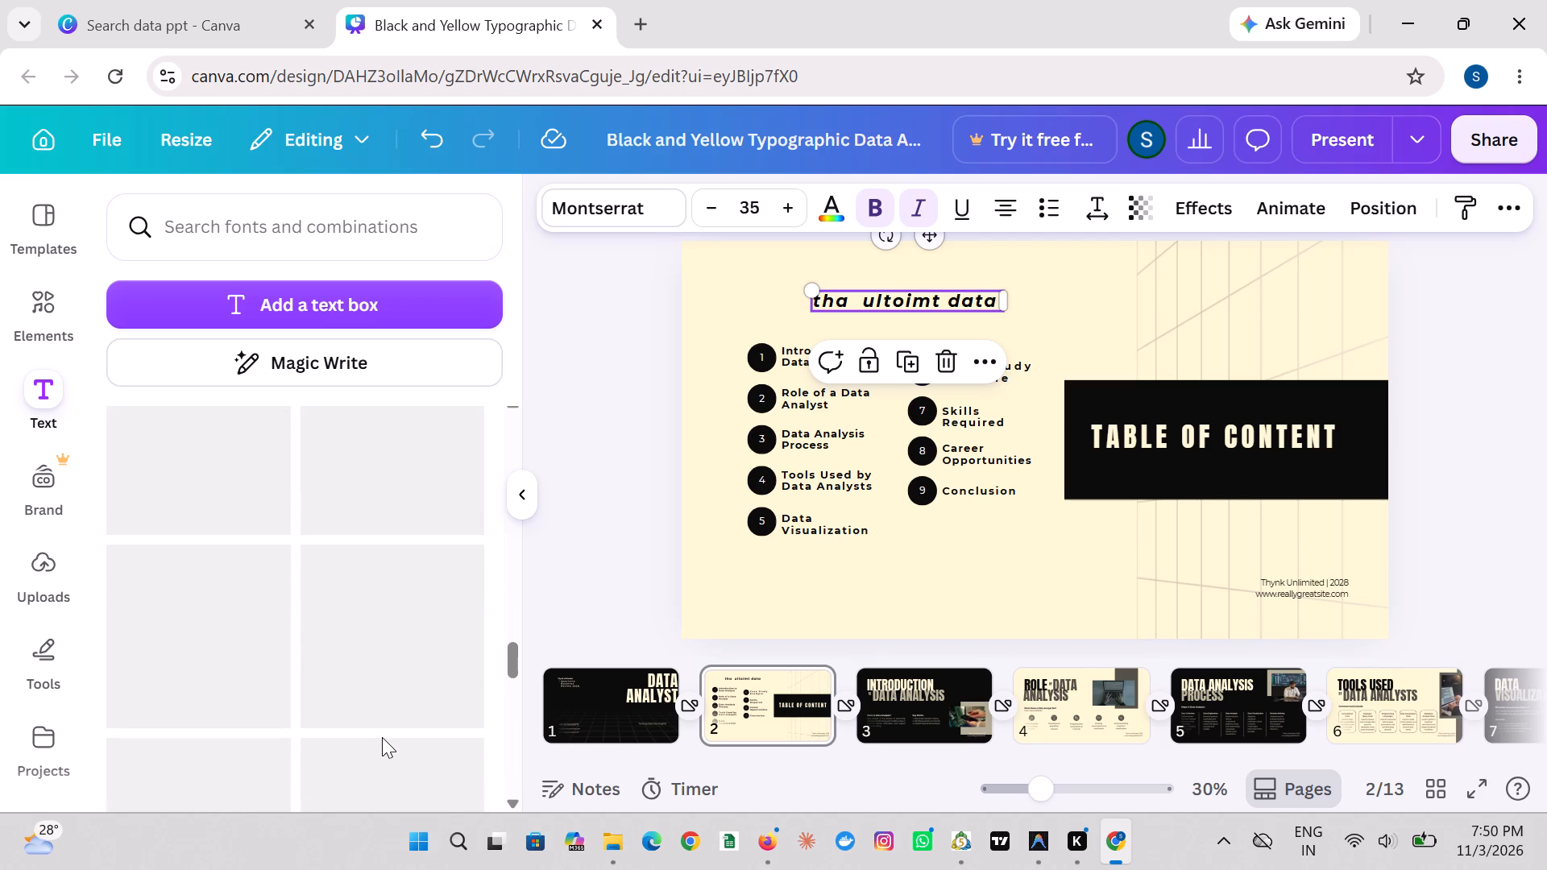
pyautogui.scroll(1, 382, 737)
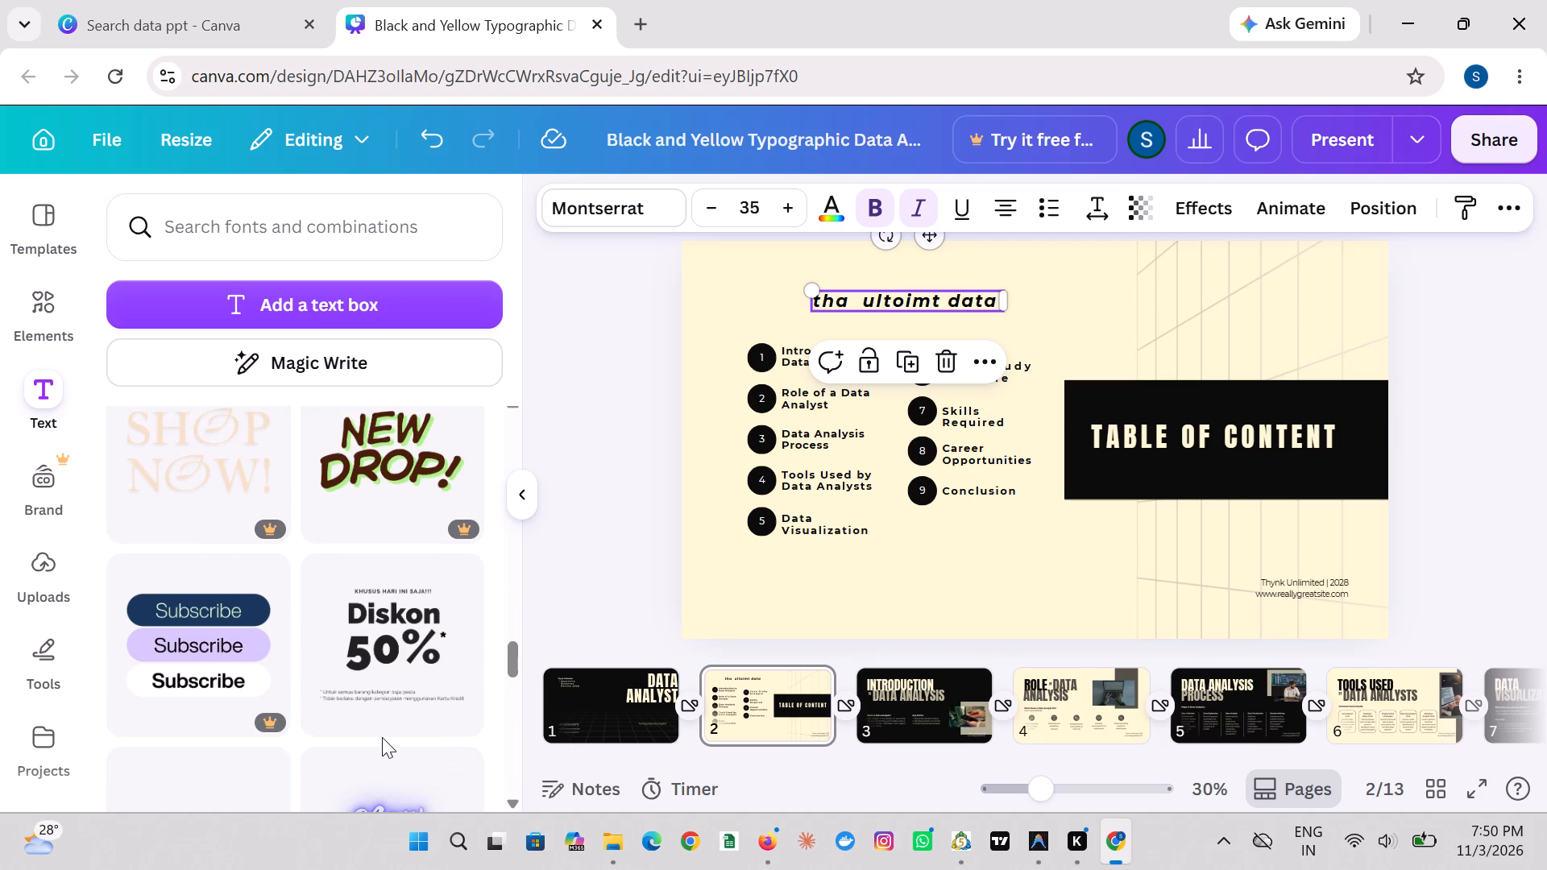
pyautogui.scroll(1, 382, 737)
pyautogui.scroll(-1, 391, 718)
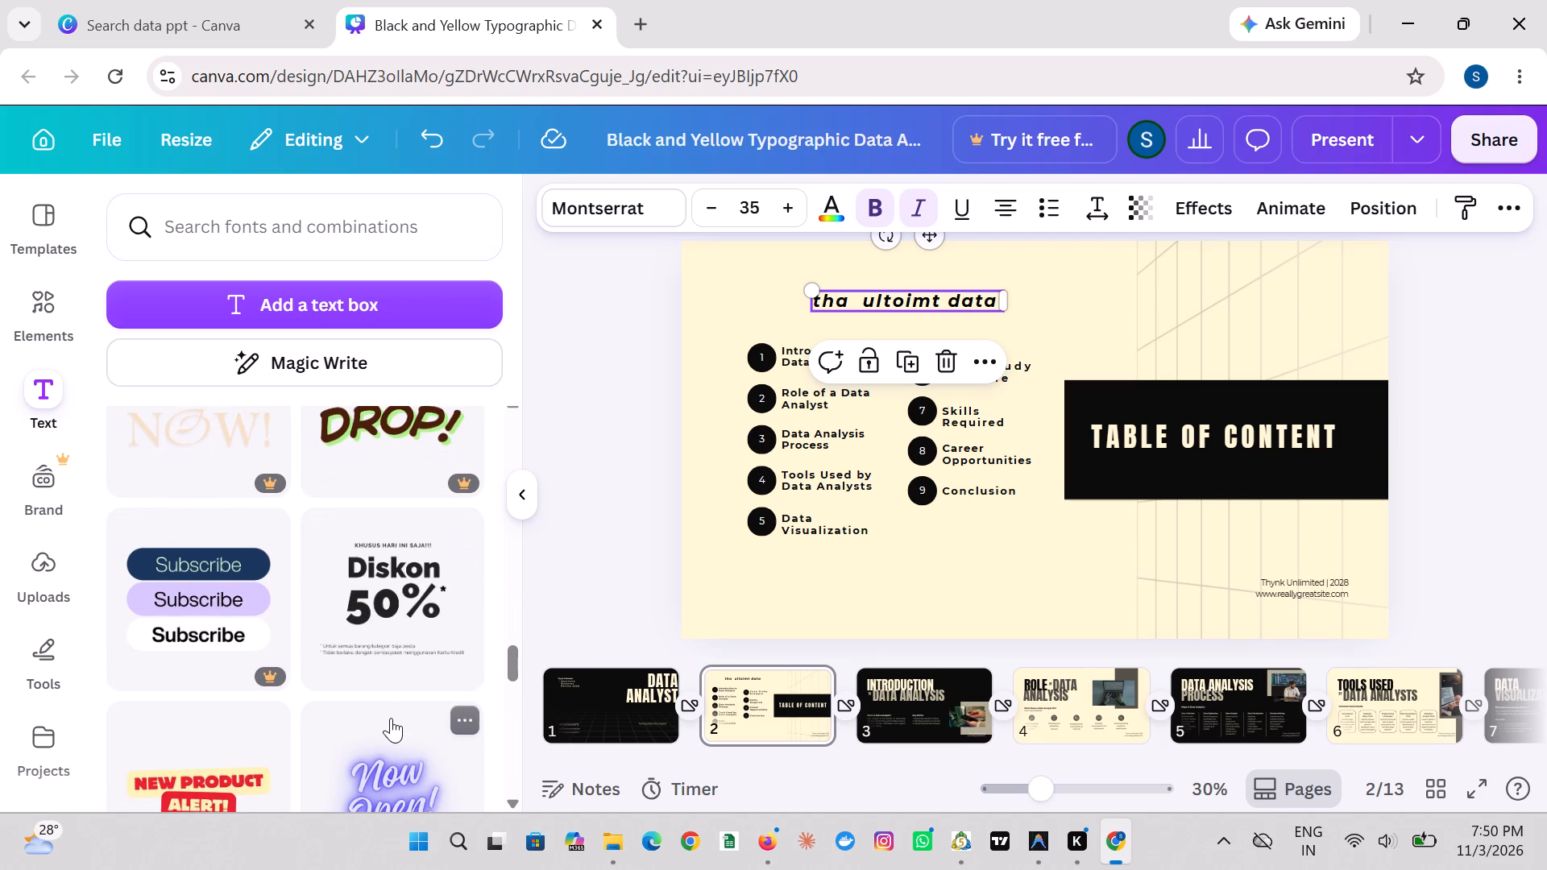
pyautogui.scroll(-2, 391, 718)
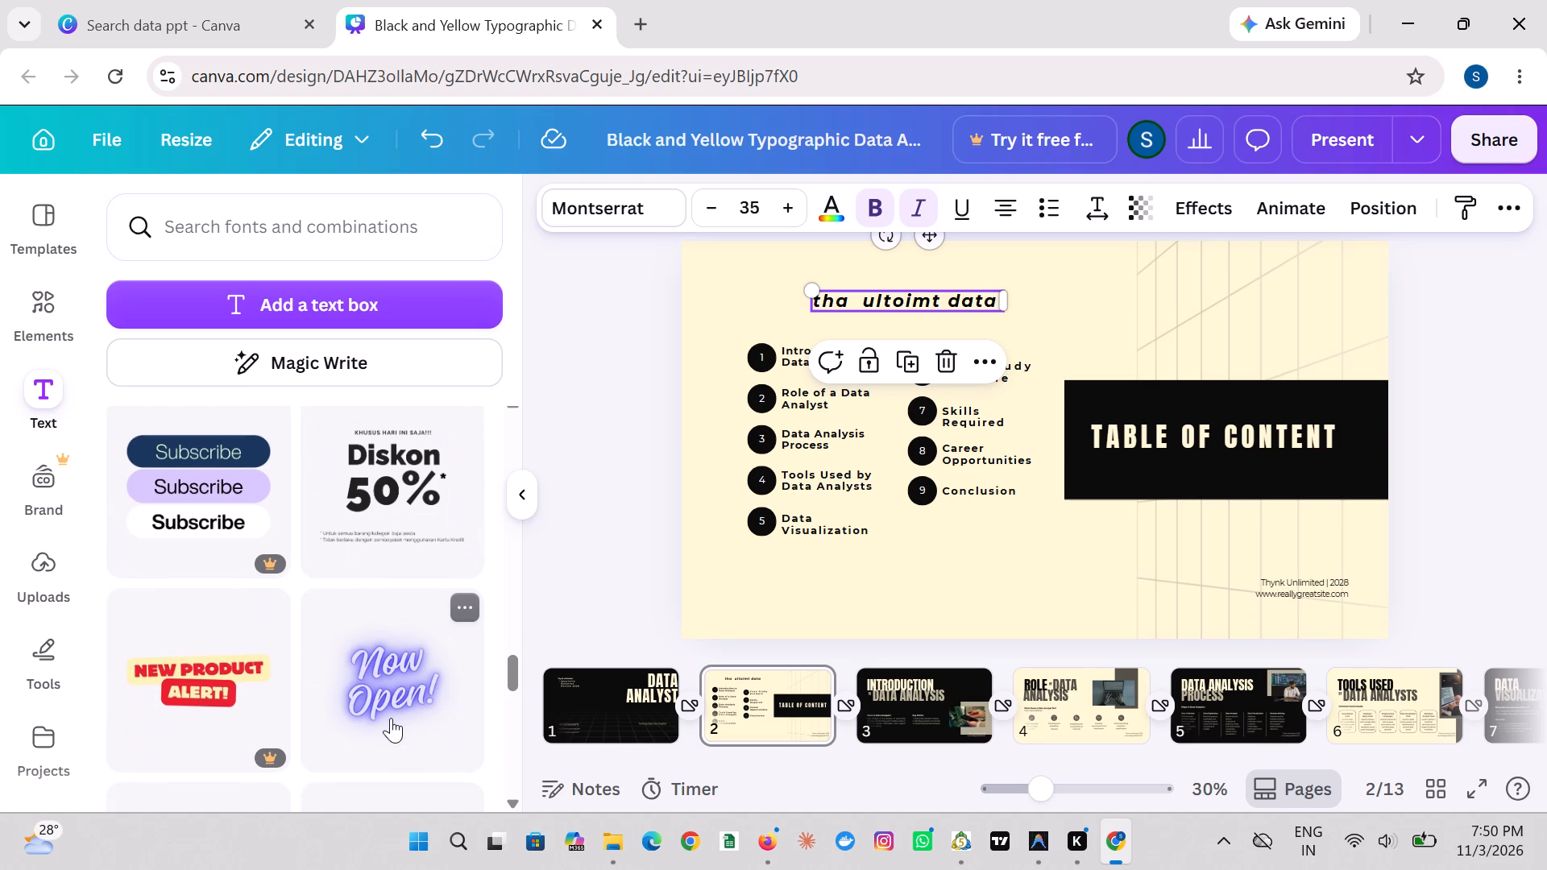
pyautogui.scroll(-3, 391, 718)
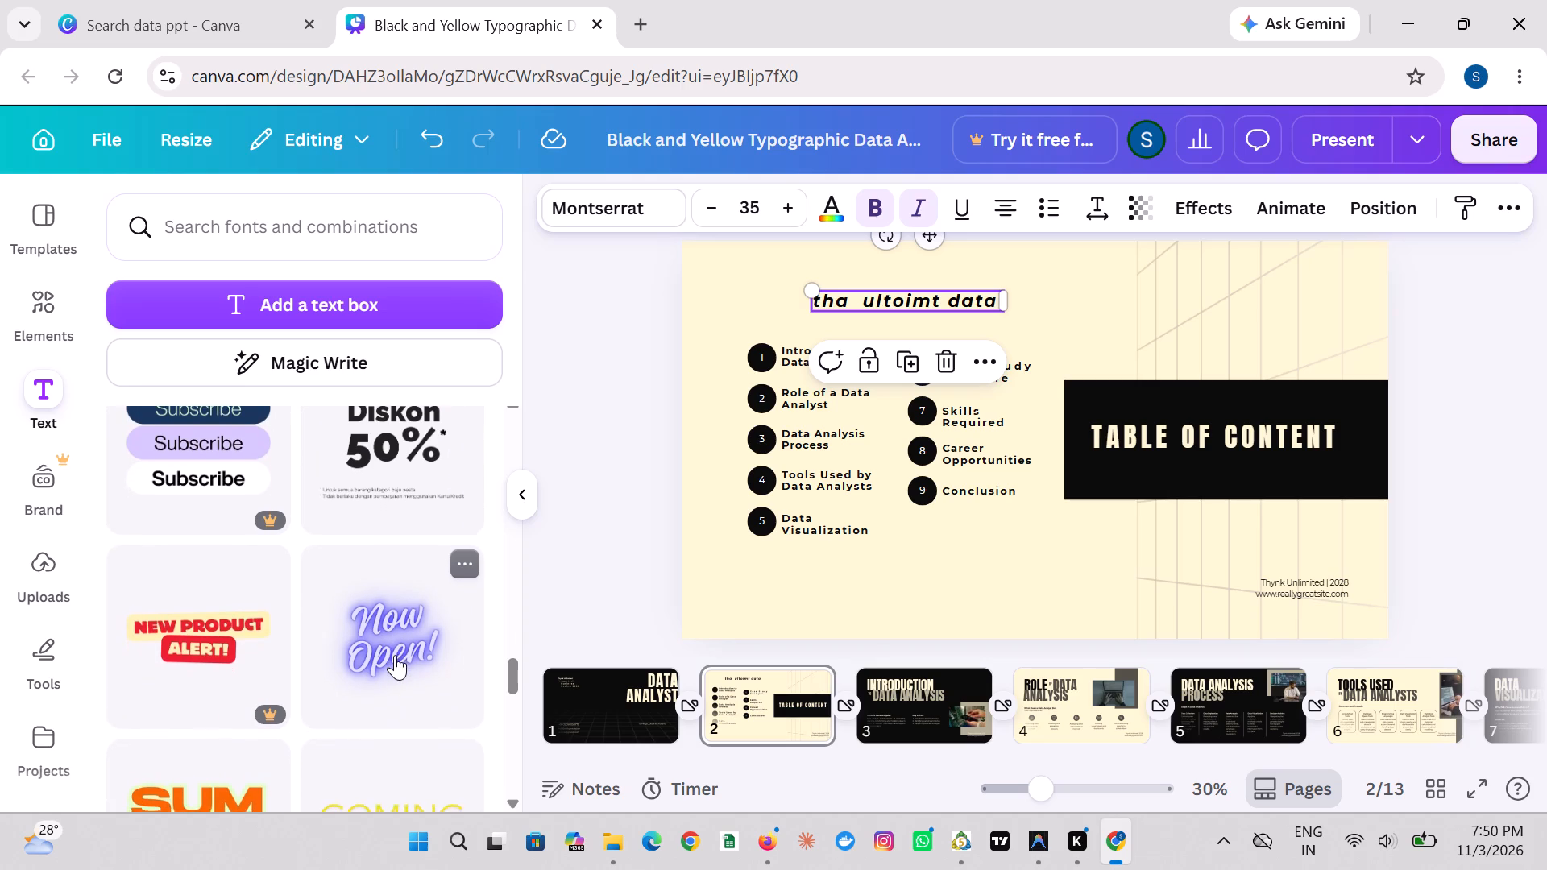
pyautogui.scroll(-1, 395, 655)
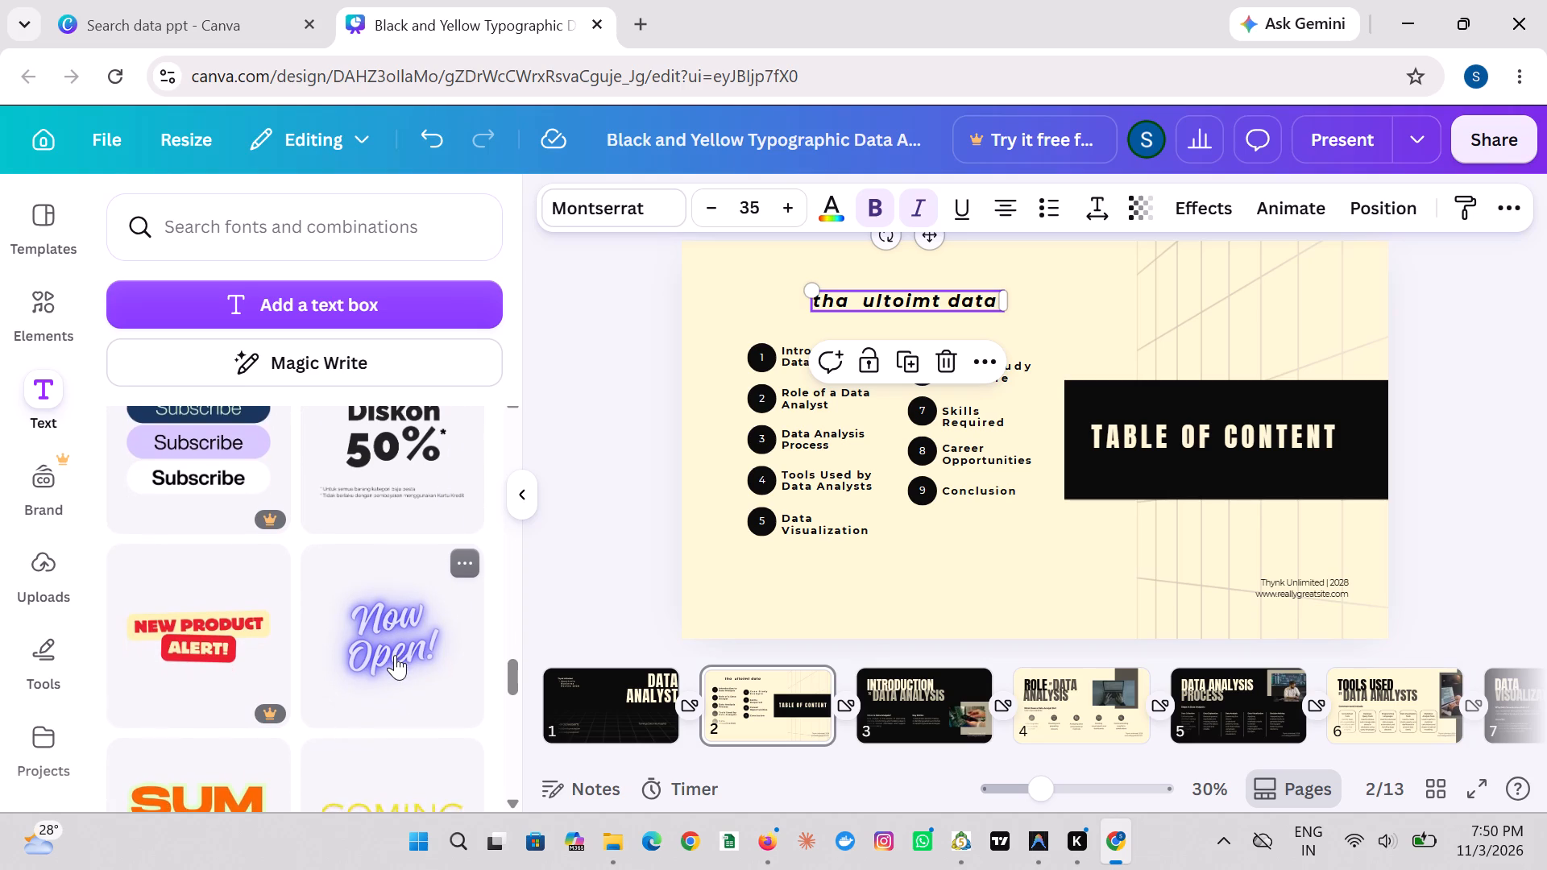
pyautogui.scroll(-3, 395, 655)
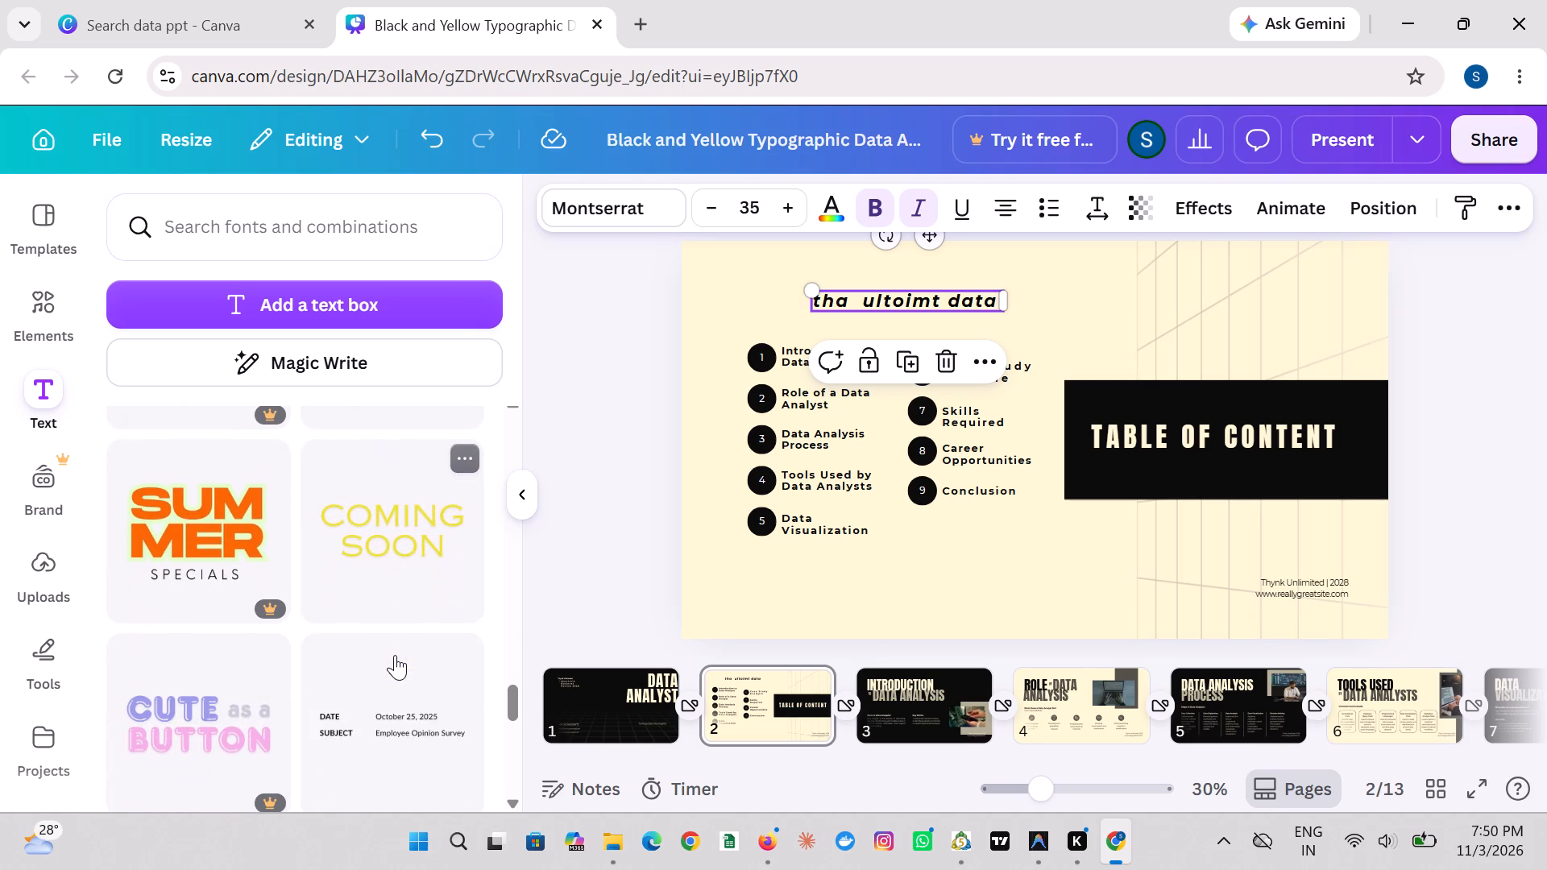
pyautogui.click(408, 728)
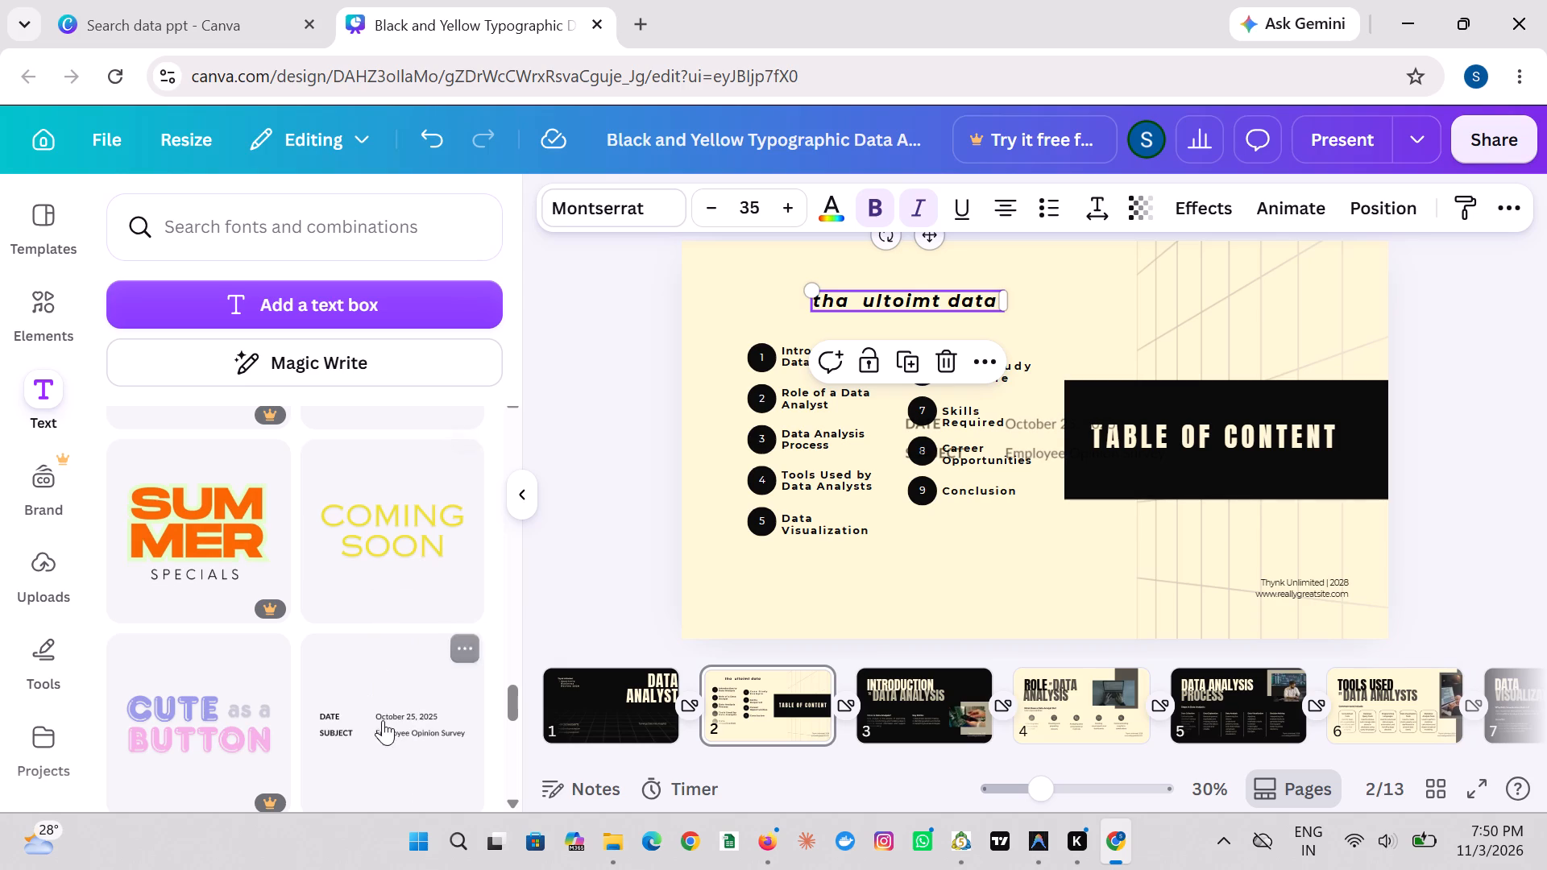
# Move the DATE and SUBJECT text group to the slide's upper-right corner, above the TABLE OF CONTENT block.
pyautogui.scroll(-2, 421, 782)
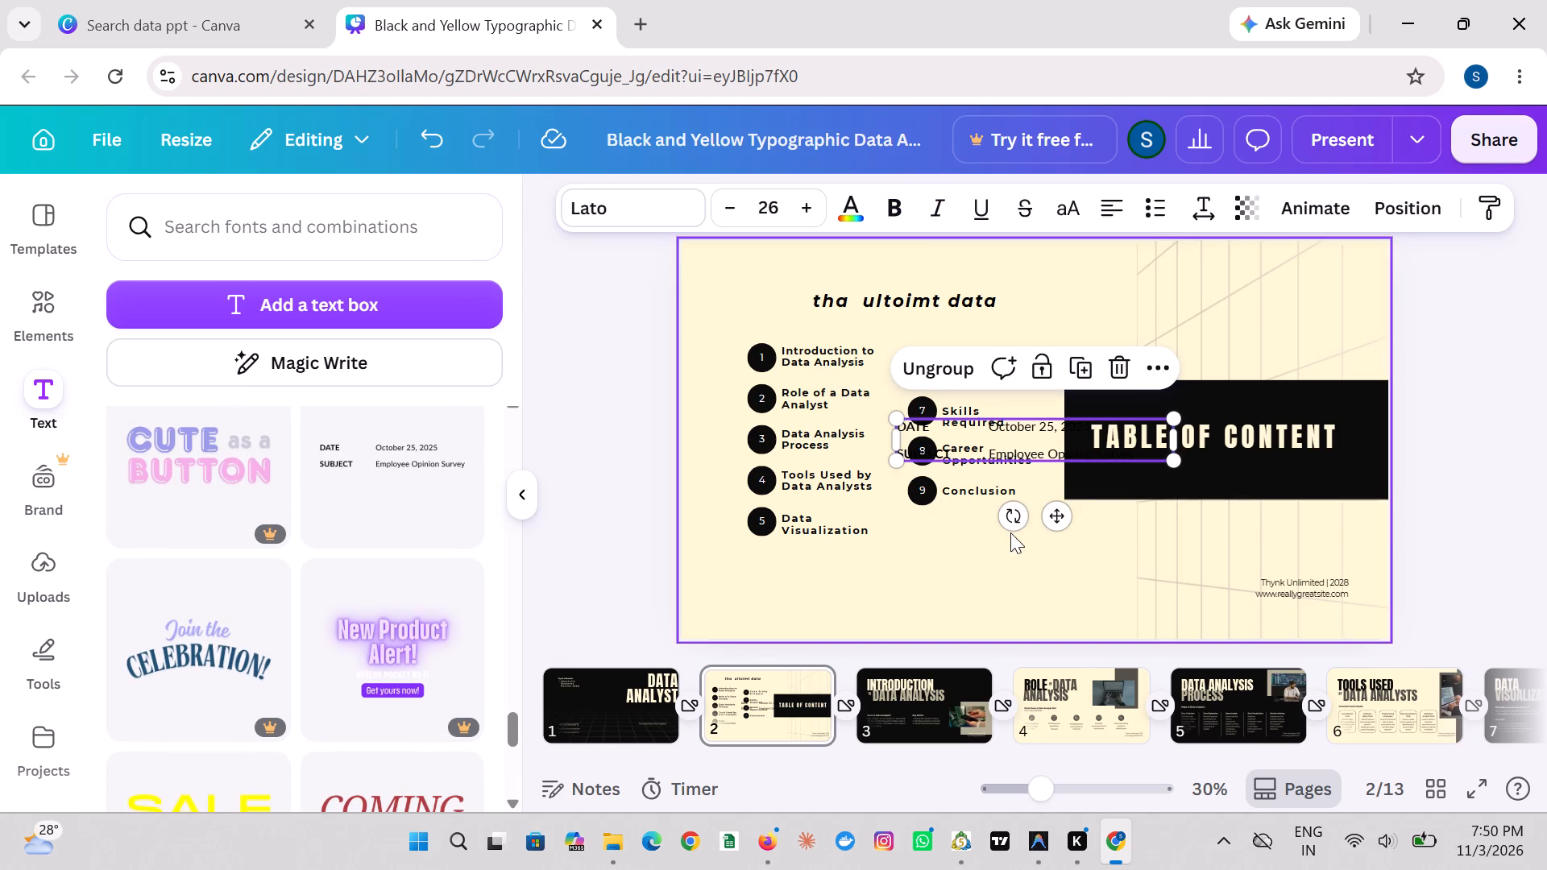
pyautogui.moveTo(1074, 452); pyautogui.dragTo(1028, 329)
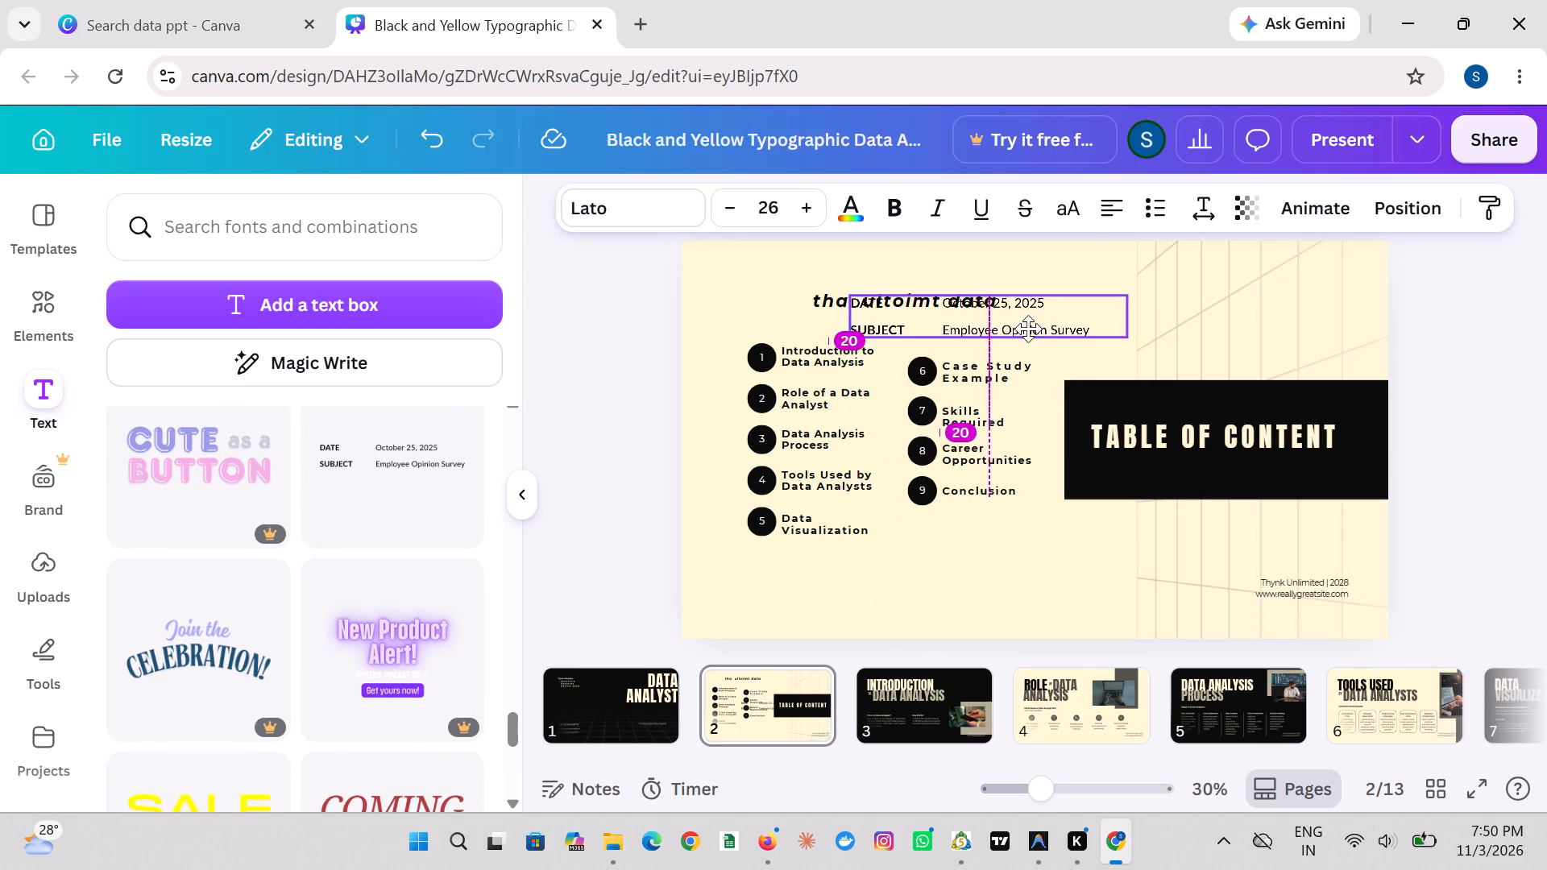
pyautogui.moveTo(1028, 329); pyautogui.dragTo(1254, 286)
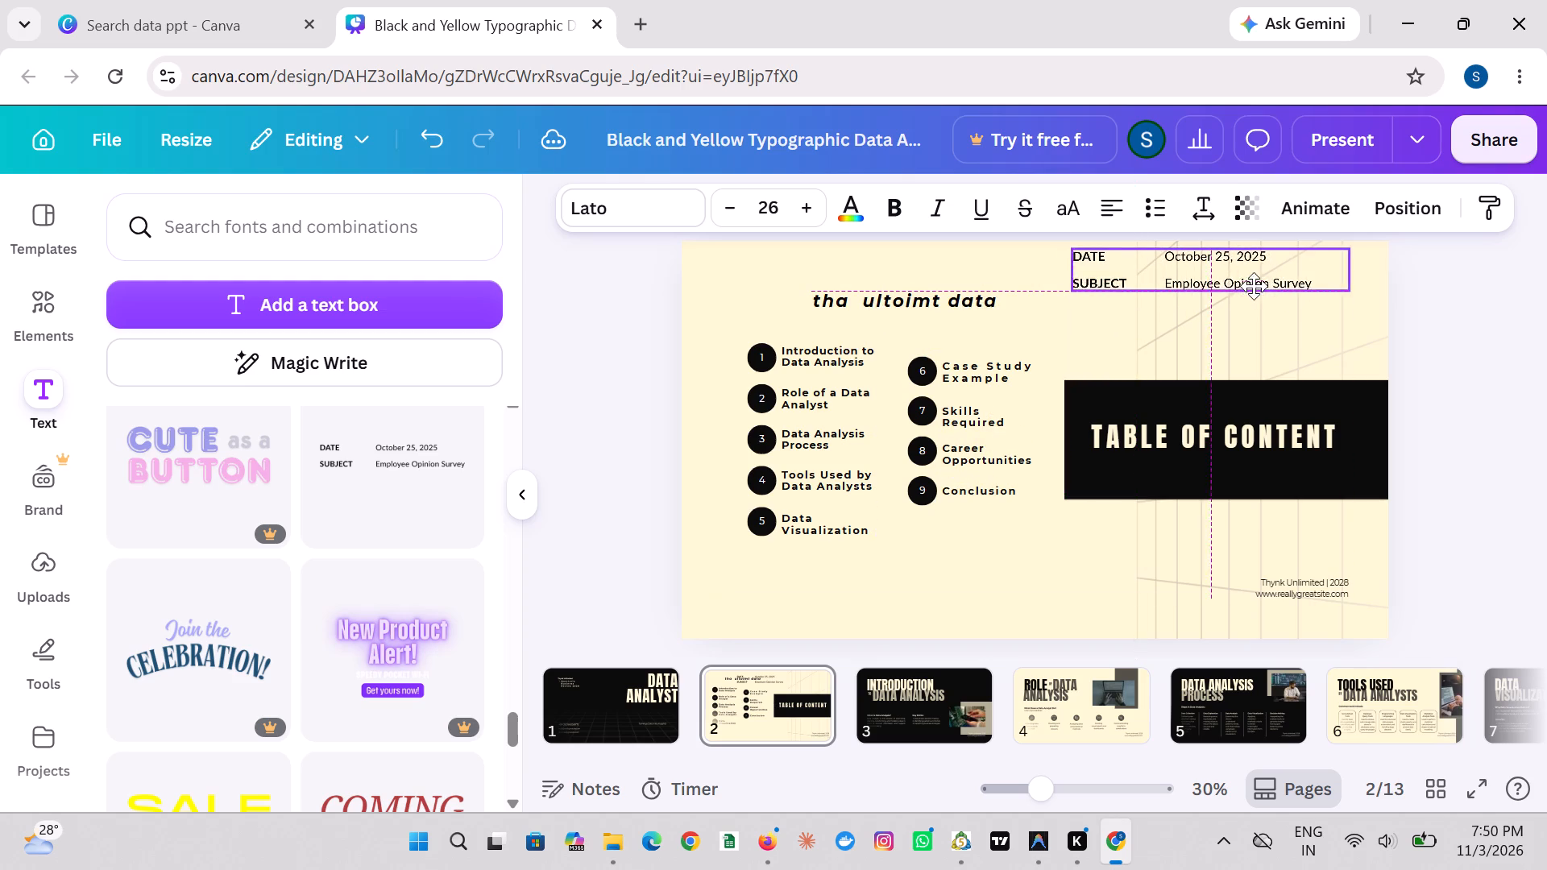
pyautogui.moveTo(1254, 286); pyautogui.dragTo(1282, 280)
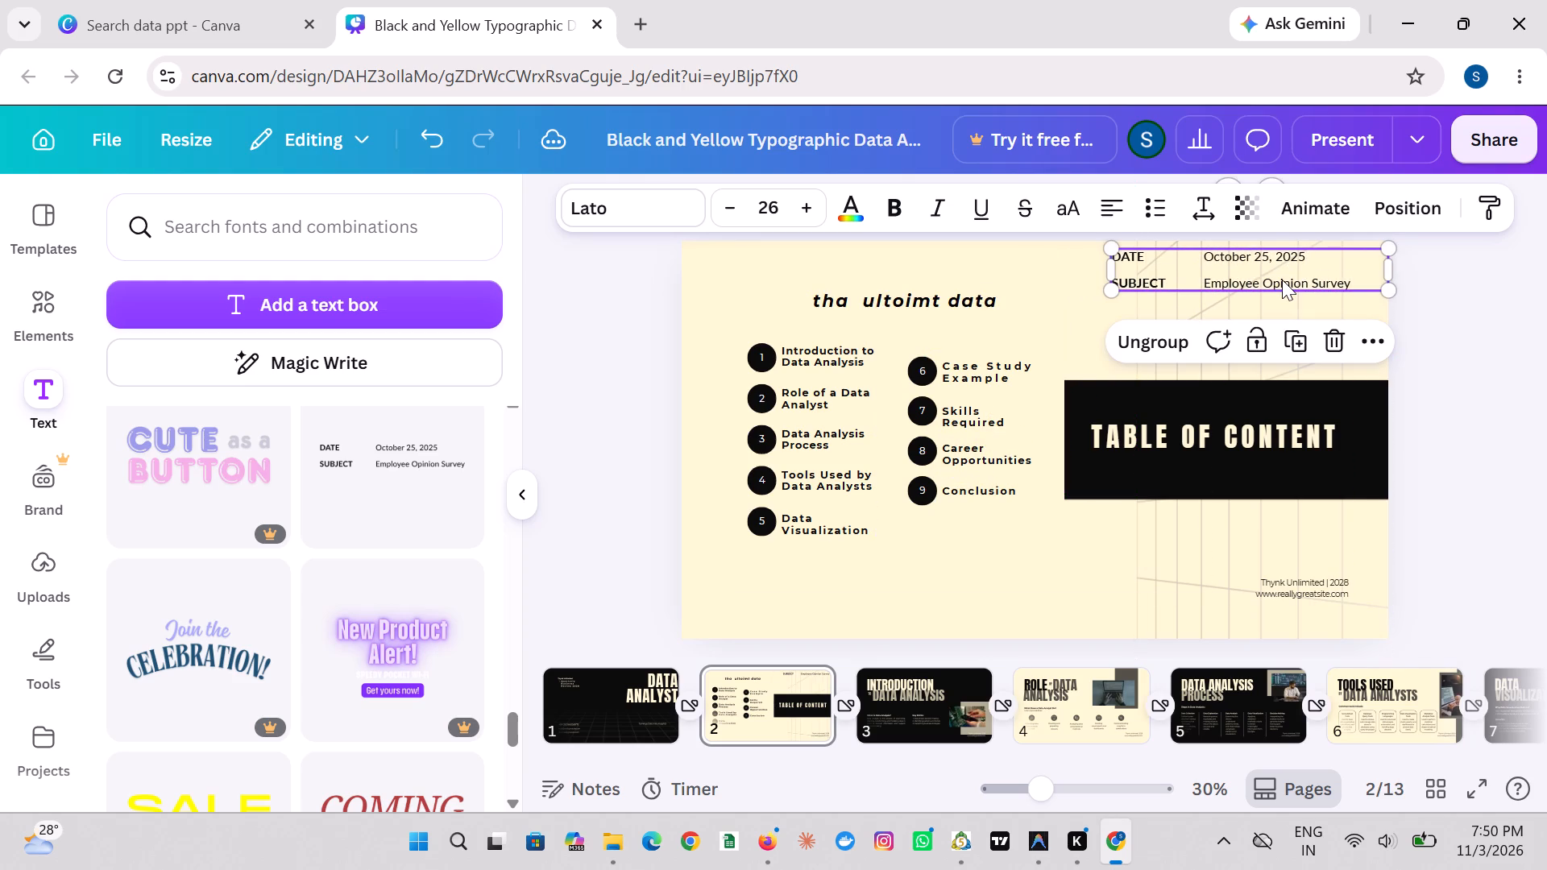
# Change the date in the DATE line to "October 30, 2026".
pyautogui.click(1304, 259)
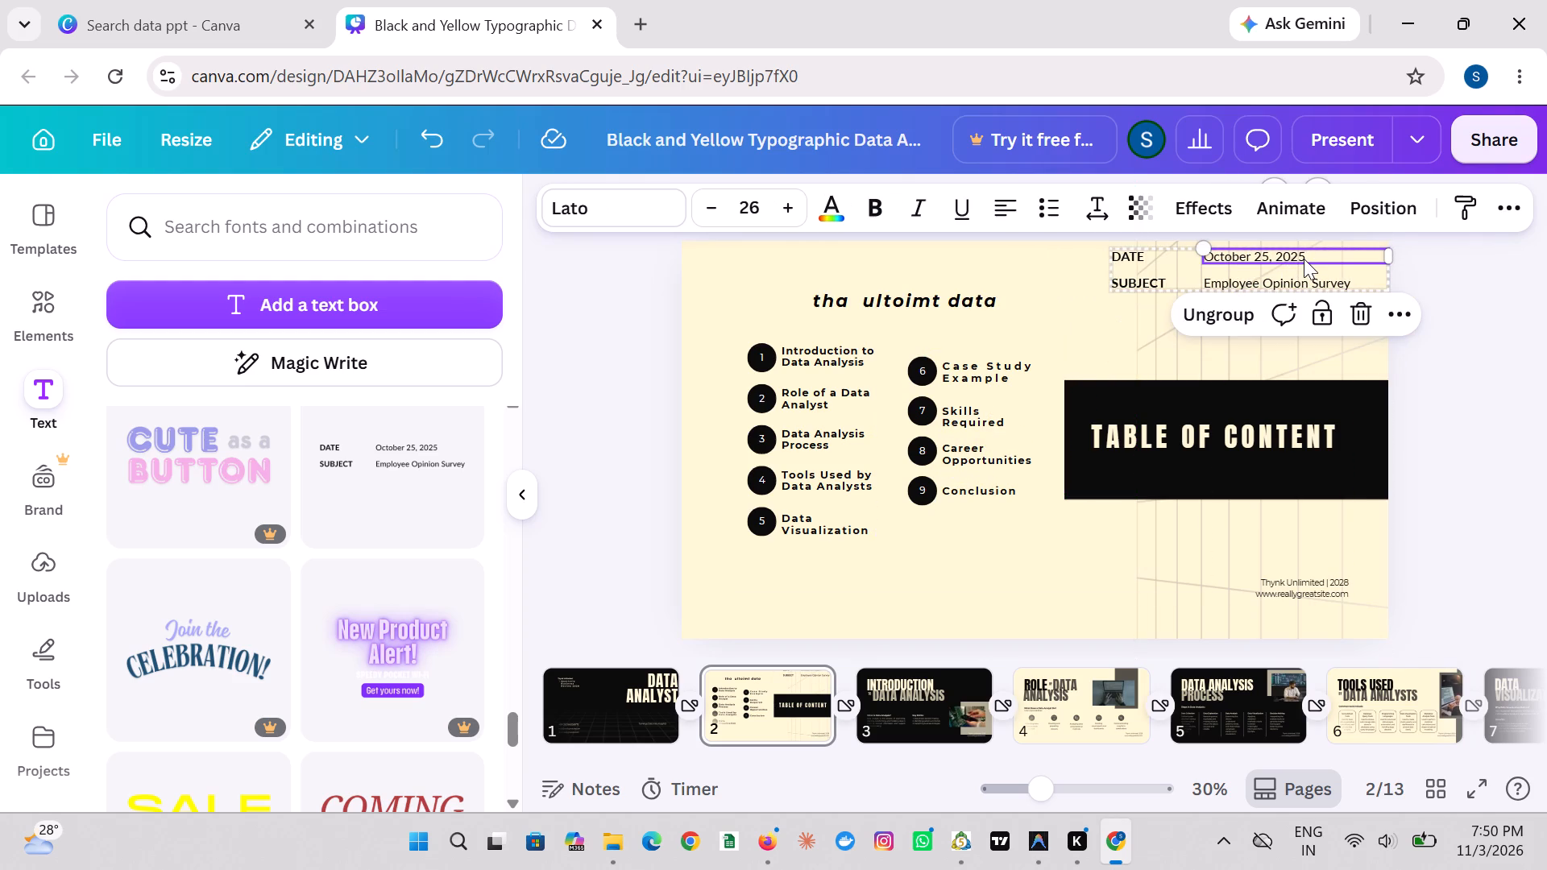
pyautogui.click(1329, 250)
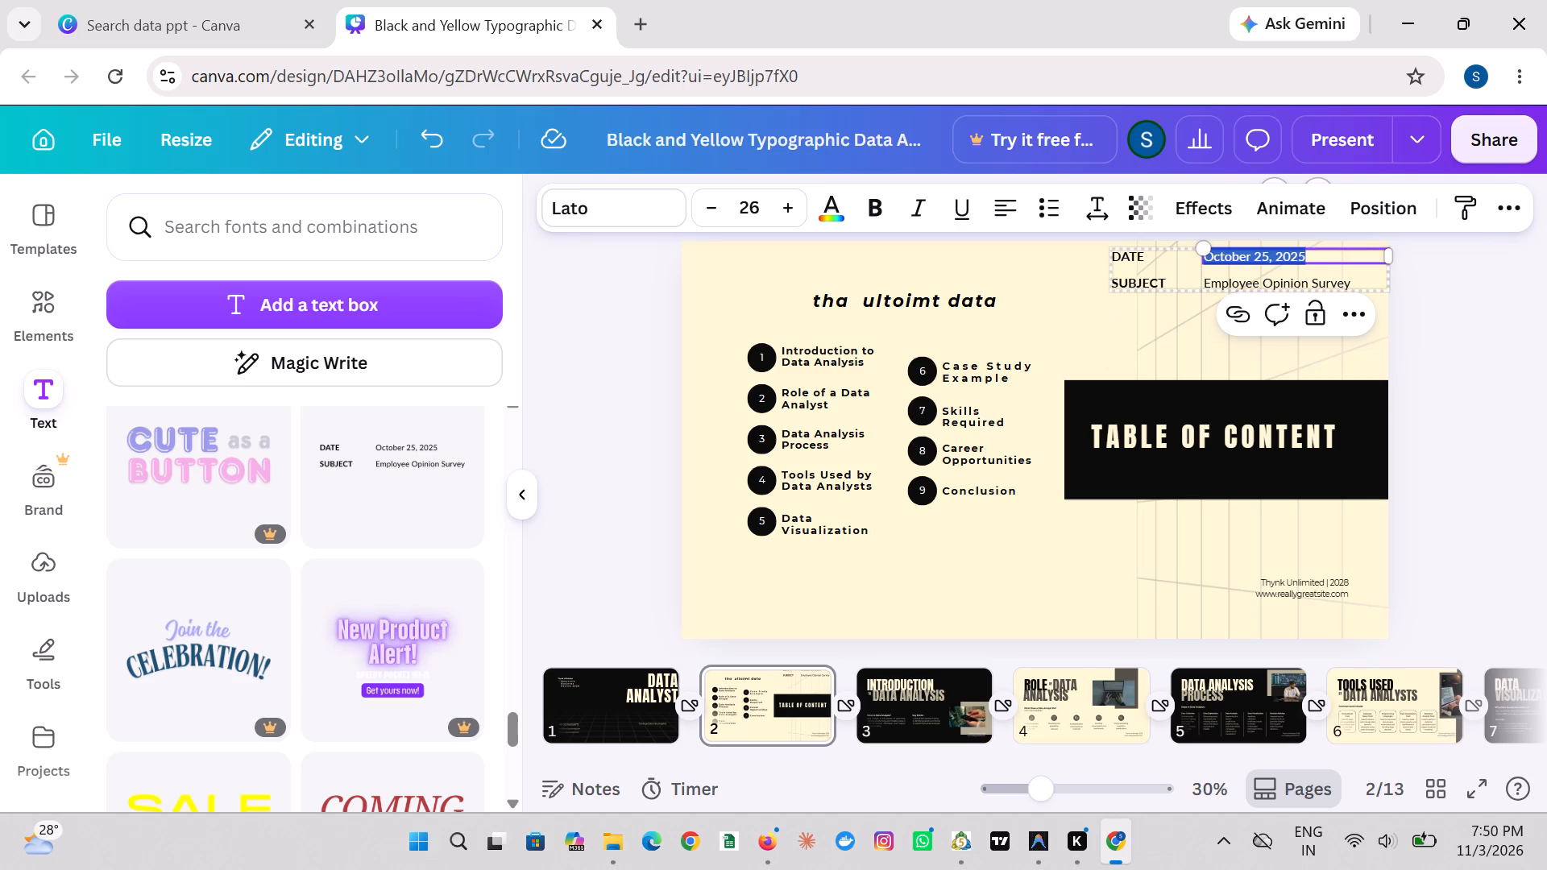
pyautogui.click(1329, 250)
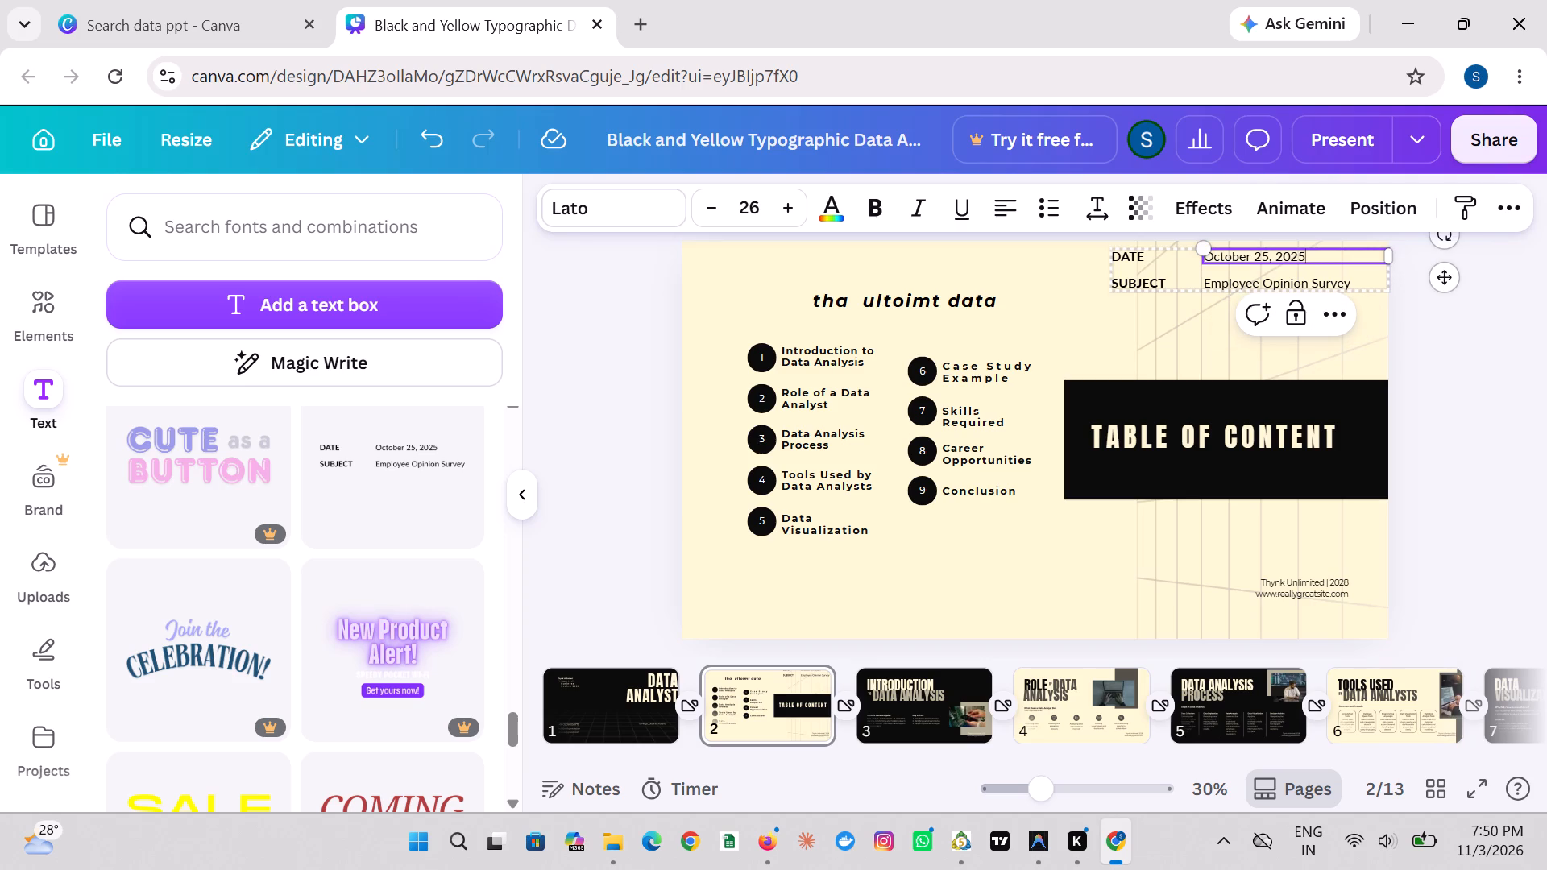
pyautogui.click(1267, 254)
pyautogui.click(1267, 254)
pyautogui.press('BackSpace')
pyautogui.press('BackSpace')
pyautogui.press('3')
pyautogui.press('0')
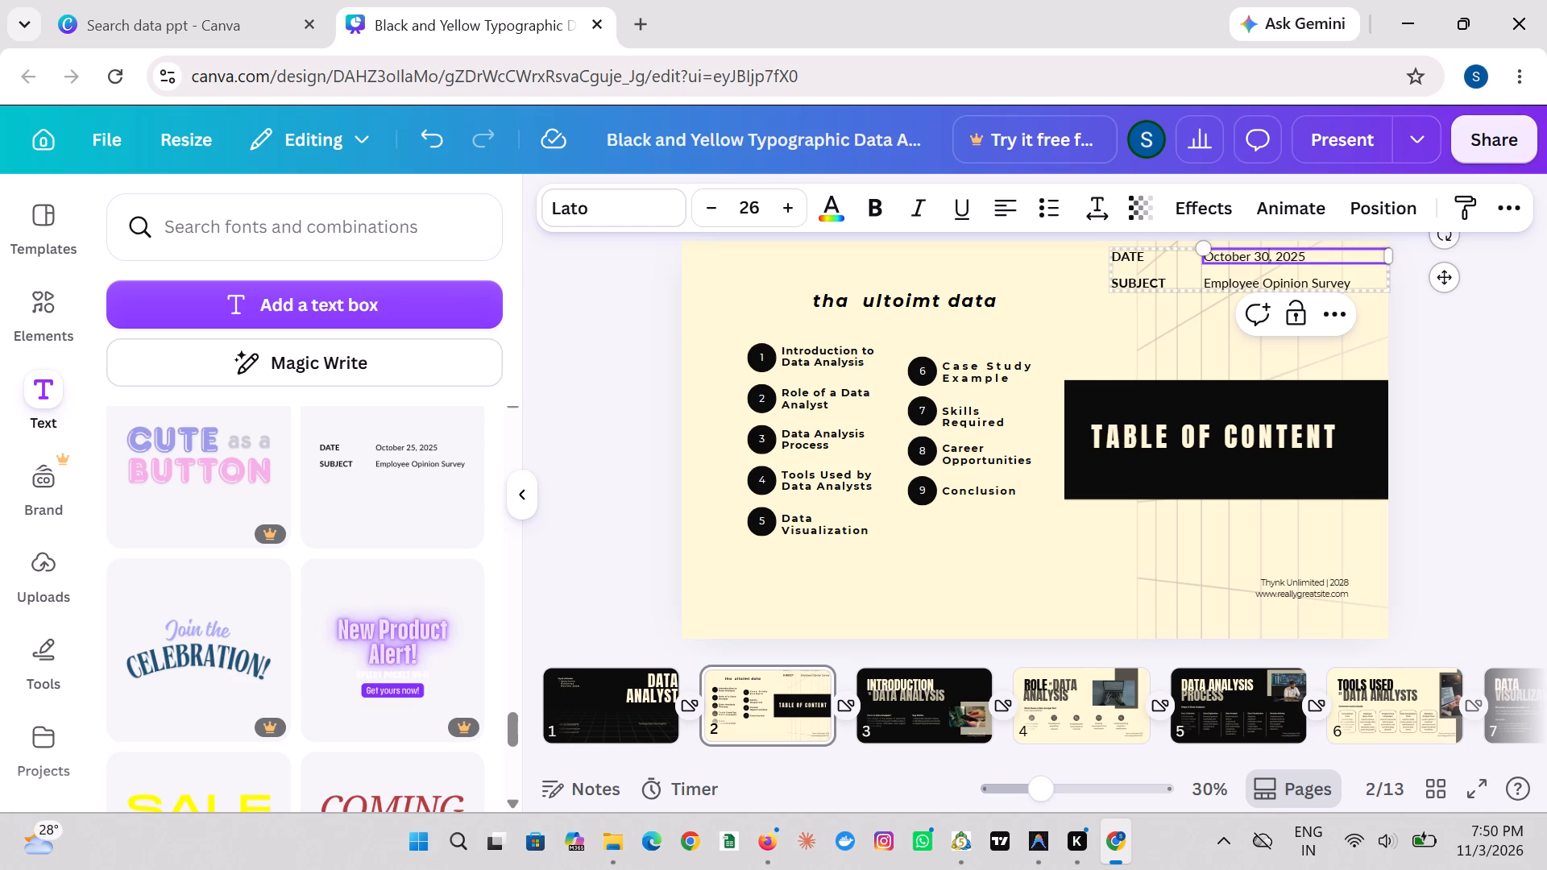
pyautogui.click(1320, 254)
pyautogui.press('BackSpace')
pyautogui.press('6')
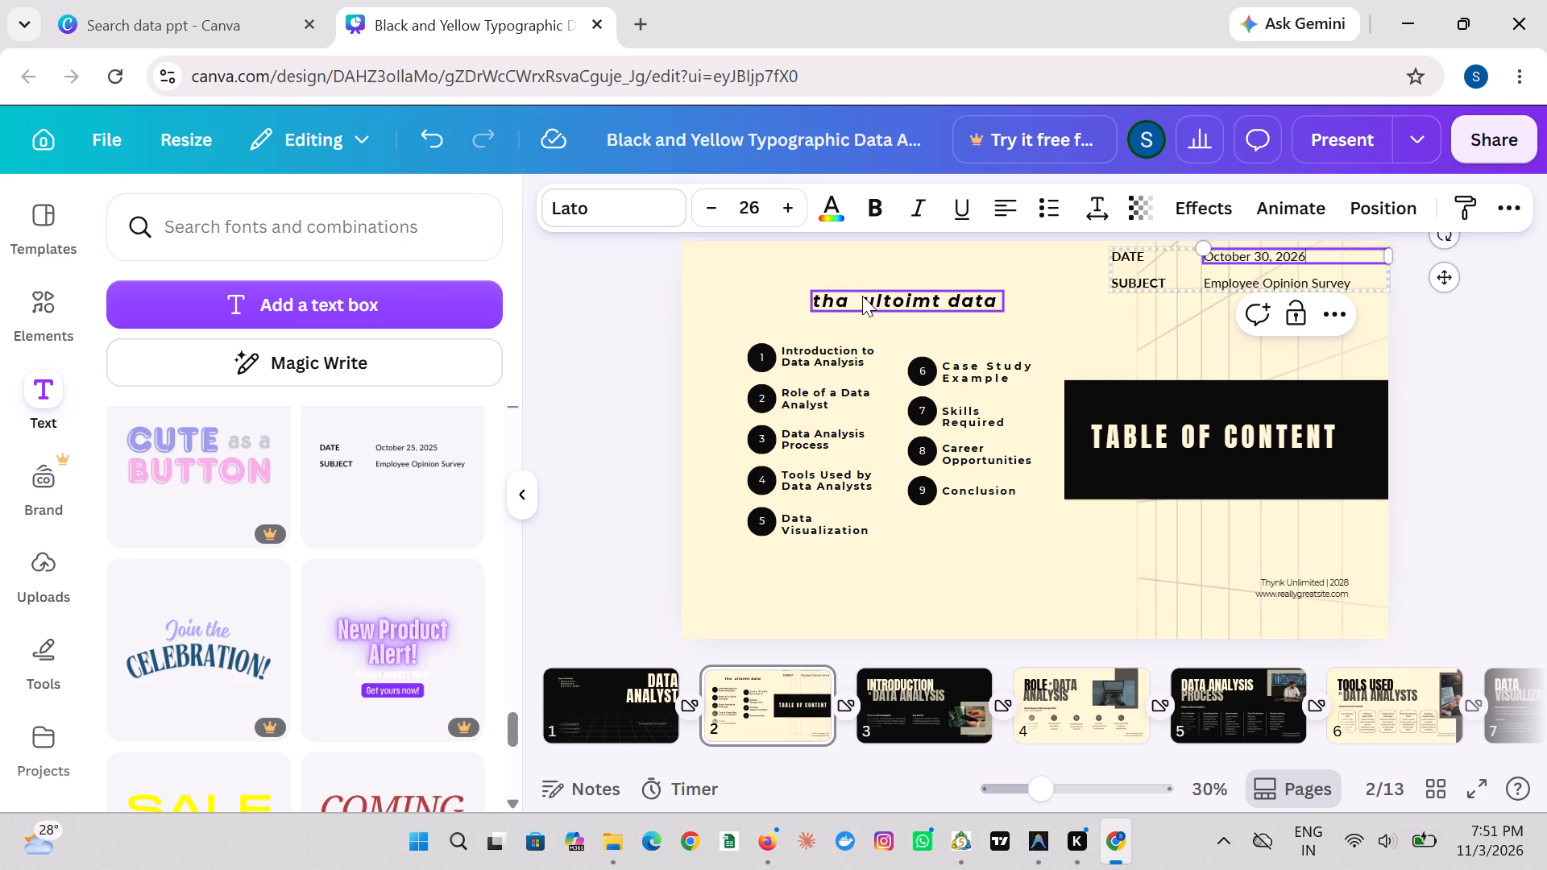
# Move the "tha ultoimt data" text box left so its left edge lines up with the centres of circles 1 to 5.
pyautogui.moveTo(850, 301); pyautogui.dragTo(836, 300)
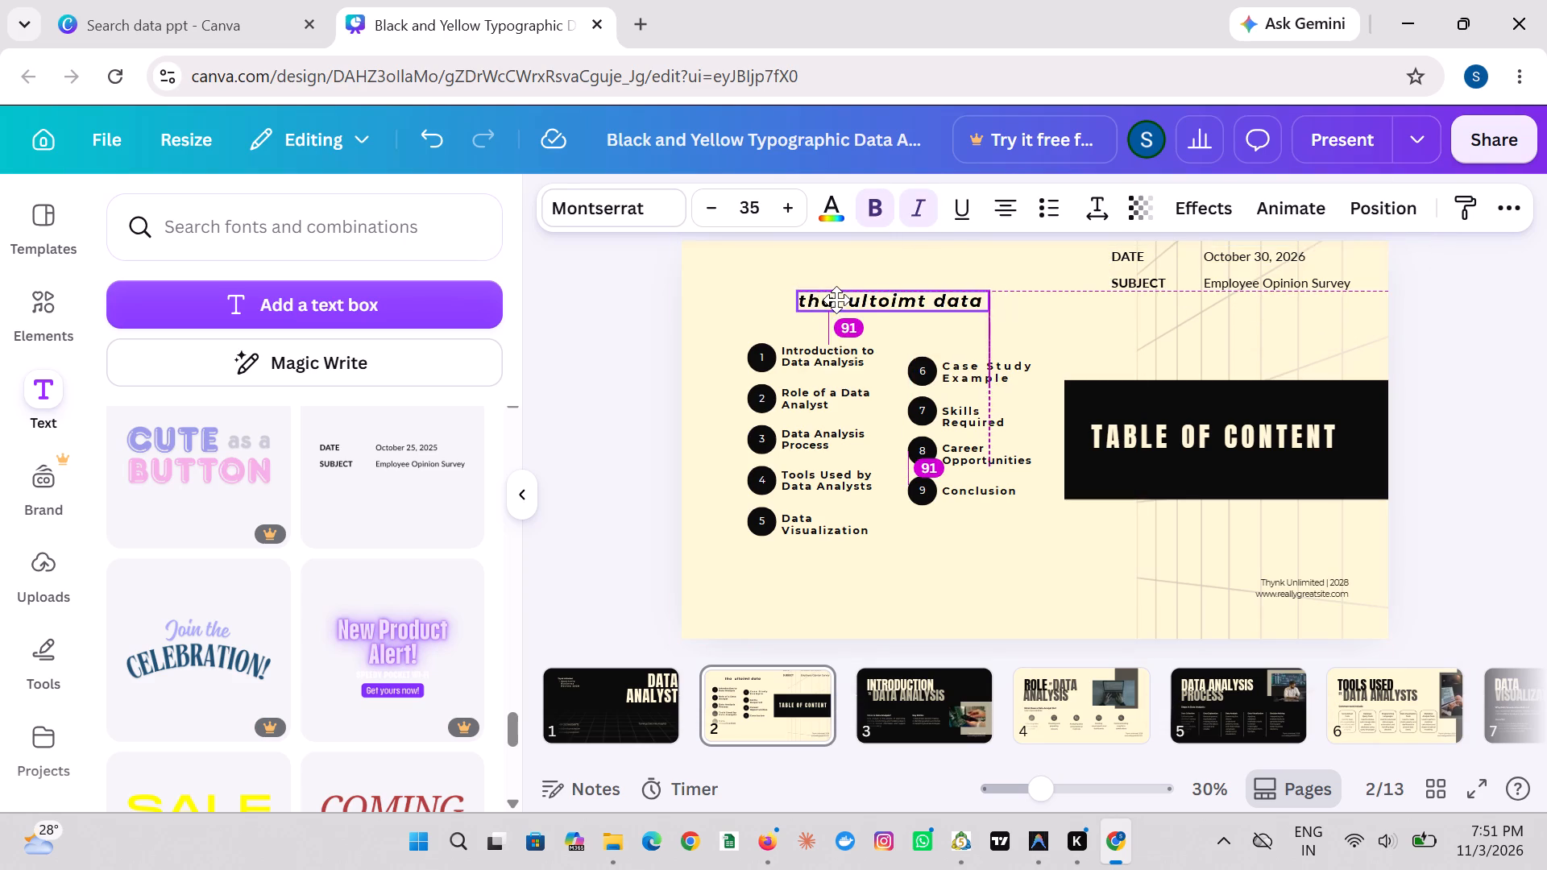
pyautogui.moveTo(836, 300); pyautogui.dragTo(798, 300)
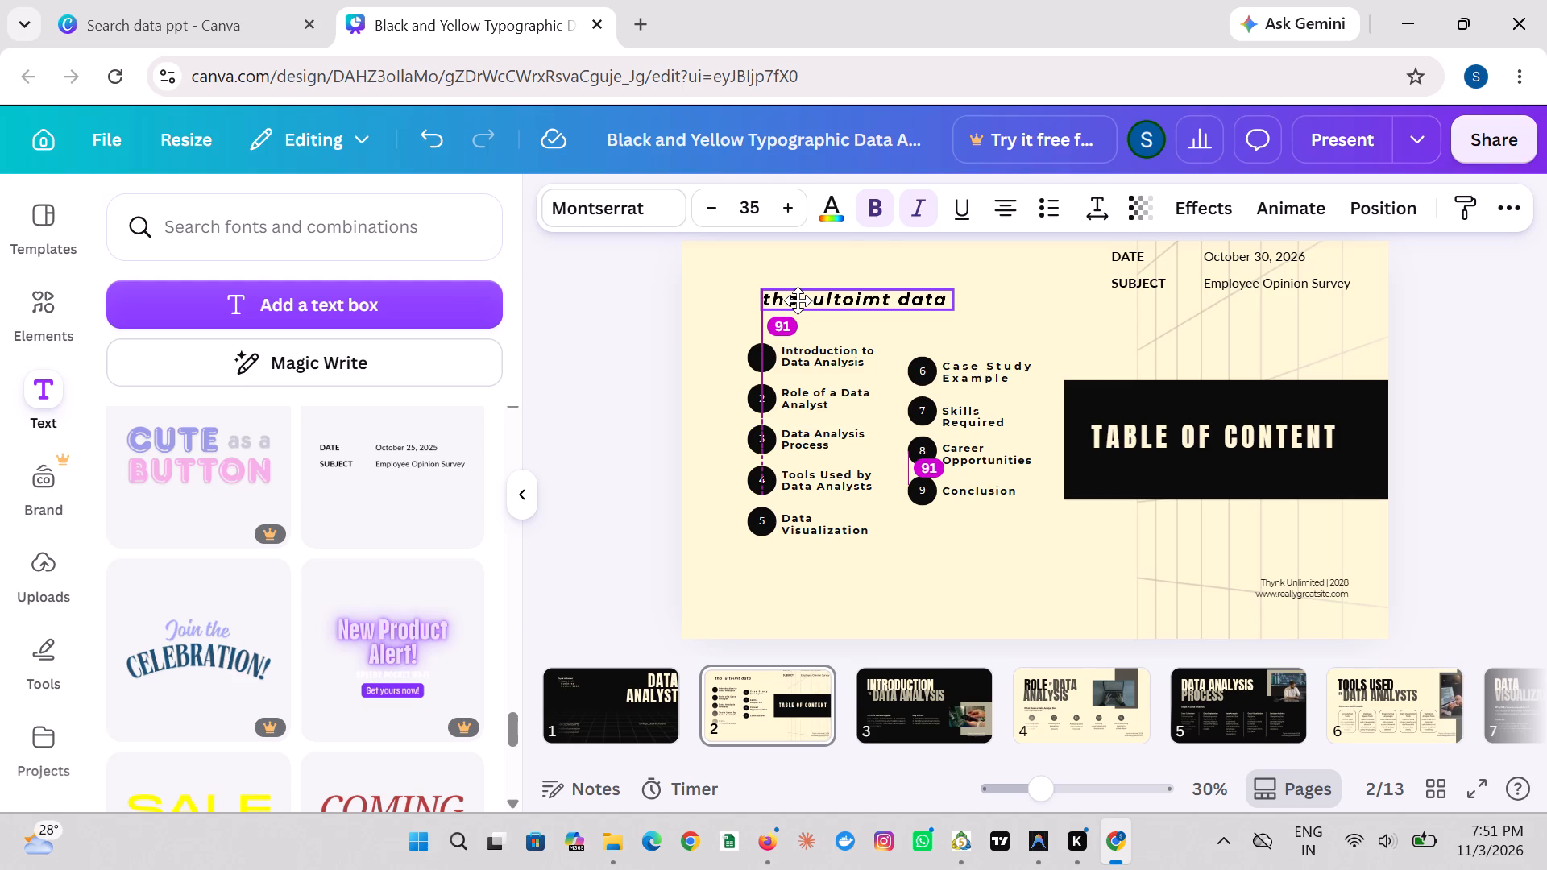
pyautogui.moveTo(798, 300); pyautogui.dragTo(802, 300)
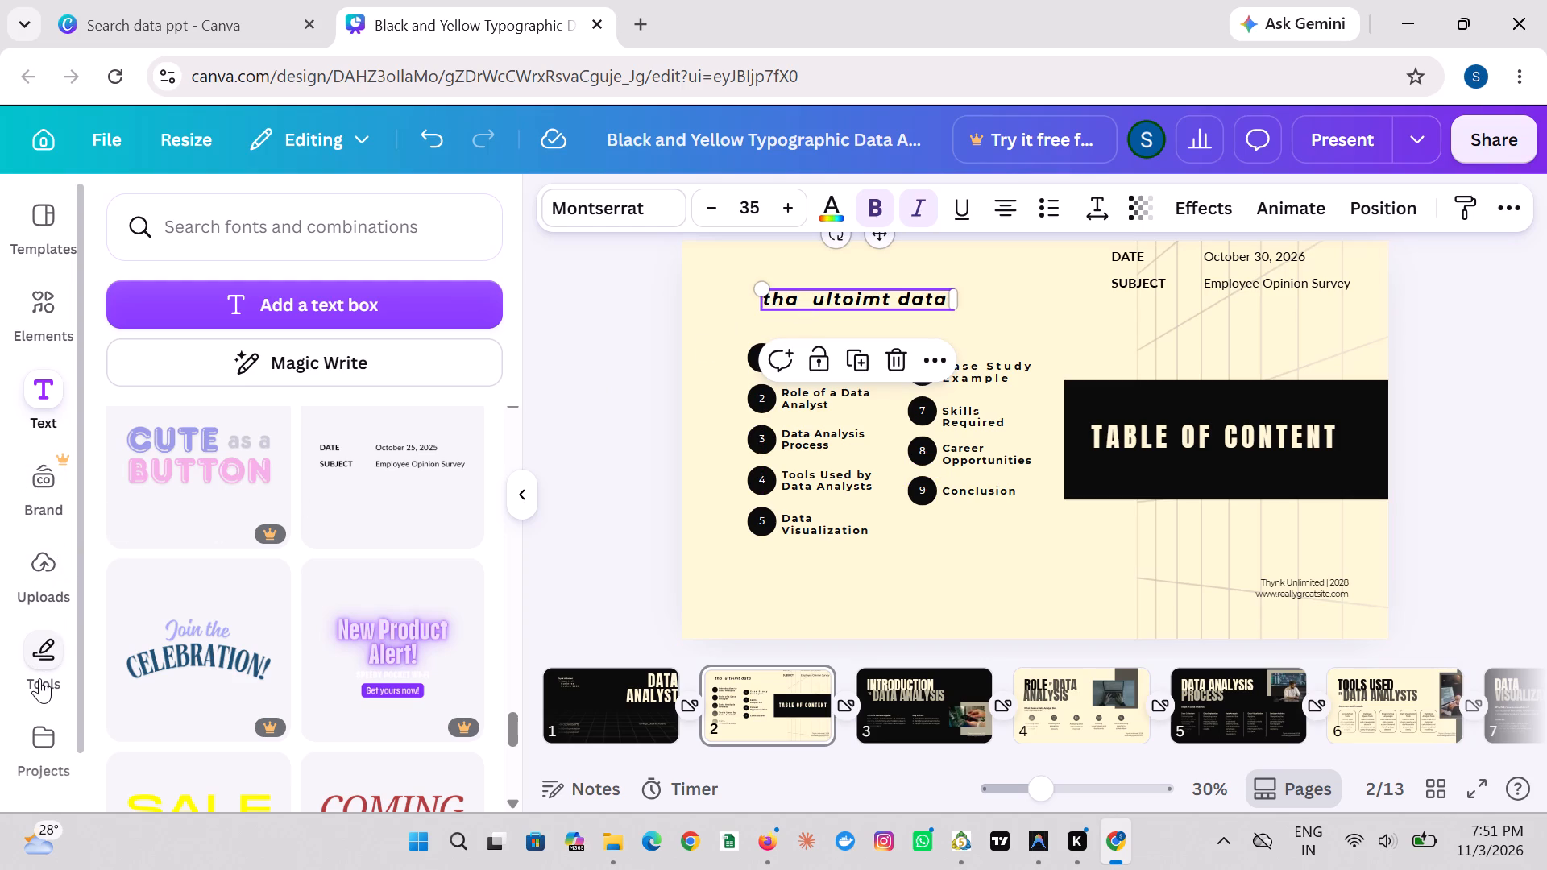
# Examine the heading's arrangement settings and look through the slide's layer list, including the Conclusion layer.
pyautogui.scroll(-2, 39, 678)
pyautogui.scroll(3, 39, 678)
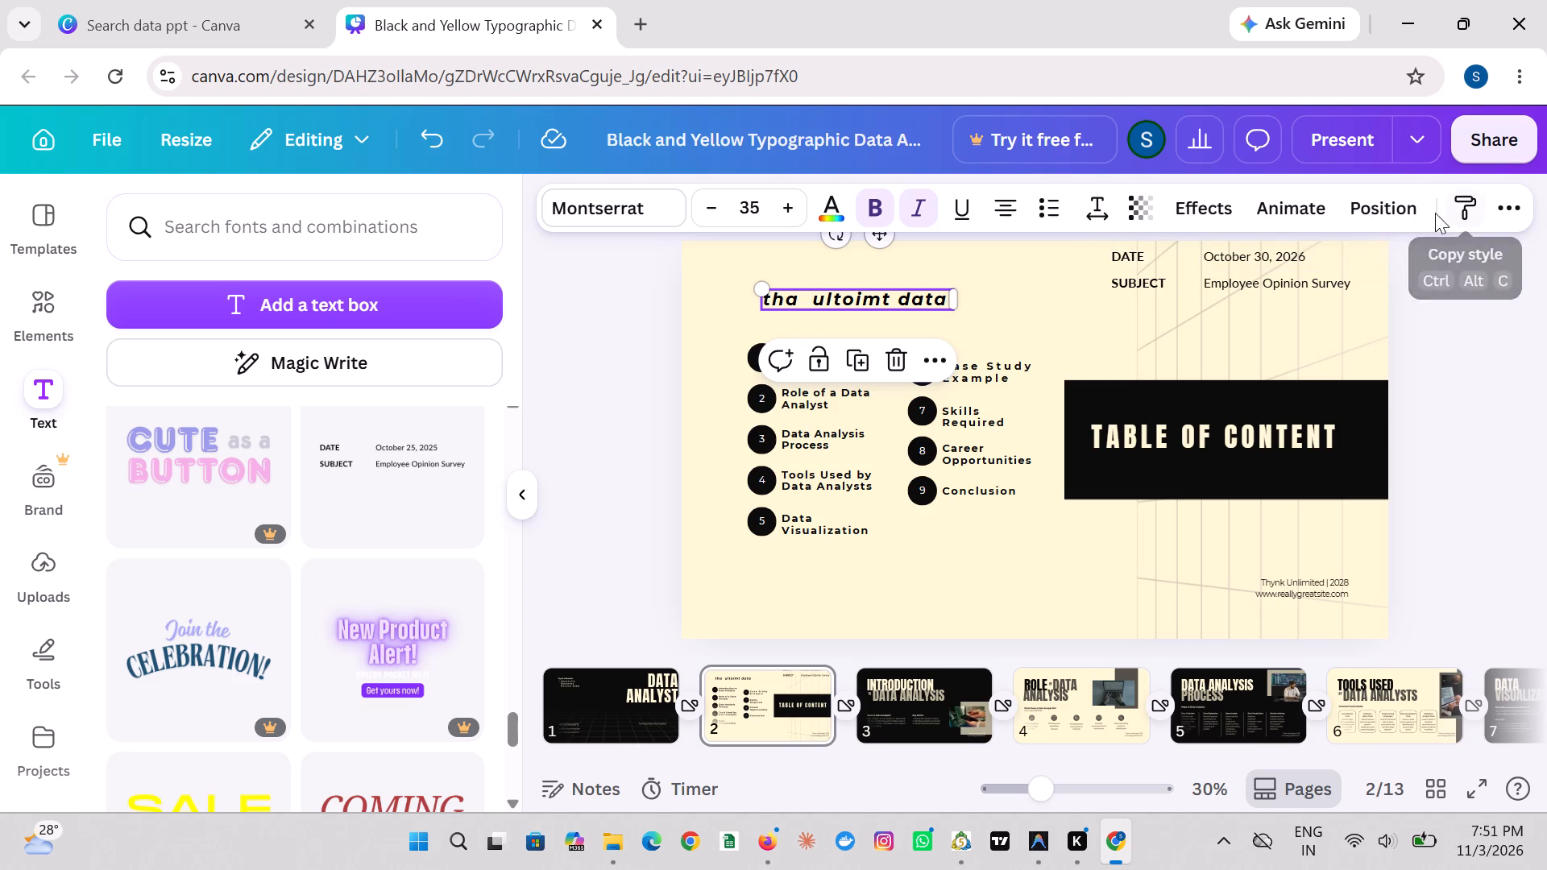
pyautogui.click(1409, 209)
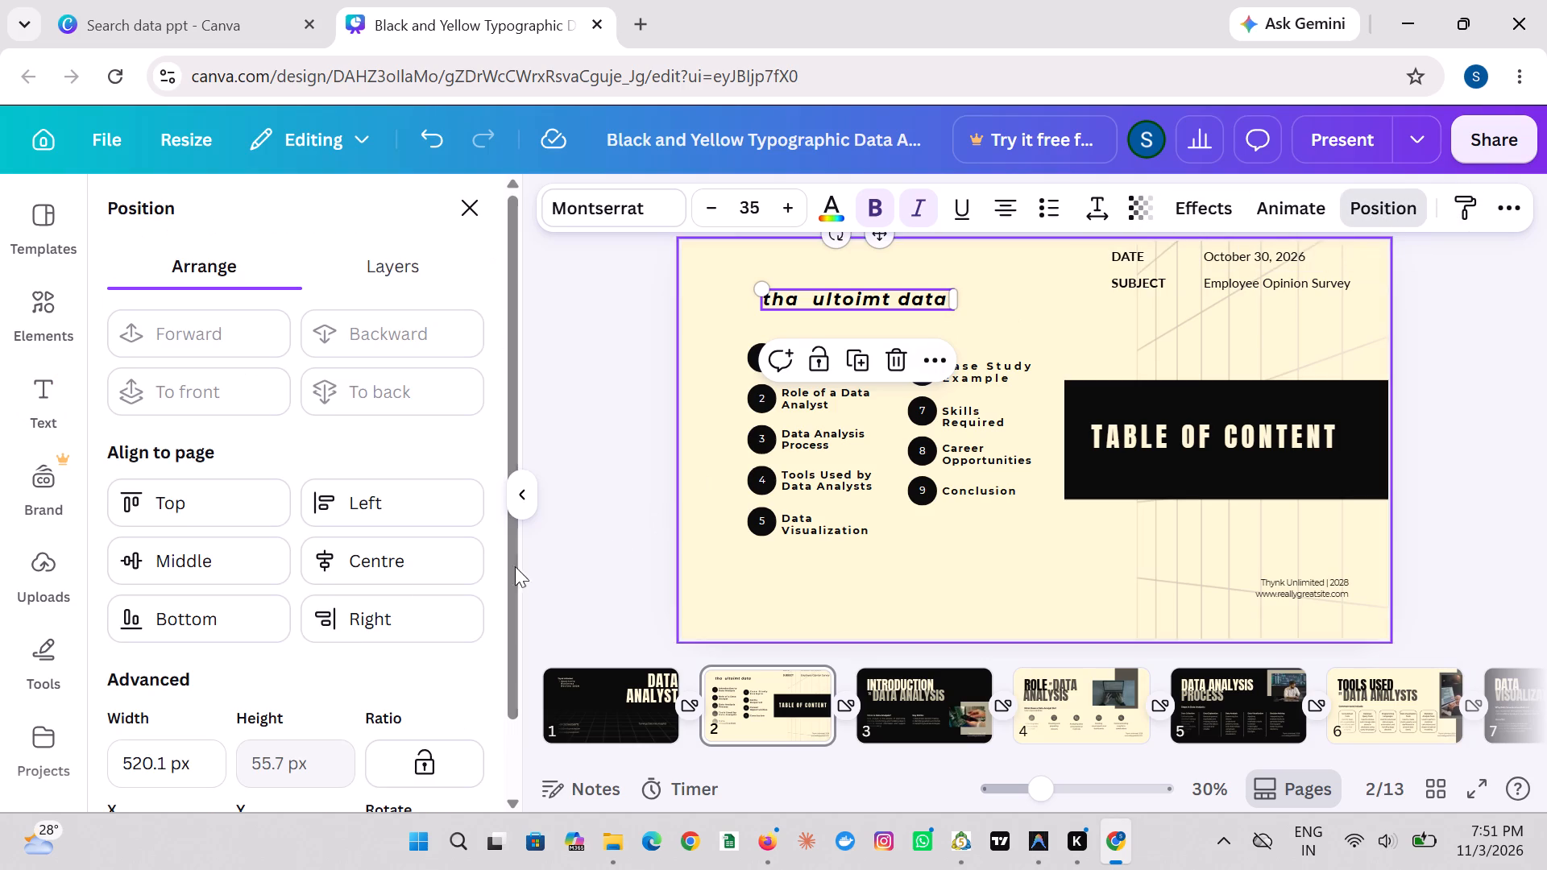
pyautogui.scroll(-4, 218, 470)
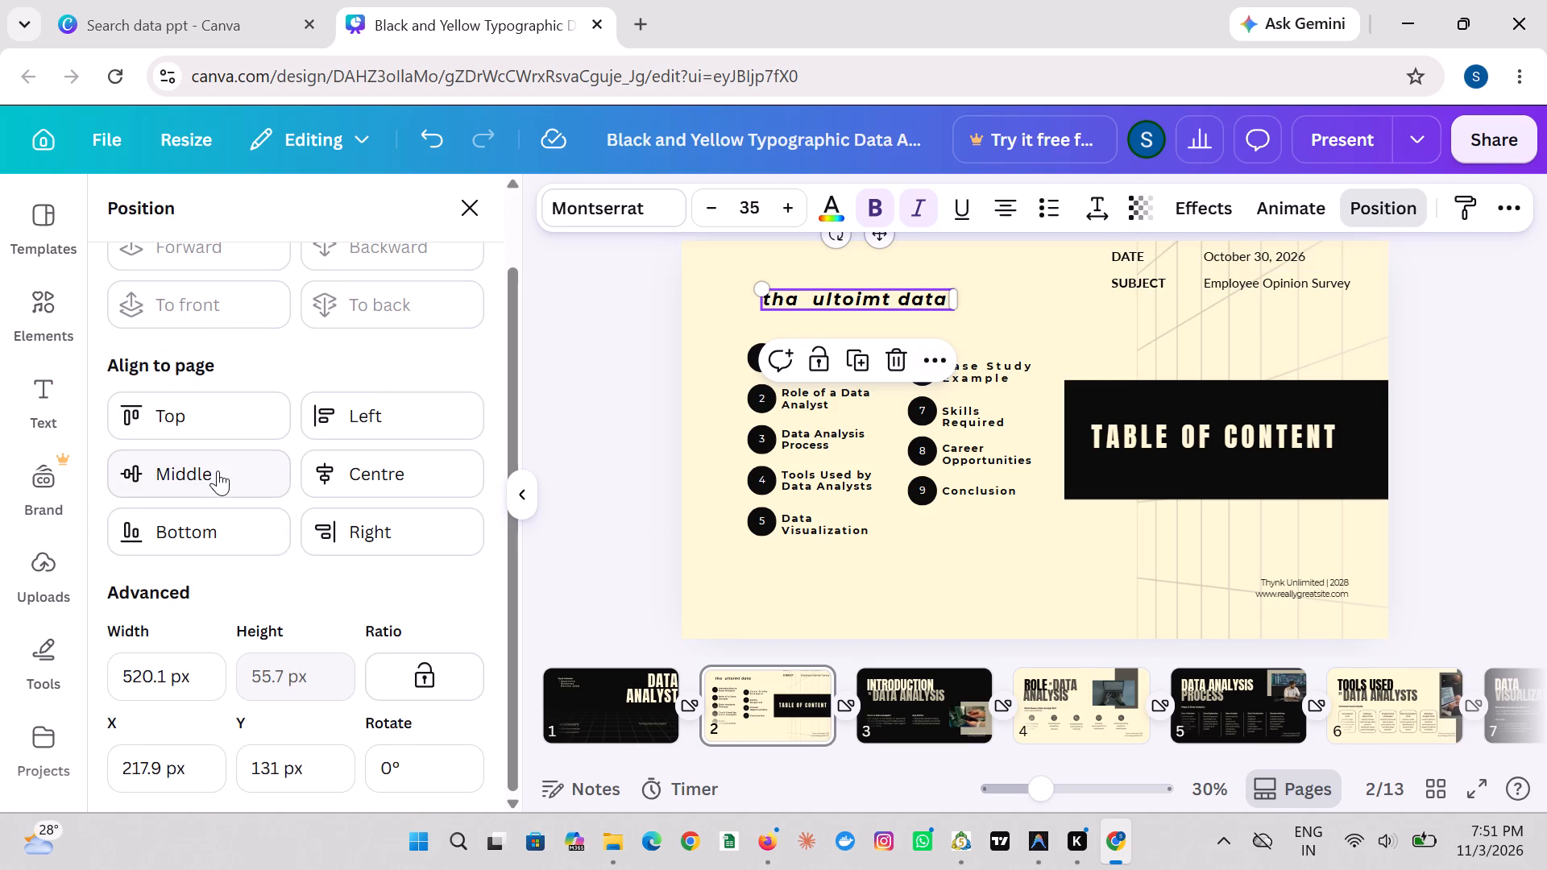
pyautogui.scroll(-1, 218, 470)
pyautogui.scroll(2, 378, 333)
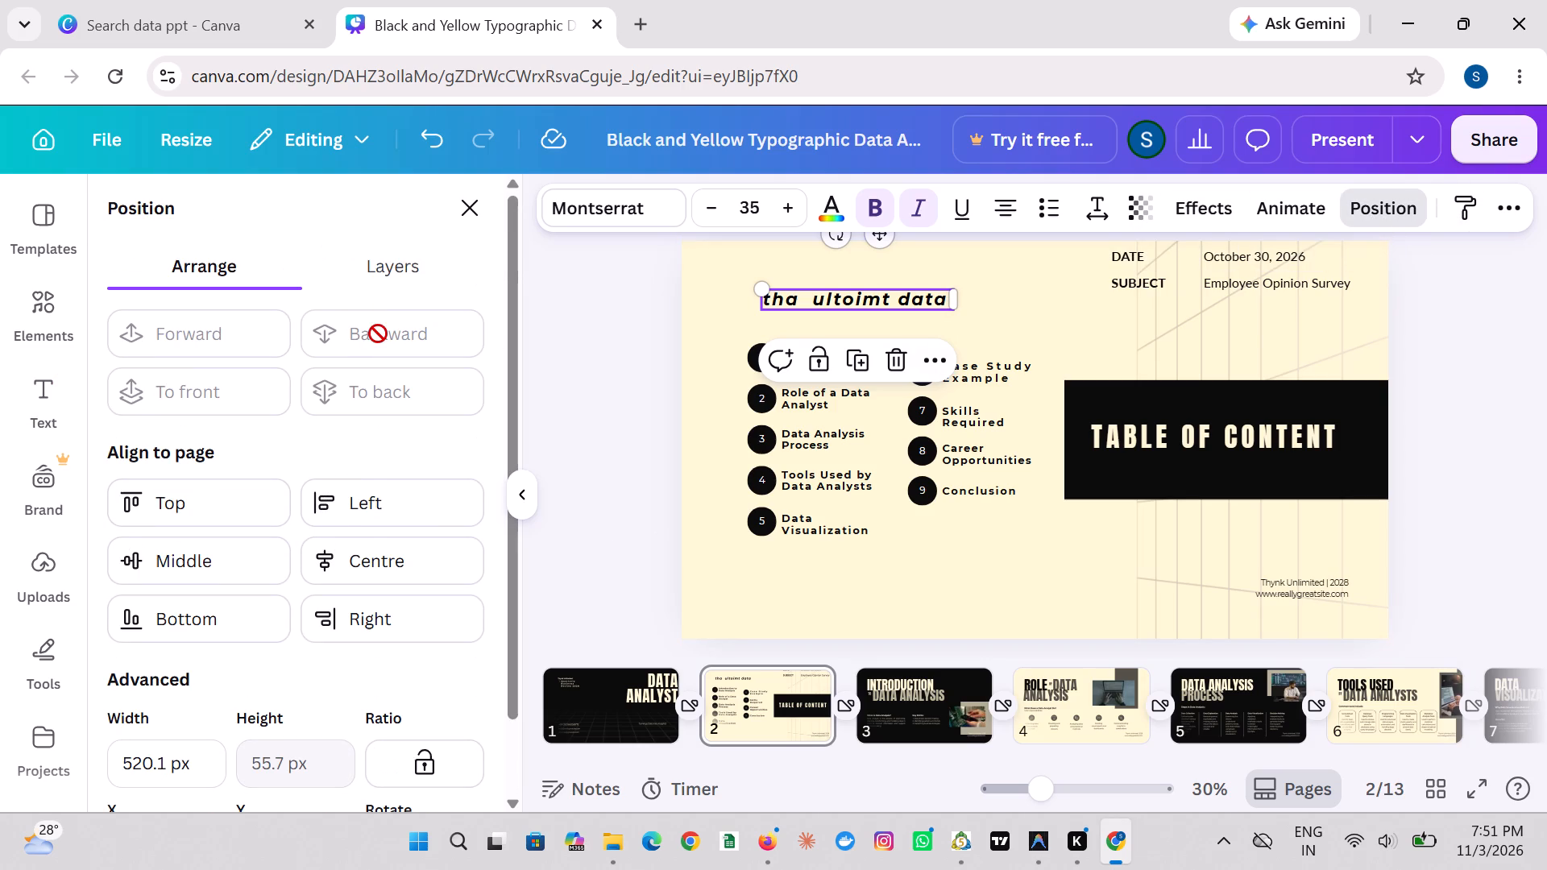
pyautogui.click(406, 267)
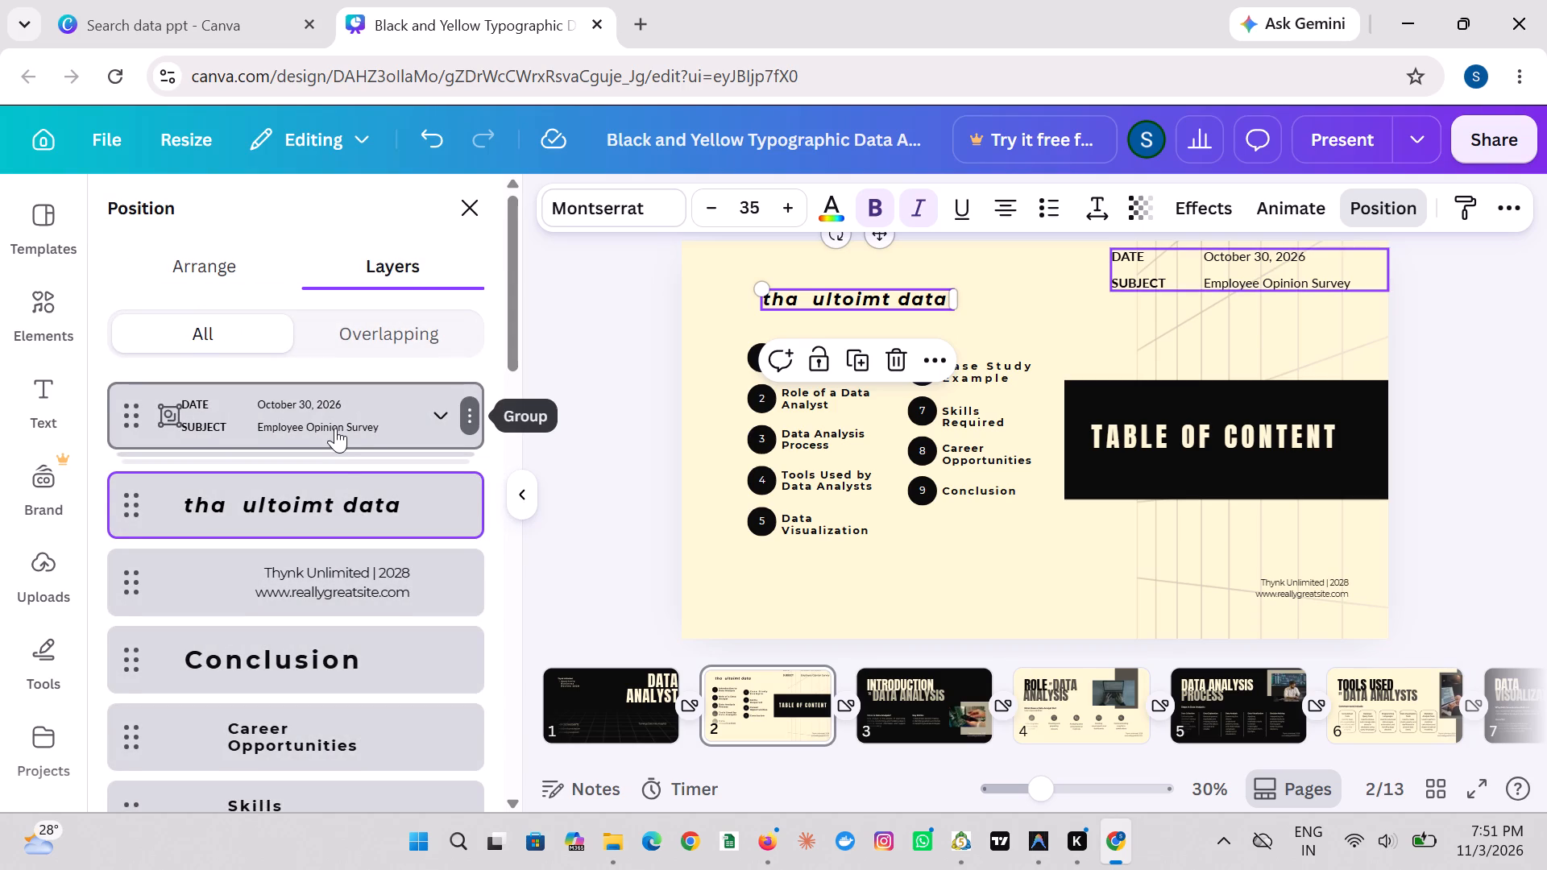
pyautogui.scroll(-1, 335, 428)
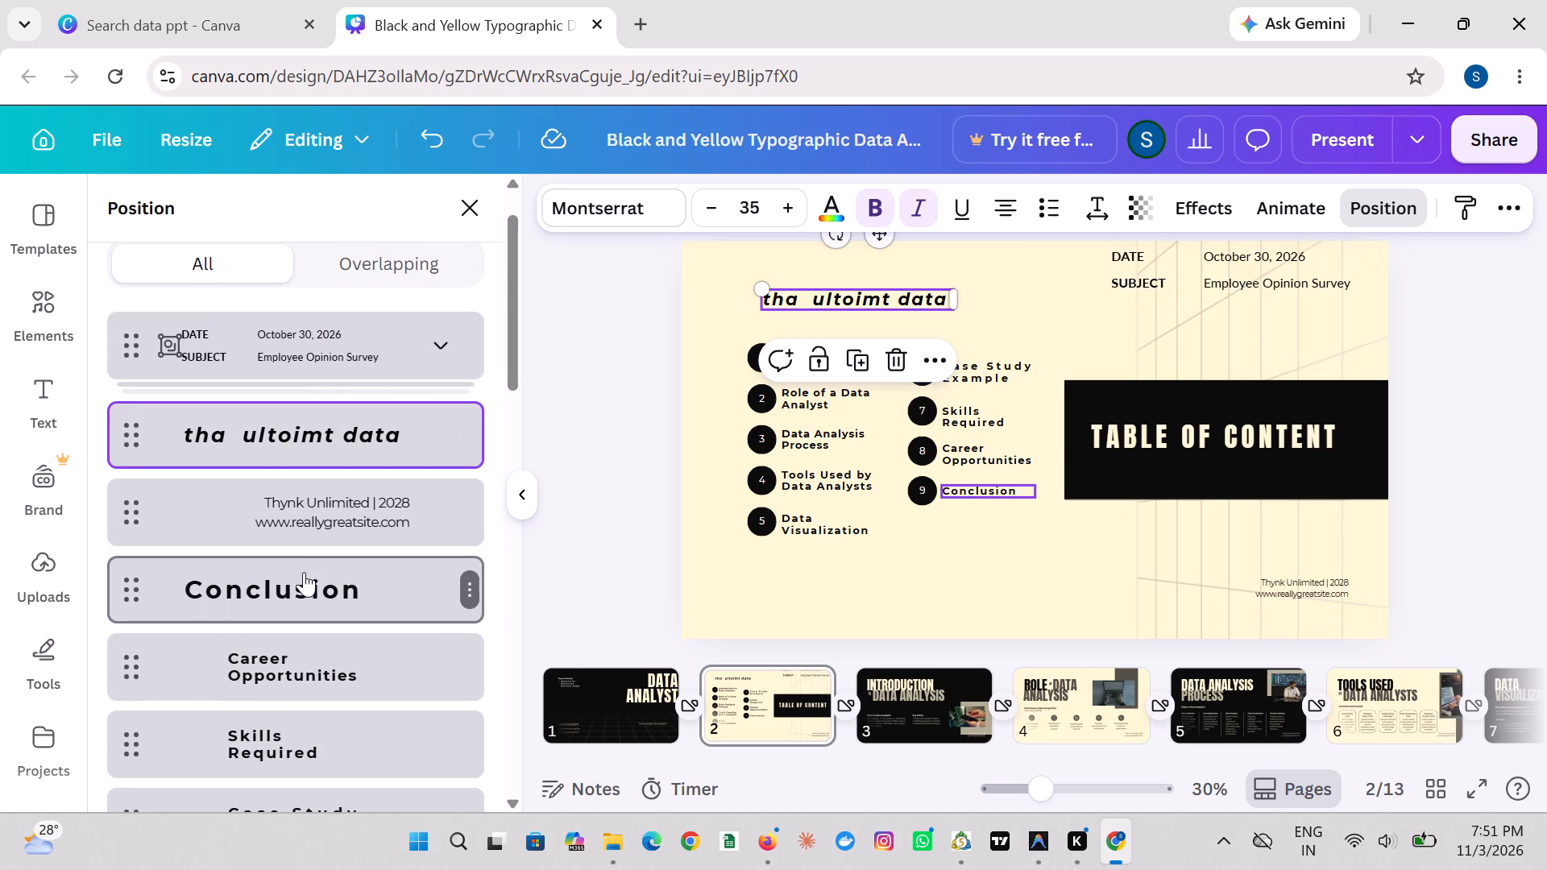
pyautogui.click(304, 572)
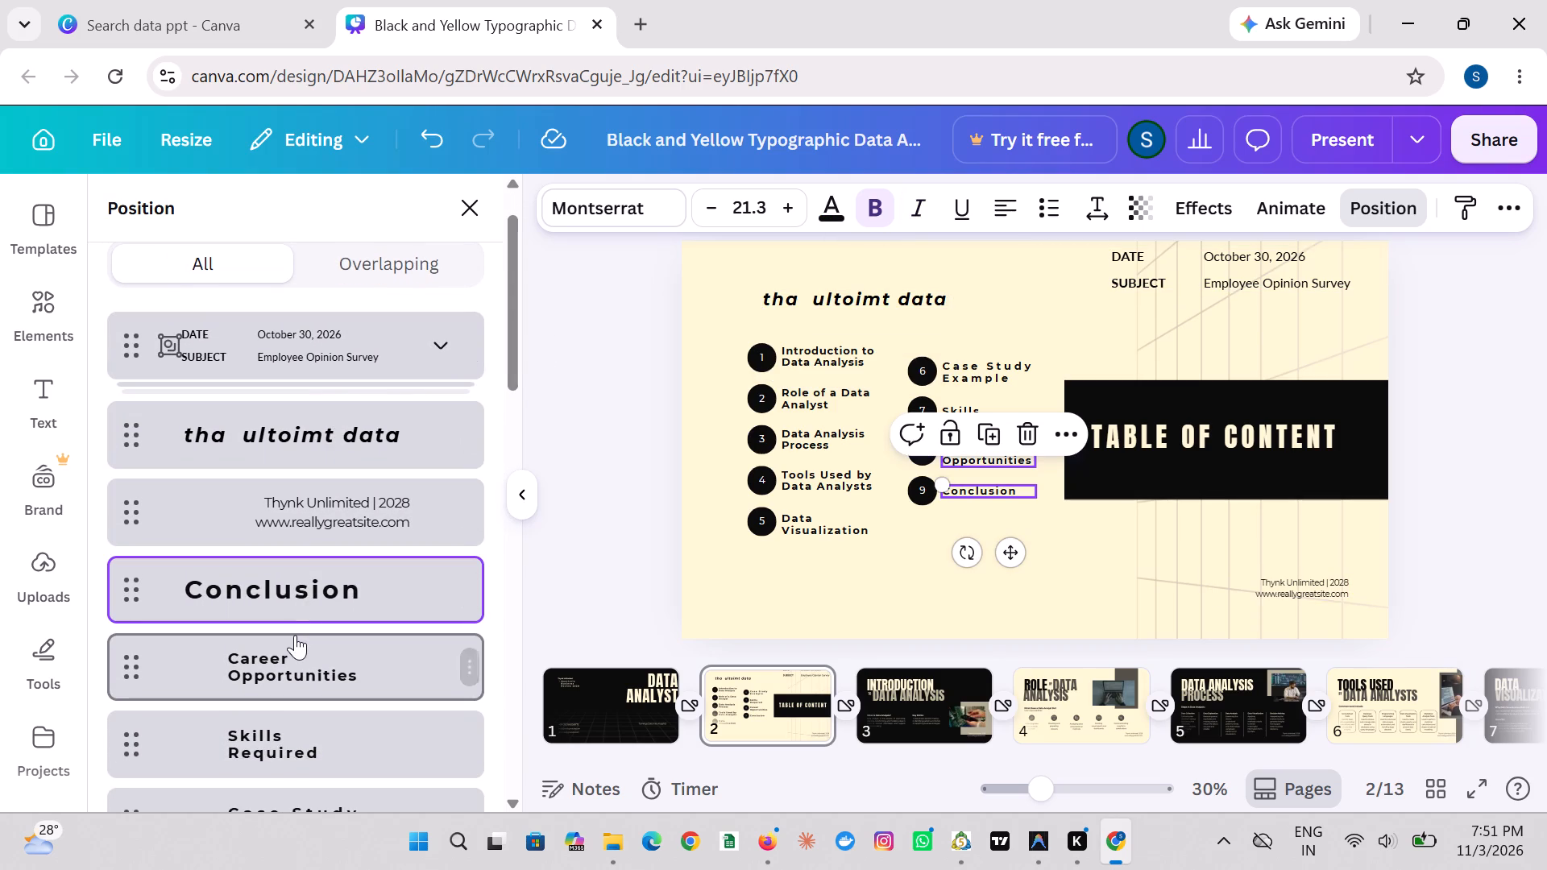
pyautogui.scroll(-6, 295, 648)
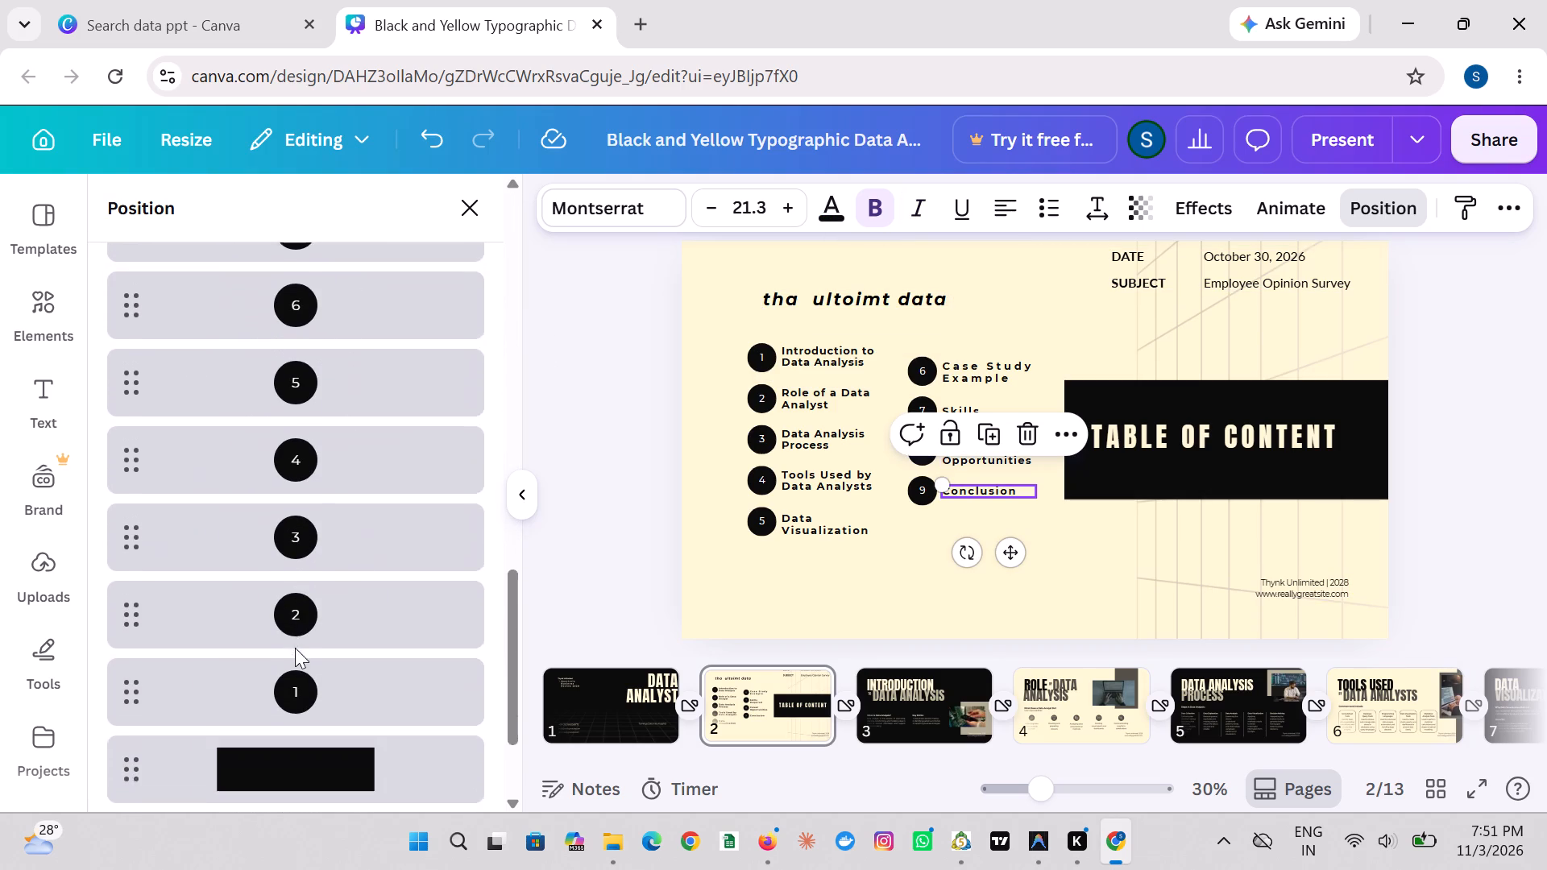
pyautogui.scroll(-2, 295, 648)
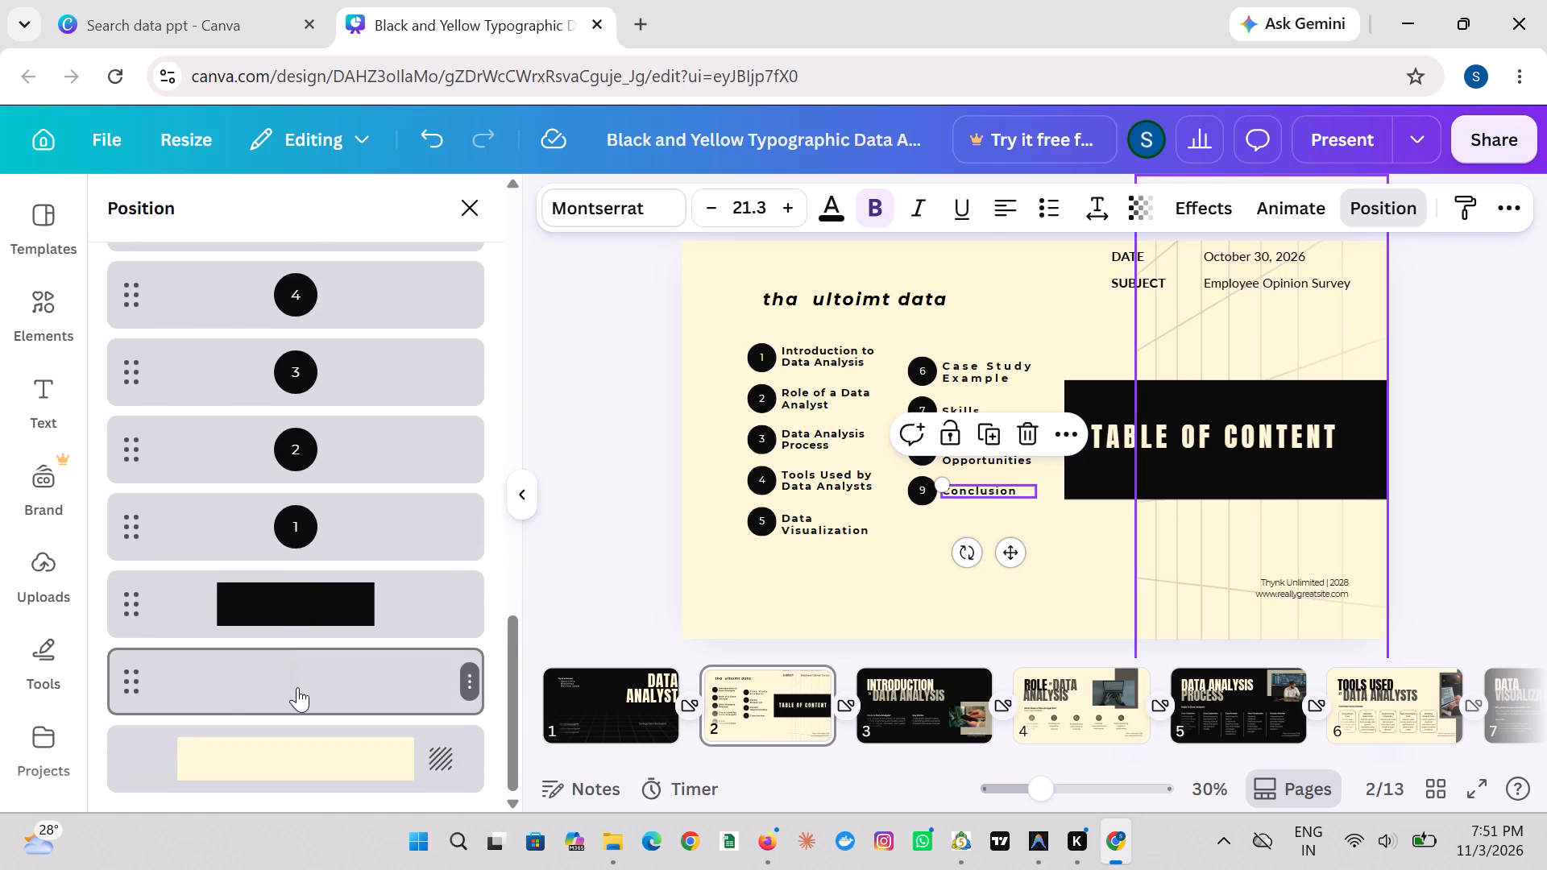
pyautogui.scroll(3, 297, 691)
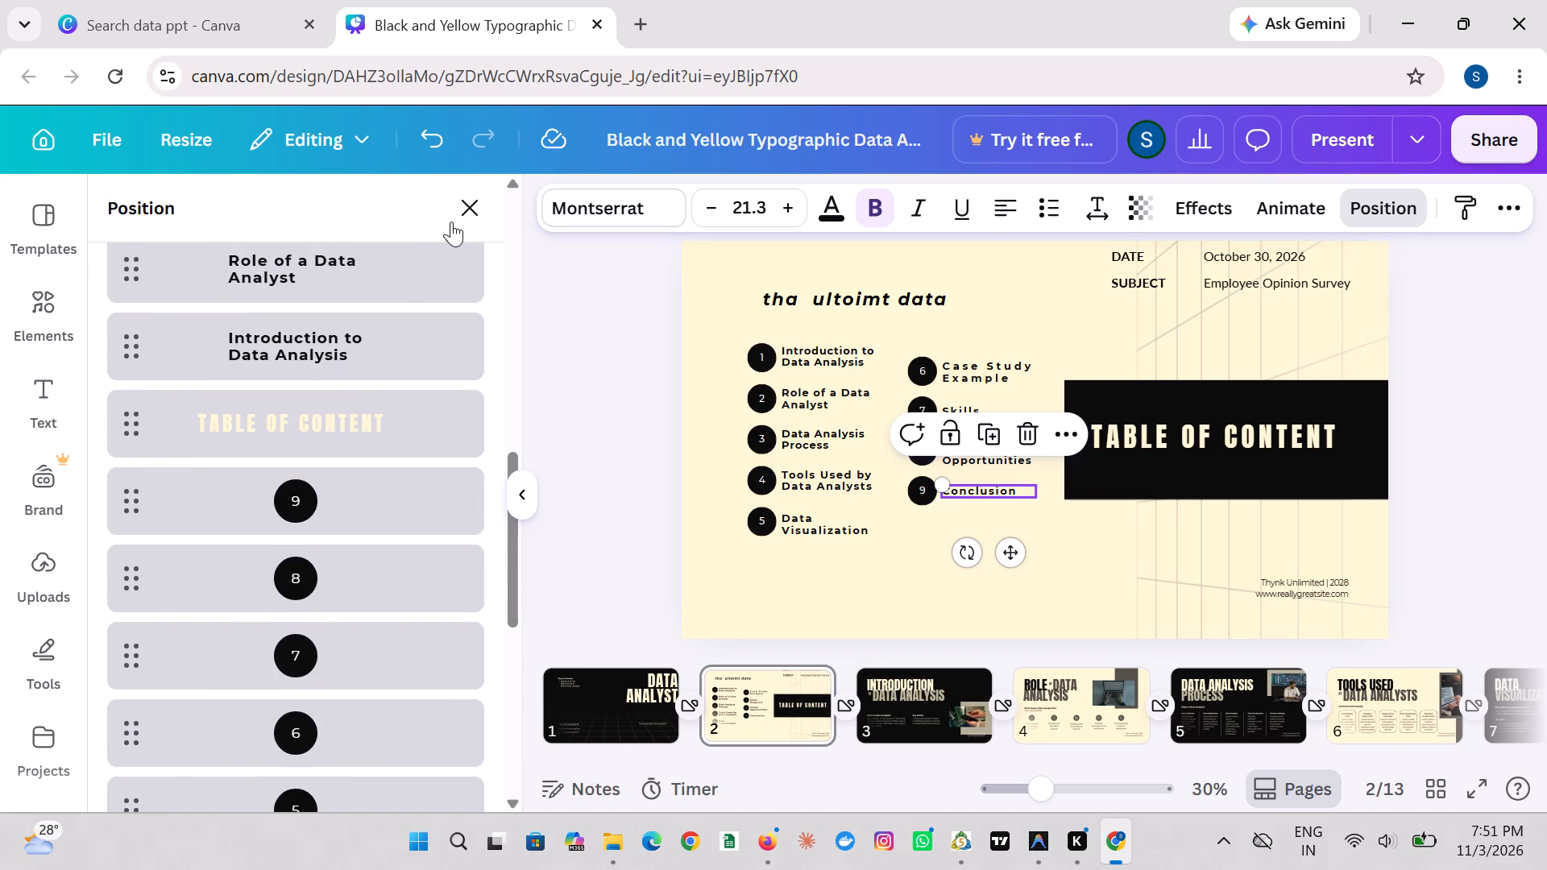
pyautogui.click(455, 222)
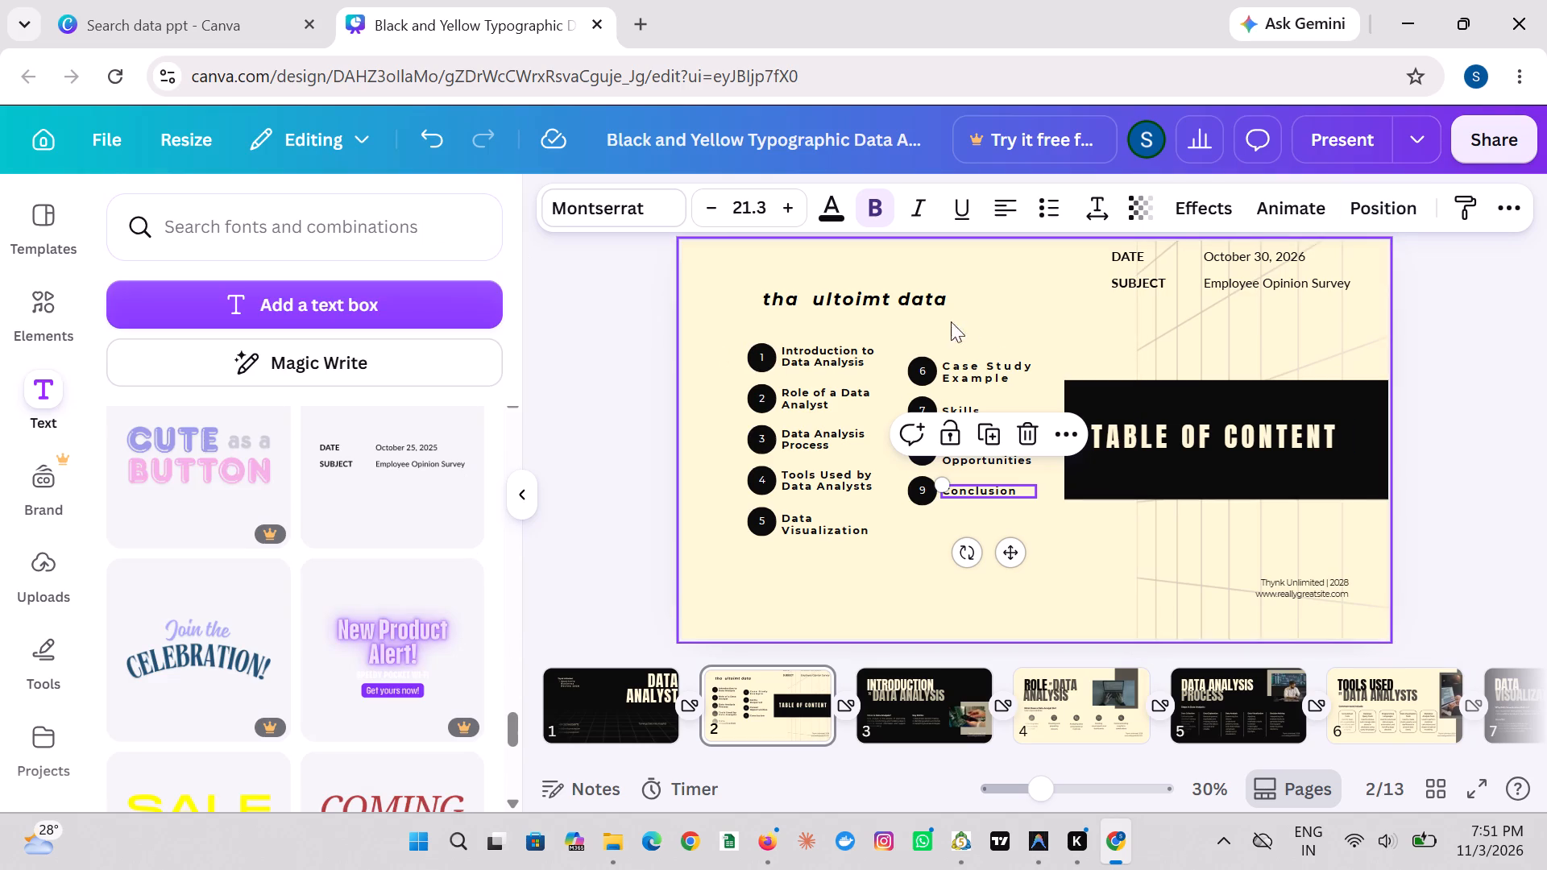
# Append ",and grow" to the "Employee Opinion Survey" text in the SUBJECT line.
pyautogui.click(1309, 281)
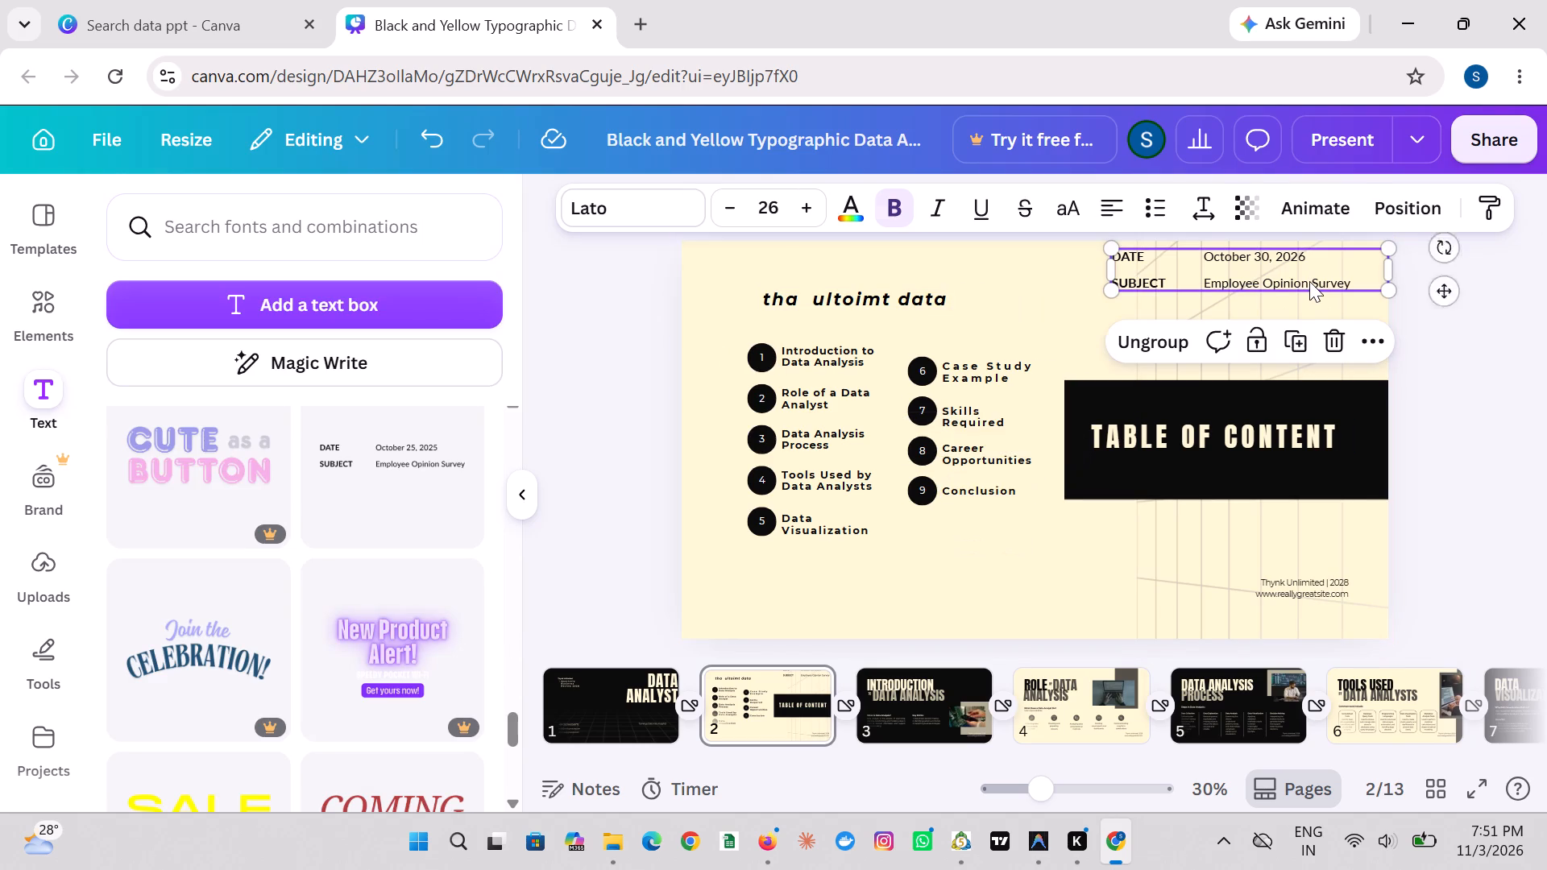
pyautogui.click(1319, 280)
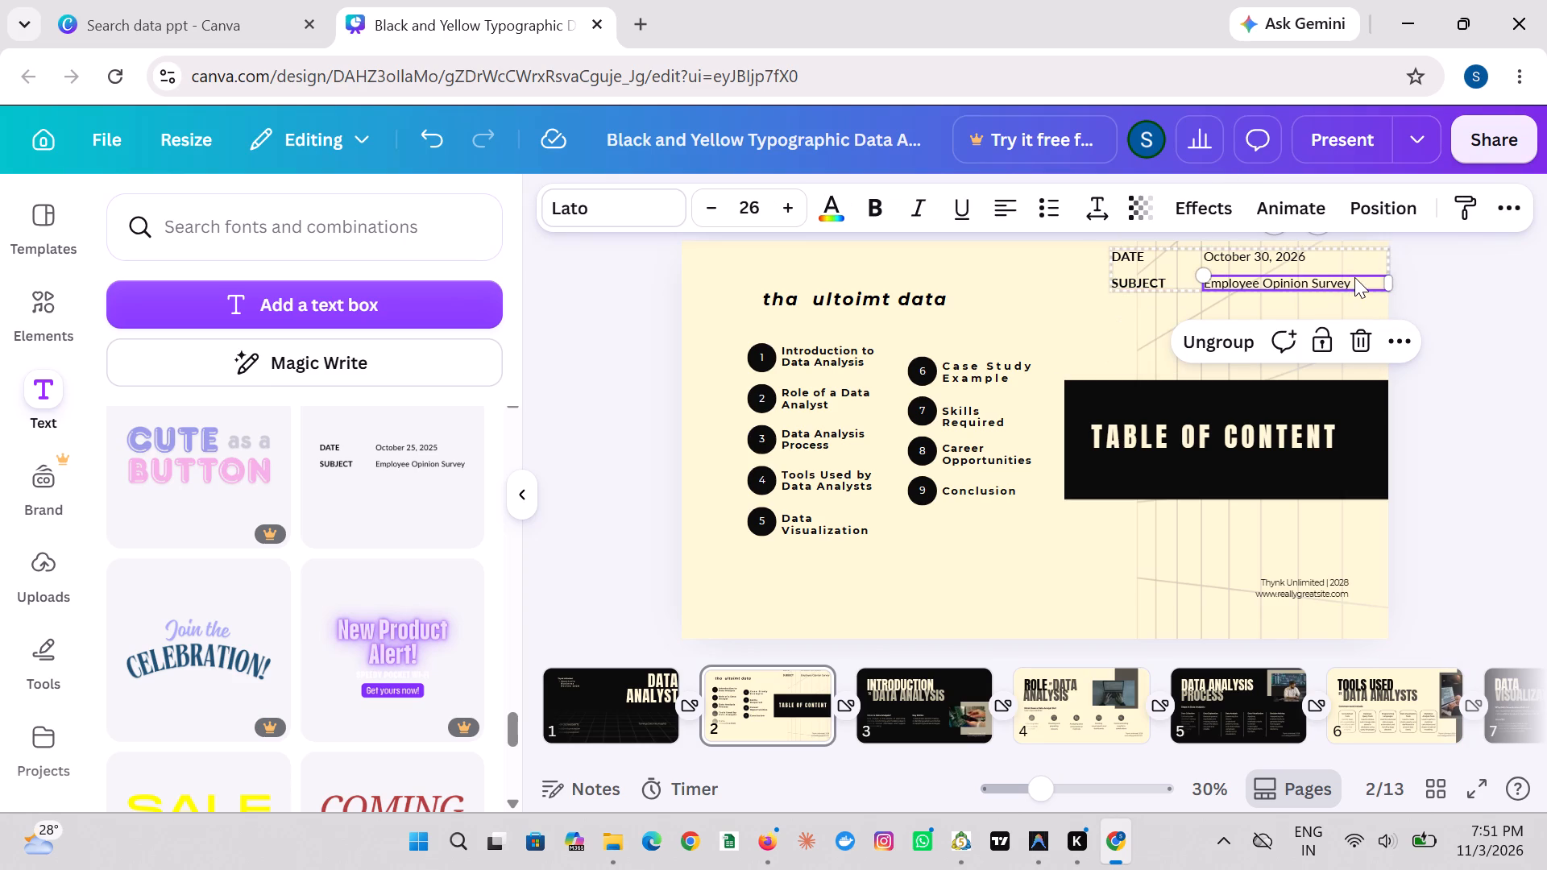
pyautogui.click(1354, 277)
pyautogui.click(1354, 277)
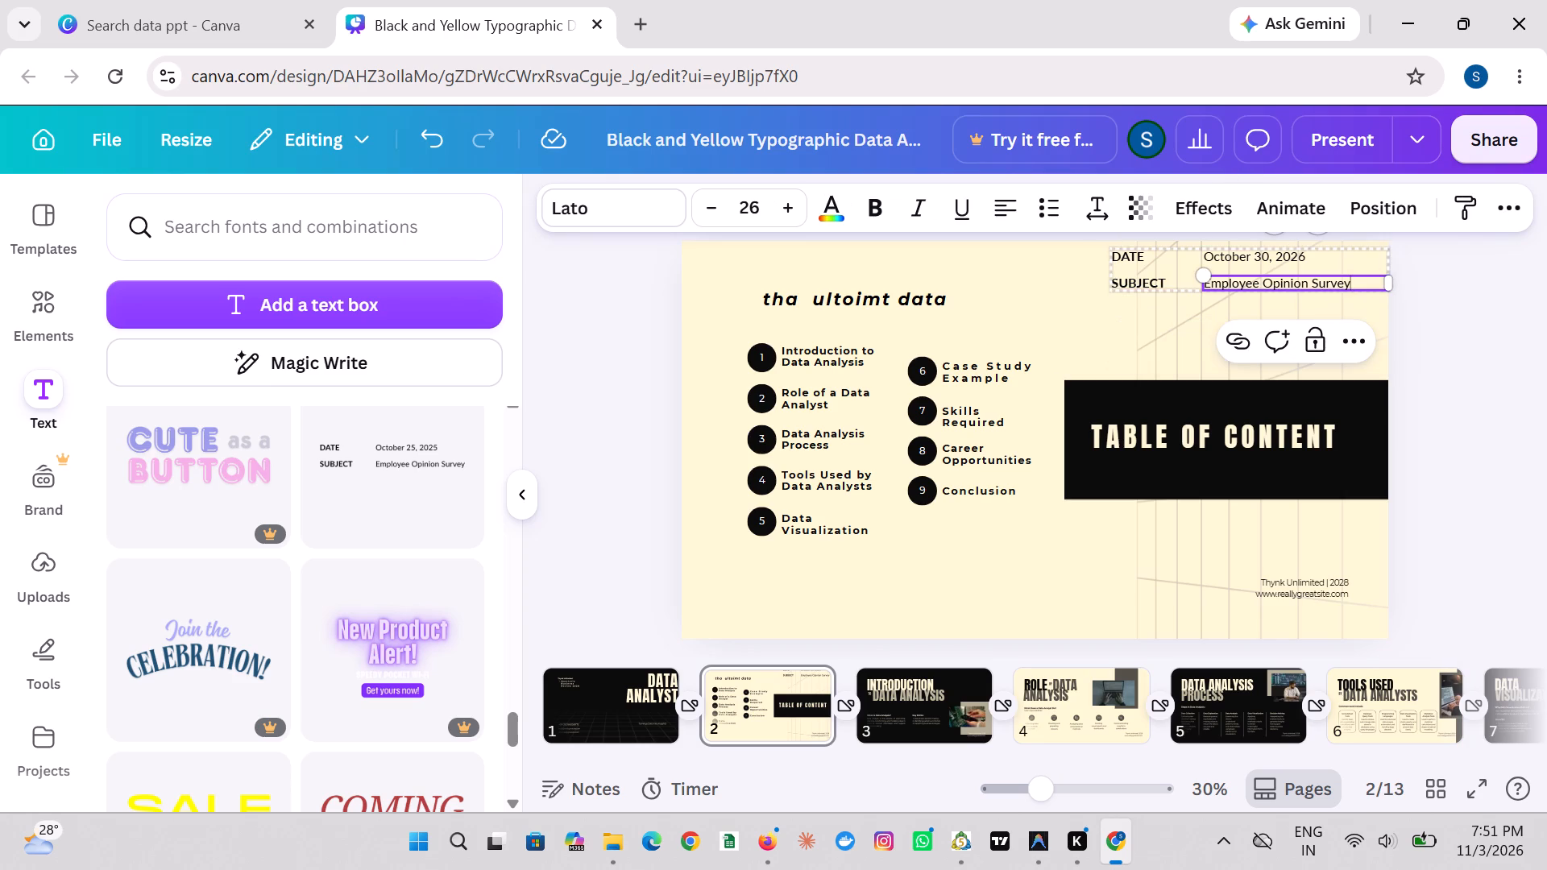
pyautogui.press(',')
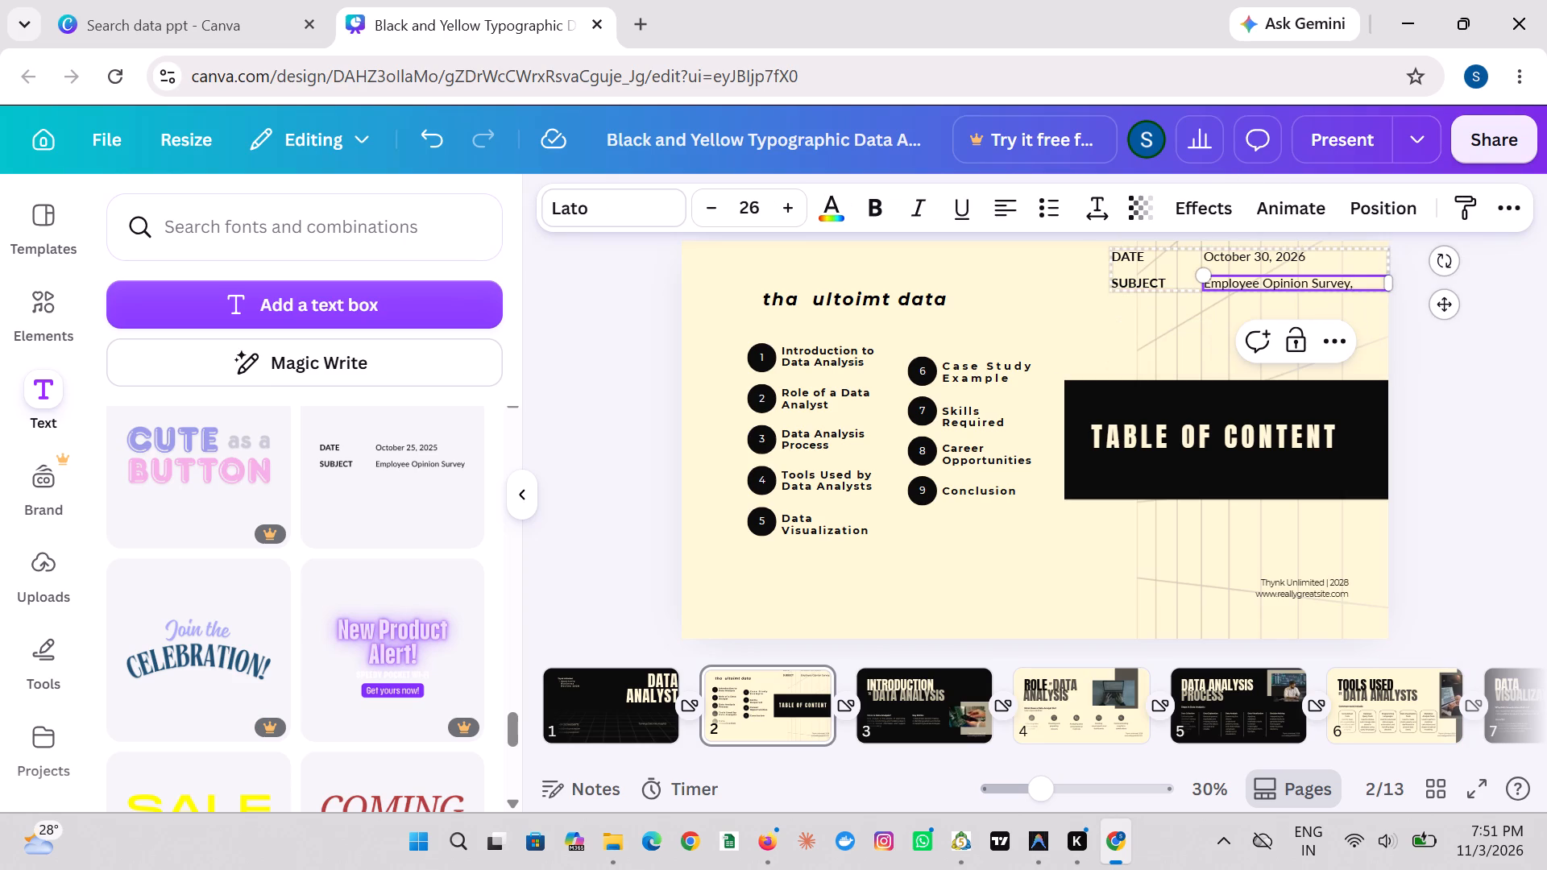
pyautogui.write('and')
pyautogui.press('space')
pyautogui.press('g')
pyautogui.press('r')
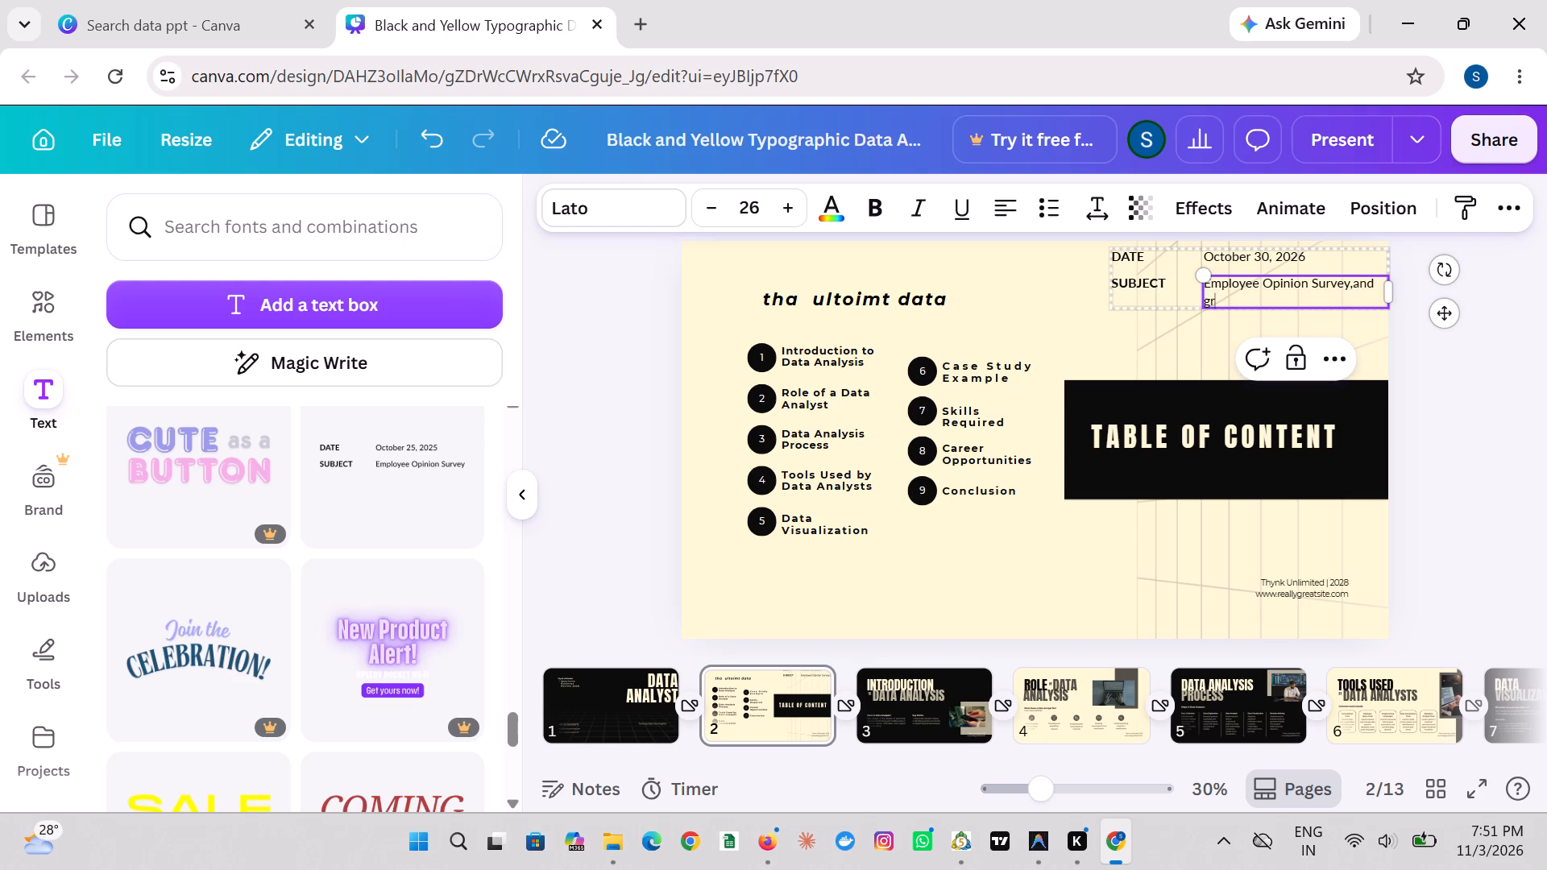
pyautogui.write('ow')
pyautogui.press('space')
# Set the letter spacing of the SUBJECT line's survey text to 136.
pyautogui.click(1113, 210)
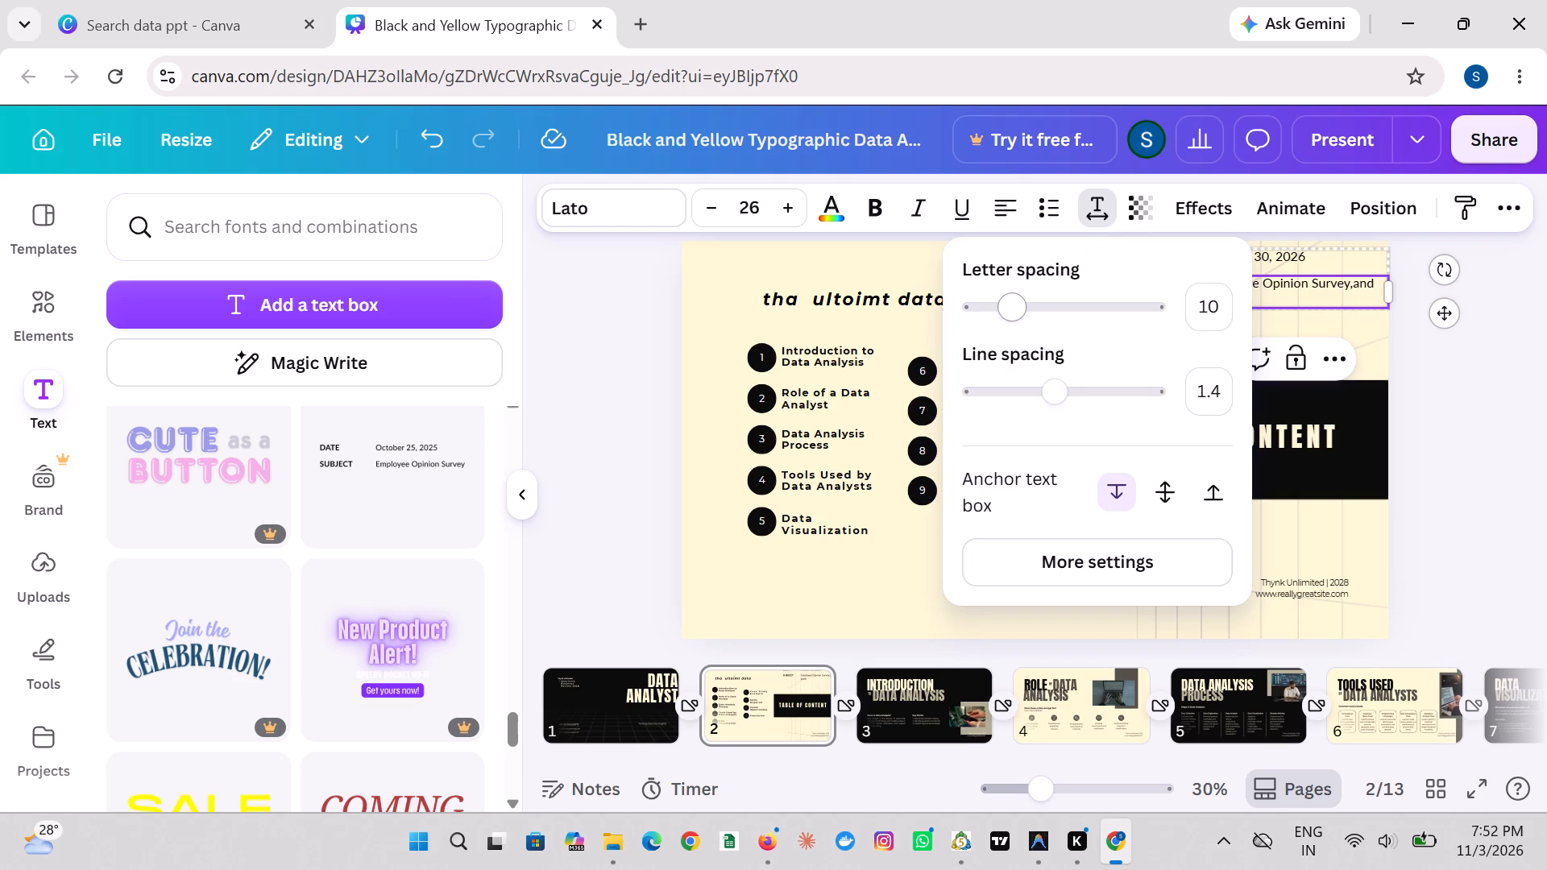
pyautogui.click(1022, 311)
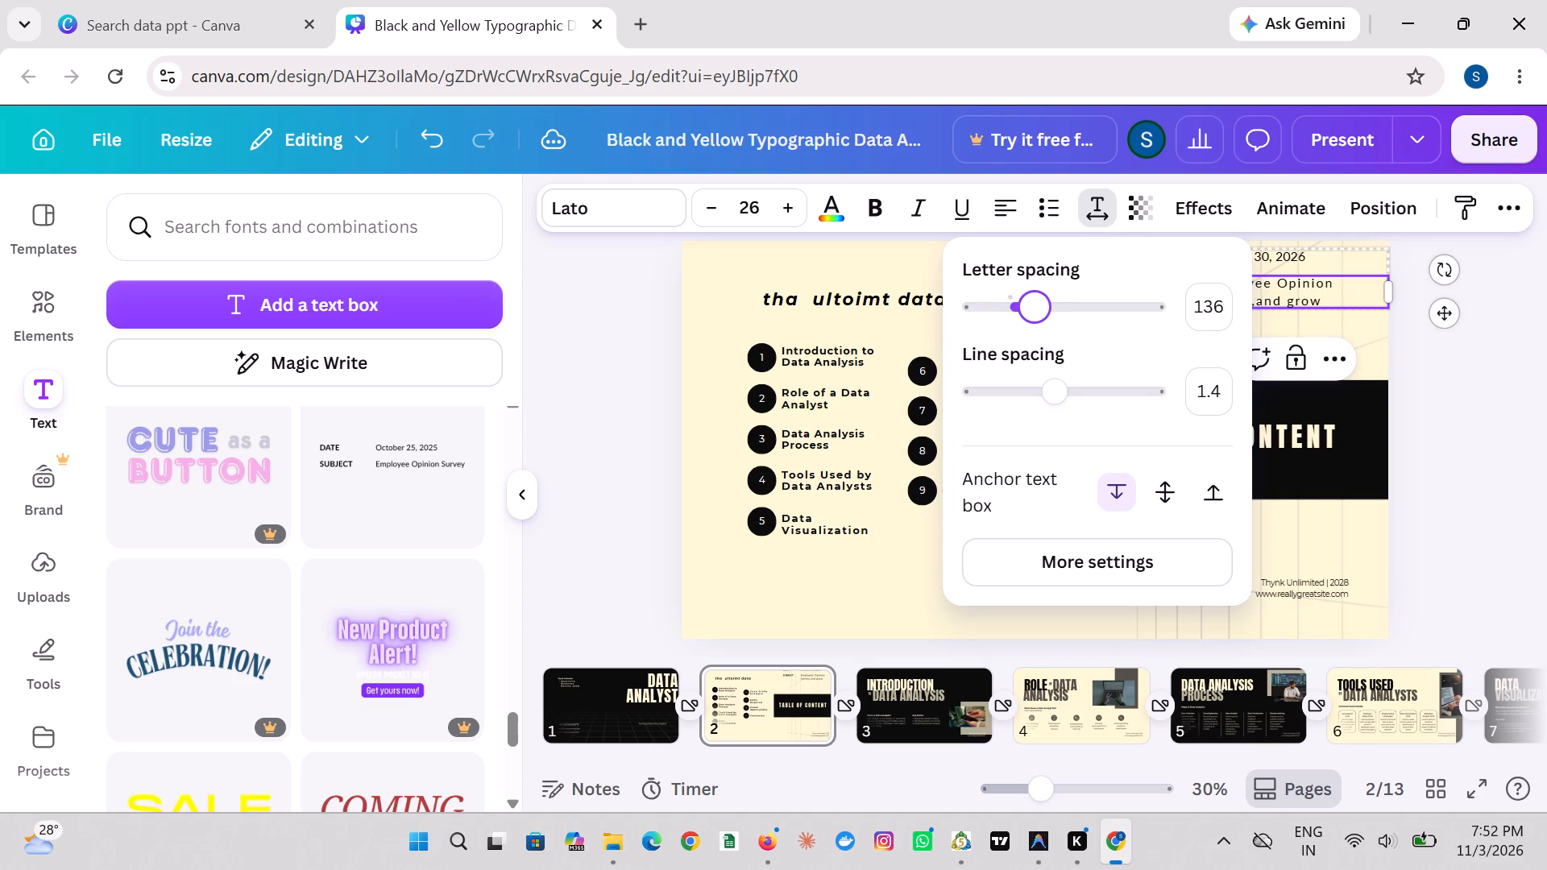
# Enlarge the SUBJECT line's "Employee Opinion Survey,and grow" text box from its upper-left corner to font size 27.2.
pyautogui.click(910, 288)
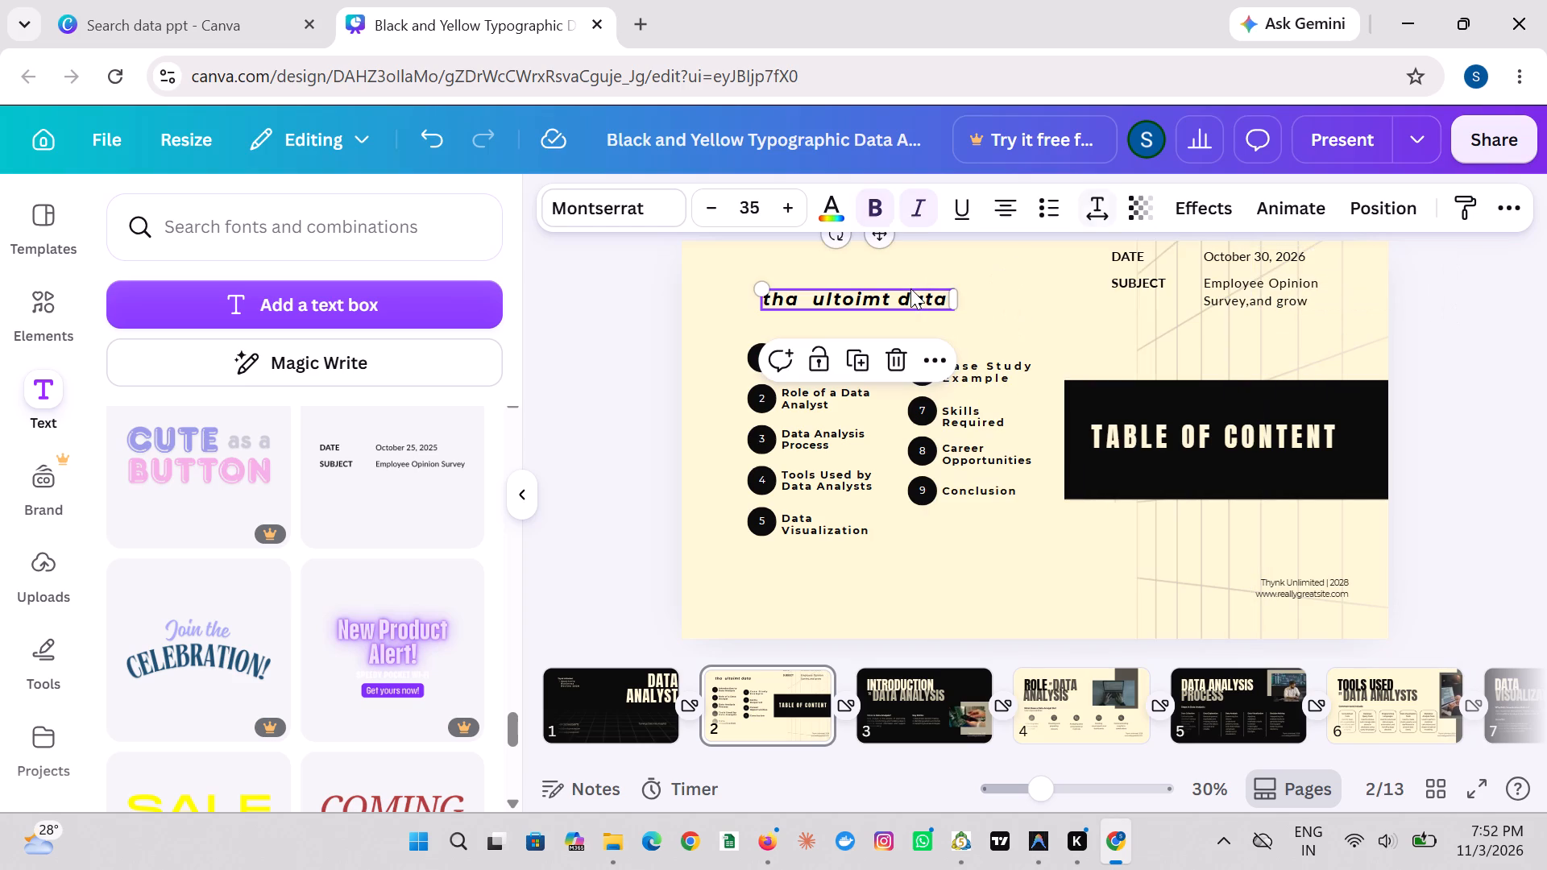
pyautogui.click(1217, 289)
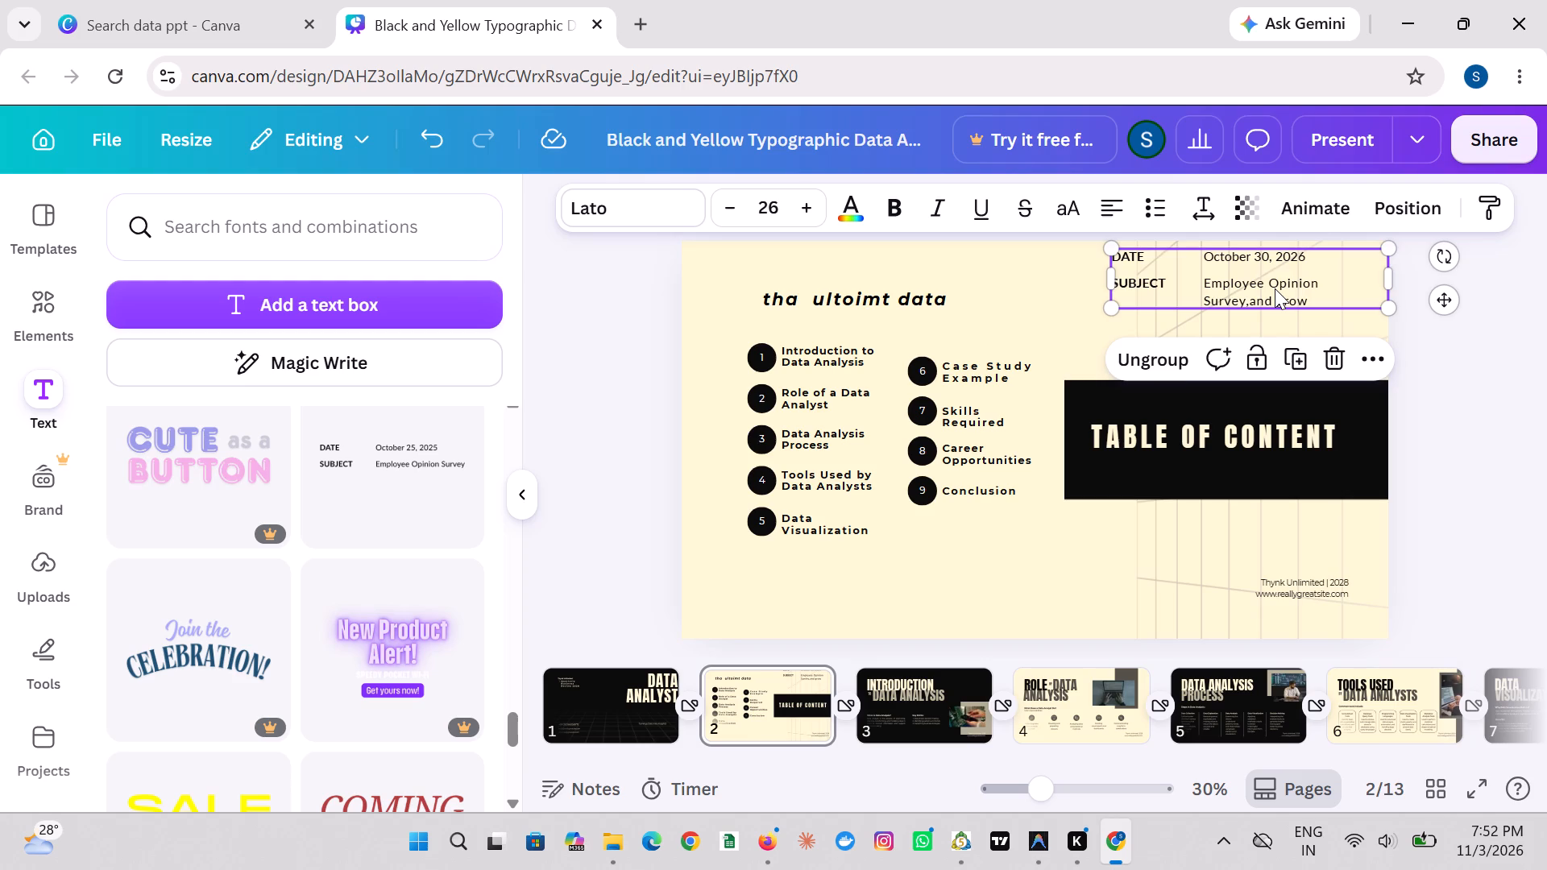
pyautogui.click(1275, 288)
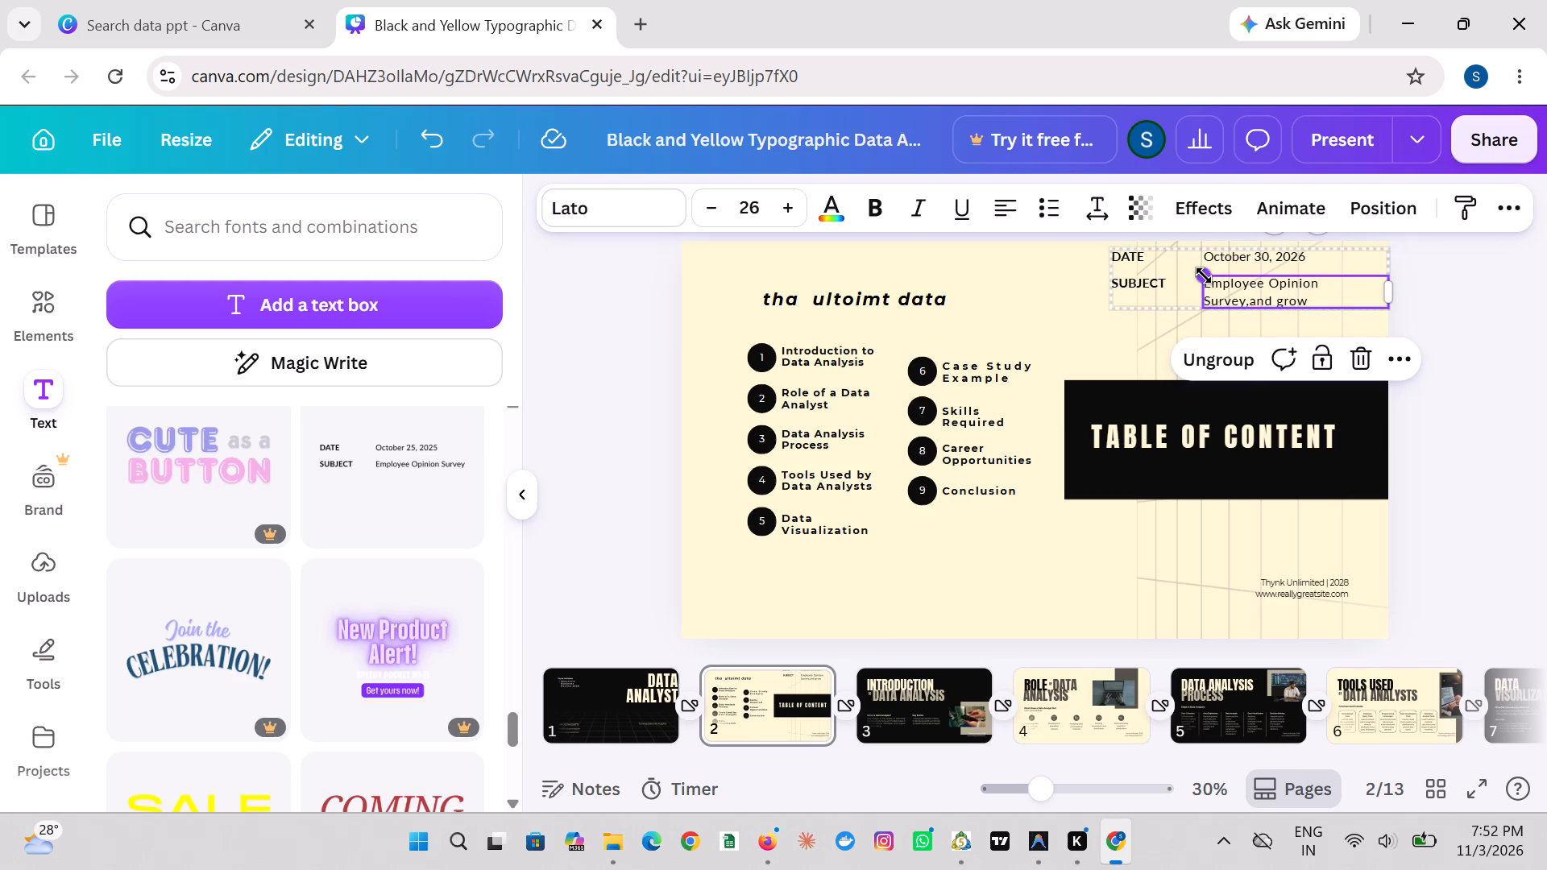
pyautogui.moveTo(1204, 275); pyautogui.dragTo(1209, 279)
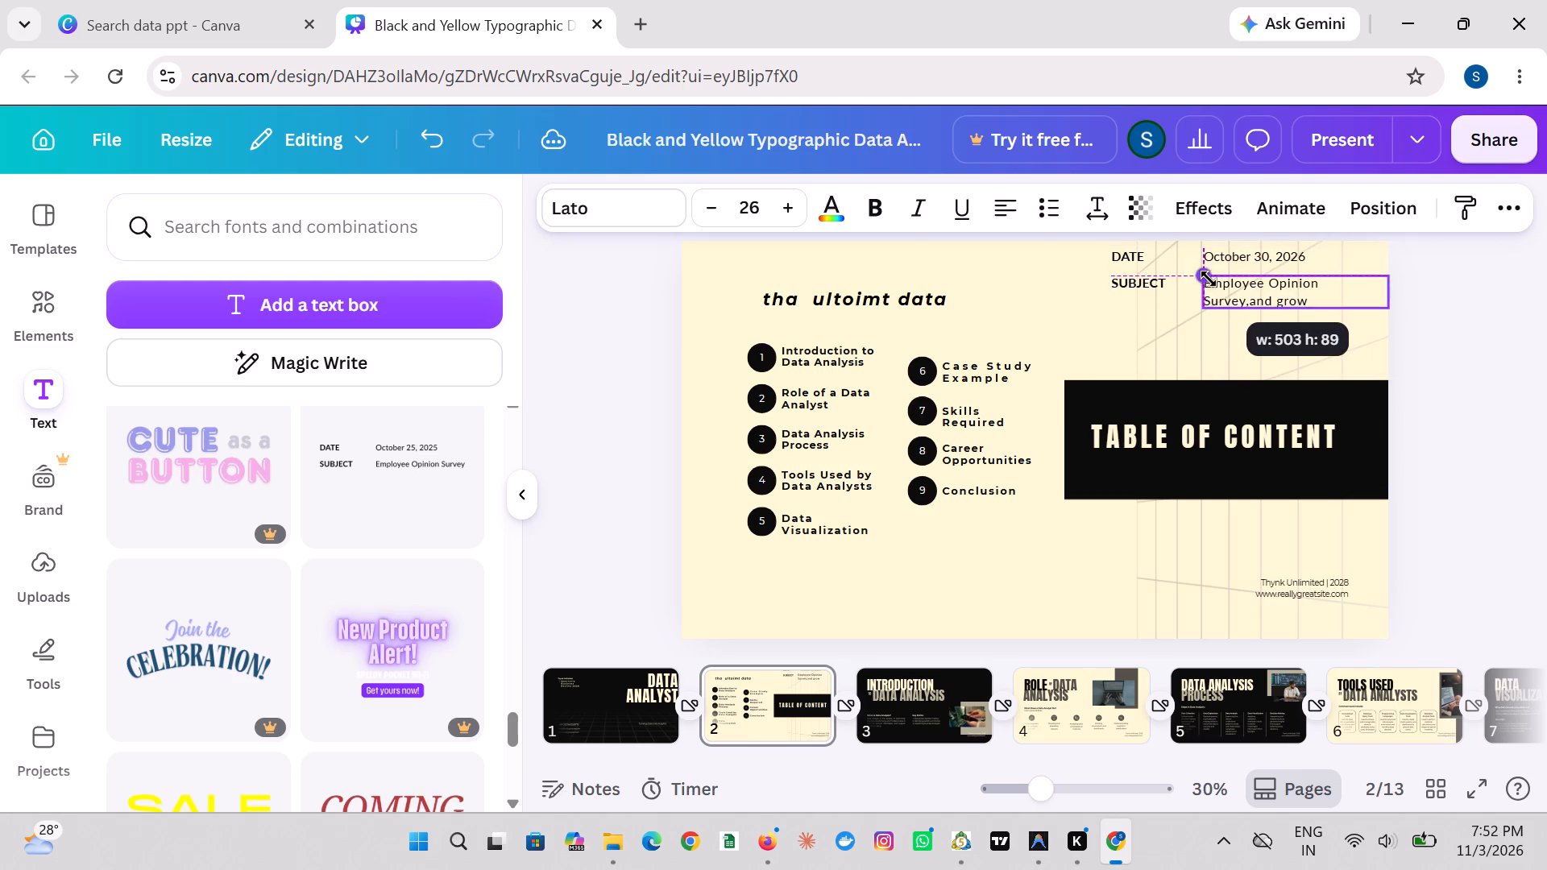
pyautogui.moveTo(1209, 279); pyautogui.dragTo(1193, 286)
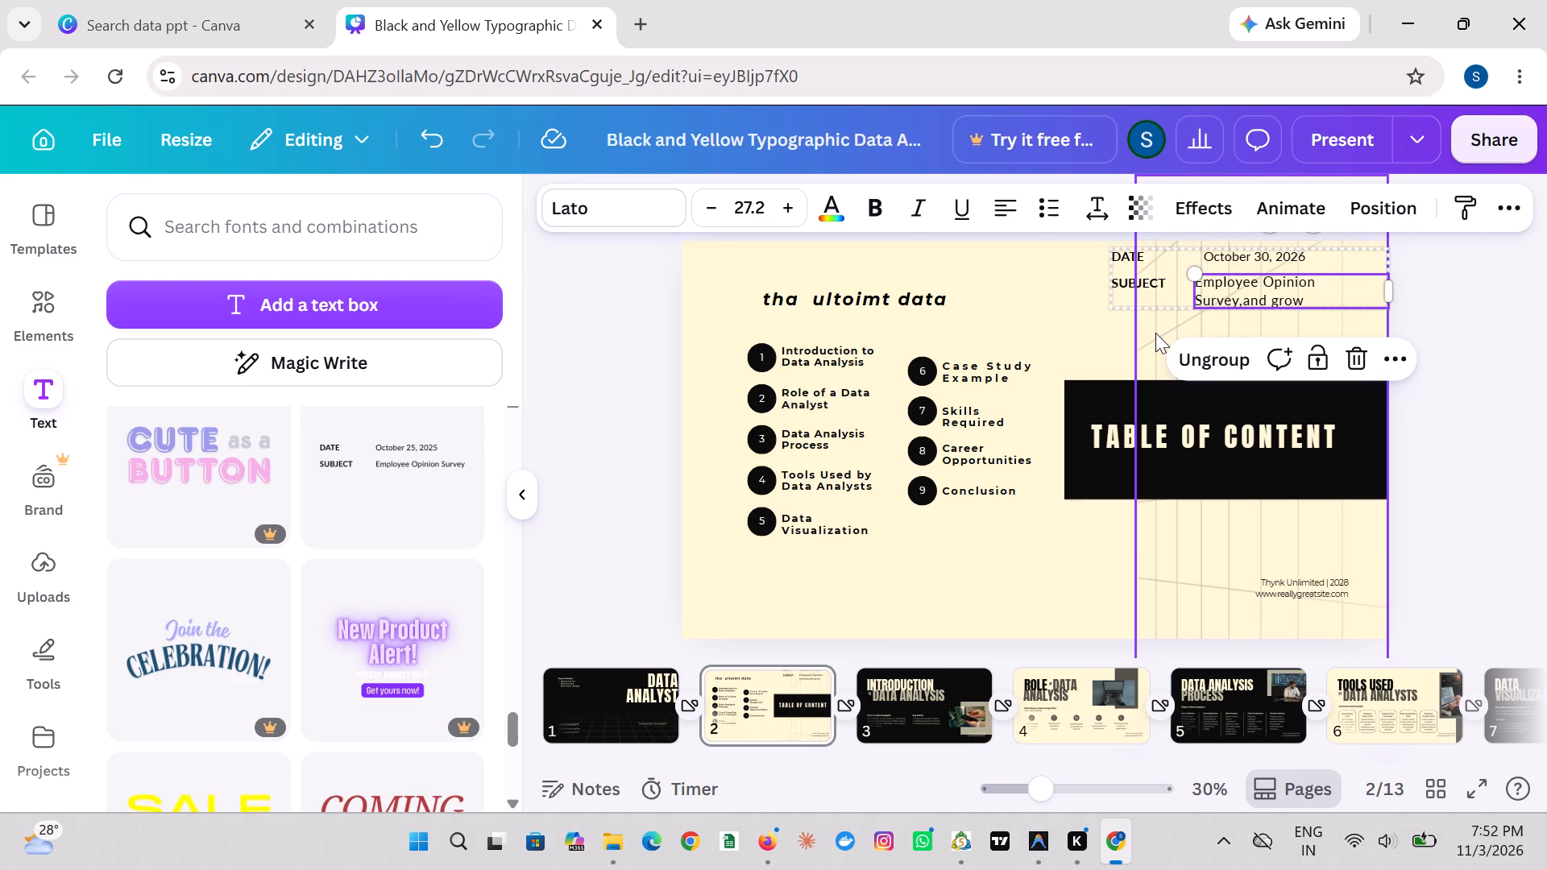
# Shift the background line-grid graphic slightly left and stretch its left side to meet the black banner's left edge.
pyautogui.moveTo(1155, 333); pyautogui.dragTo(1142, 287)
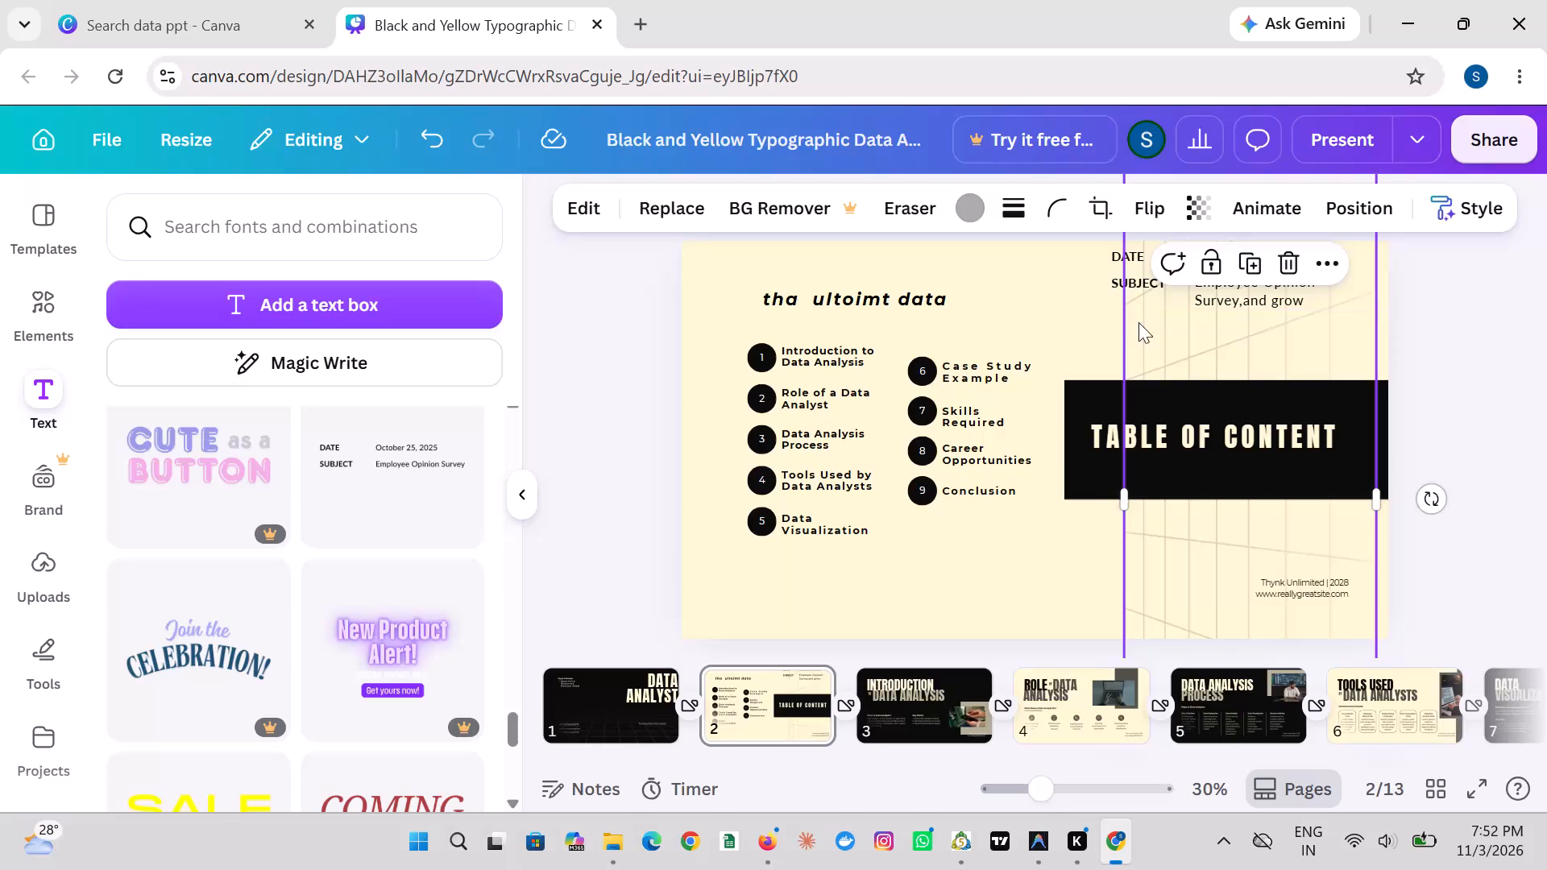
pyautogui.moveTo(1127, 339); pyautogui.dragTo(1154, 336)
pyautogui.moveTo(1154, 336); pyautogui.dragTo(1124, 340)
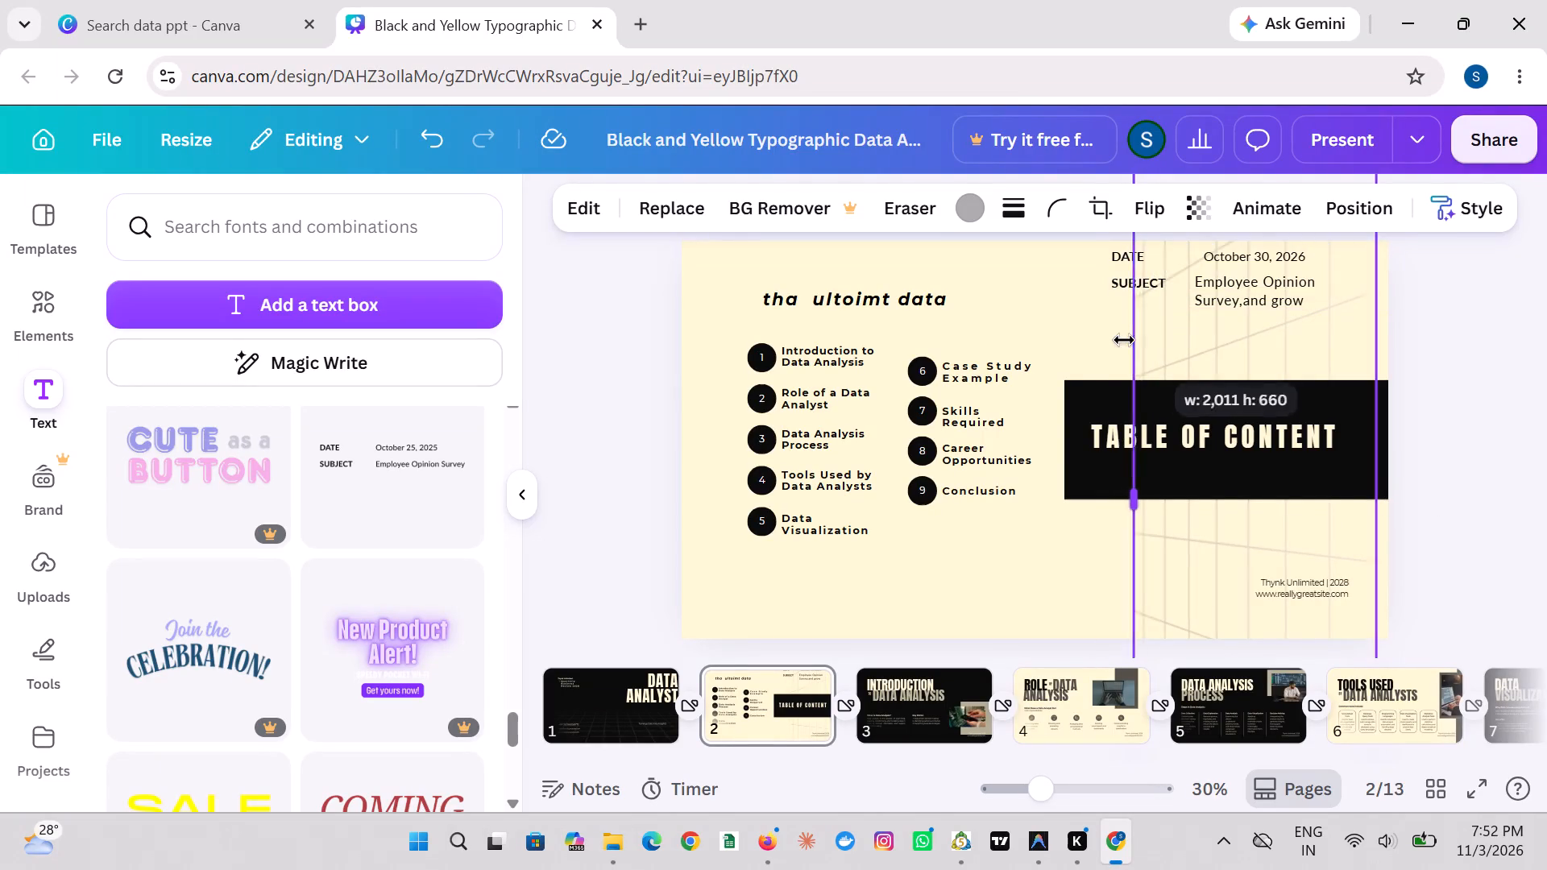
pyautogui.moveTo(1124, 340); pyautogui.dragTo(1066, 358)
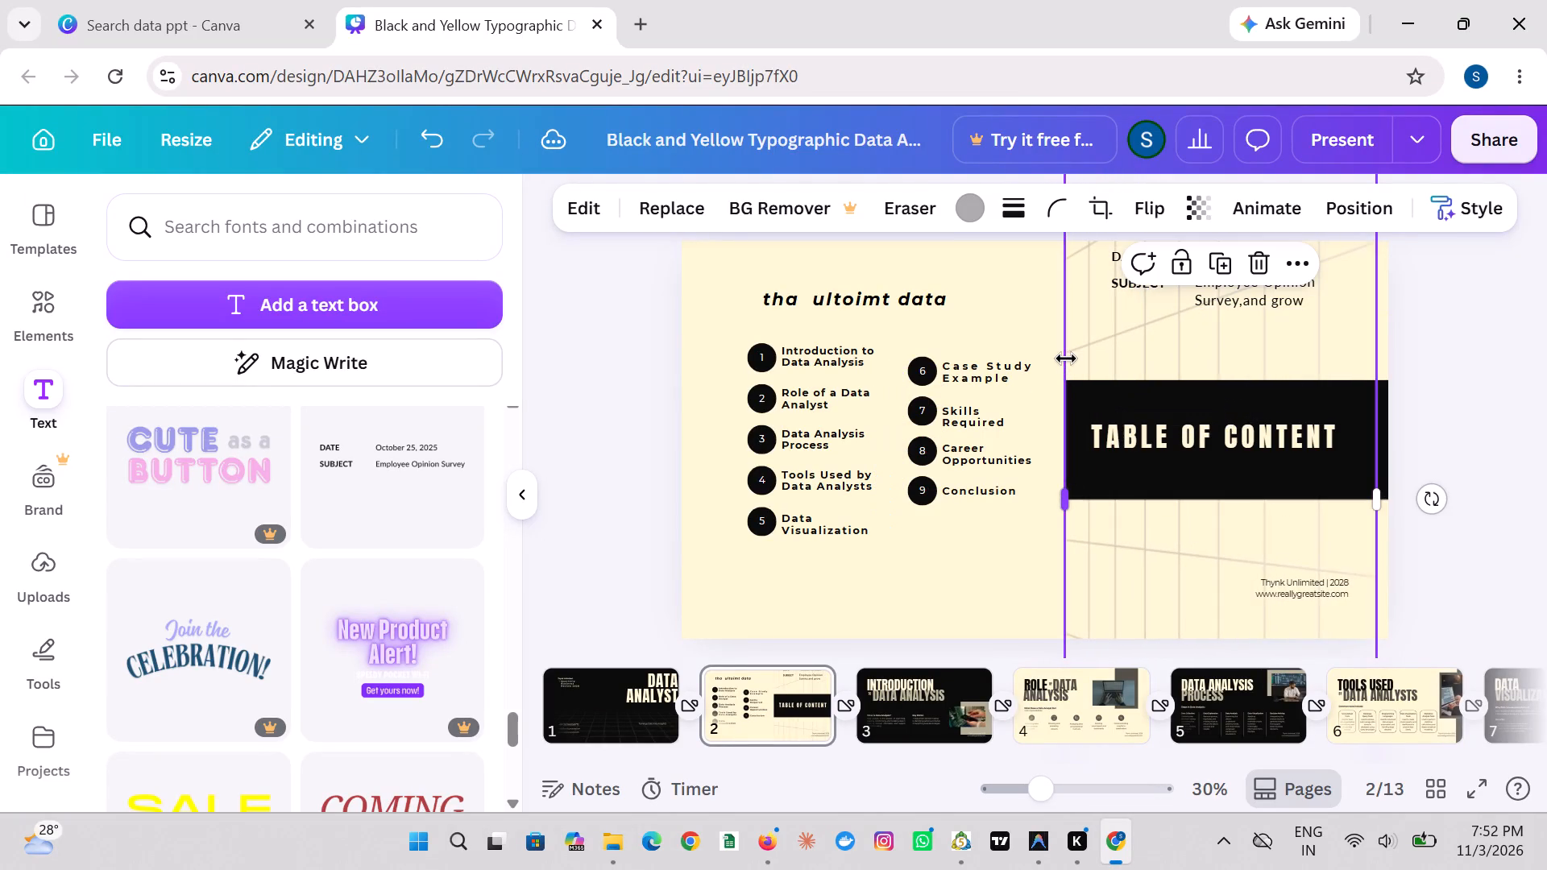
pyautogui.click(1017, 519)
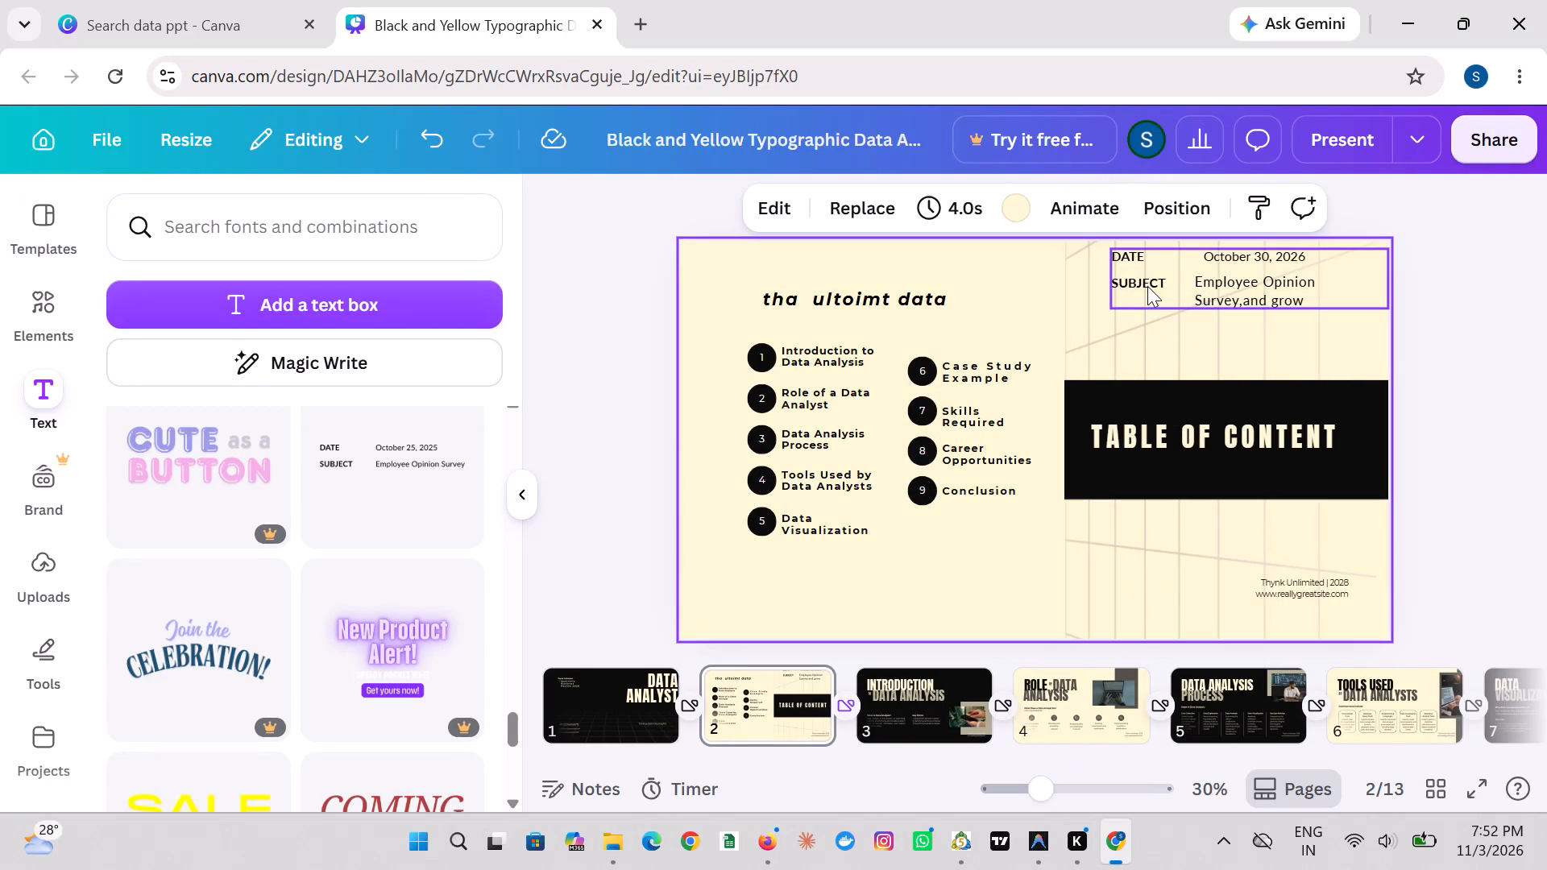
# Move the DATE and SUBJECT text group slightly up to the slide's top edge, keeping its horizontal position.
pyautogui.moveTo(1147, 284); pyautogui.dragTo(1160, 283)
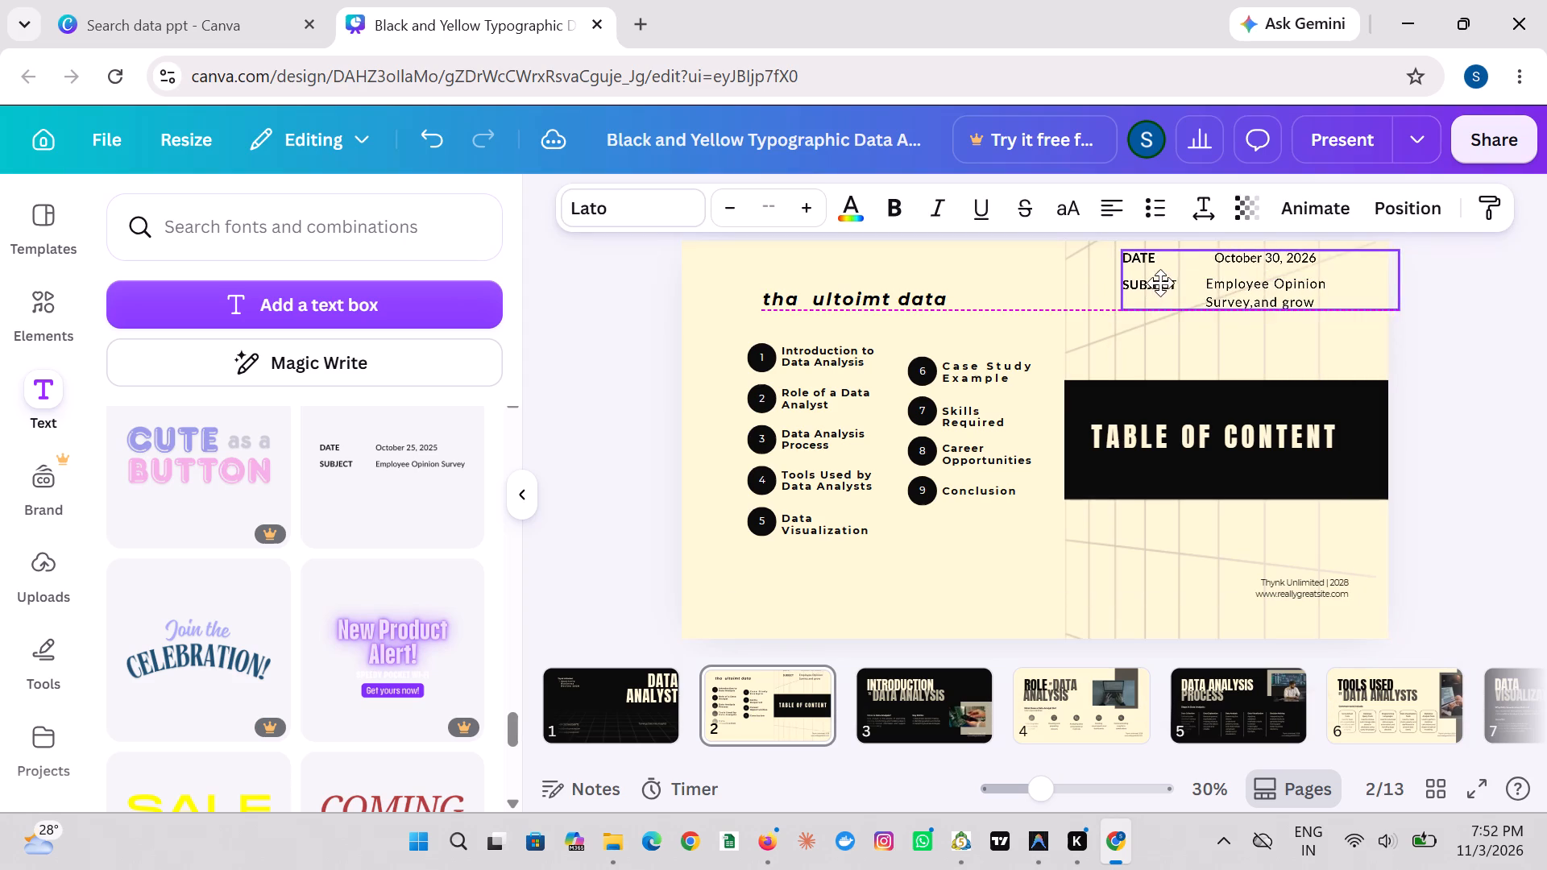
pyautogui.moveTo(1160, 283); pyautogui.dragTo(1149, 276)
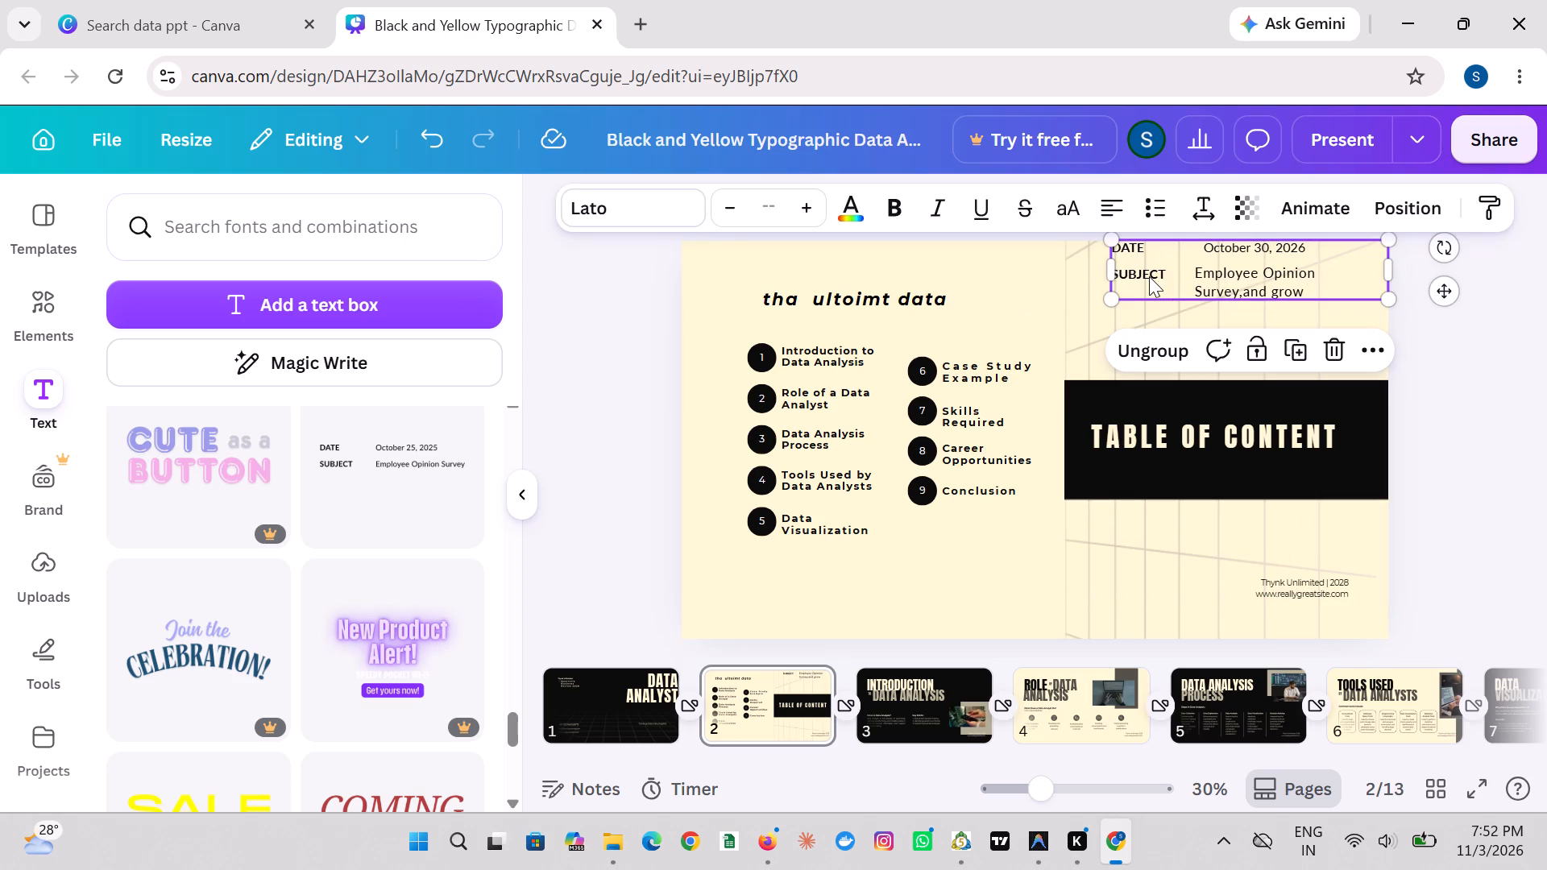
pyautogui.click(1006, 553)
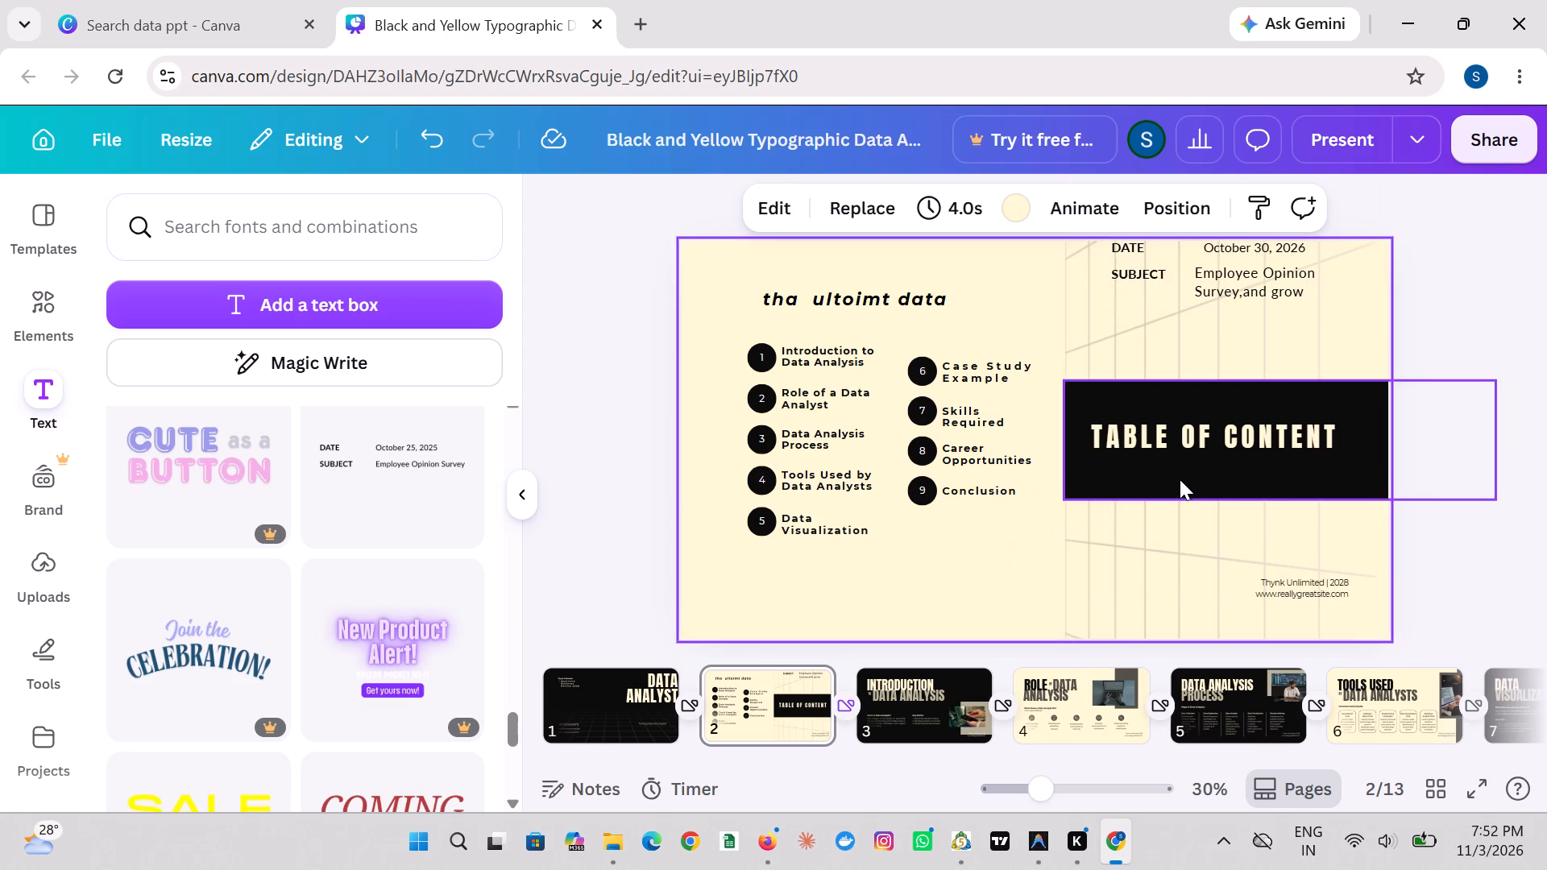
# Move the black banner slightly down the slide and re-centre the "TABLE OF CONTENT" heading on it.
pyautogui.moveTo(1186, 474); pyautogui.dragTo(1186, 510)
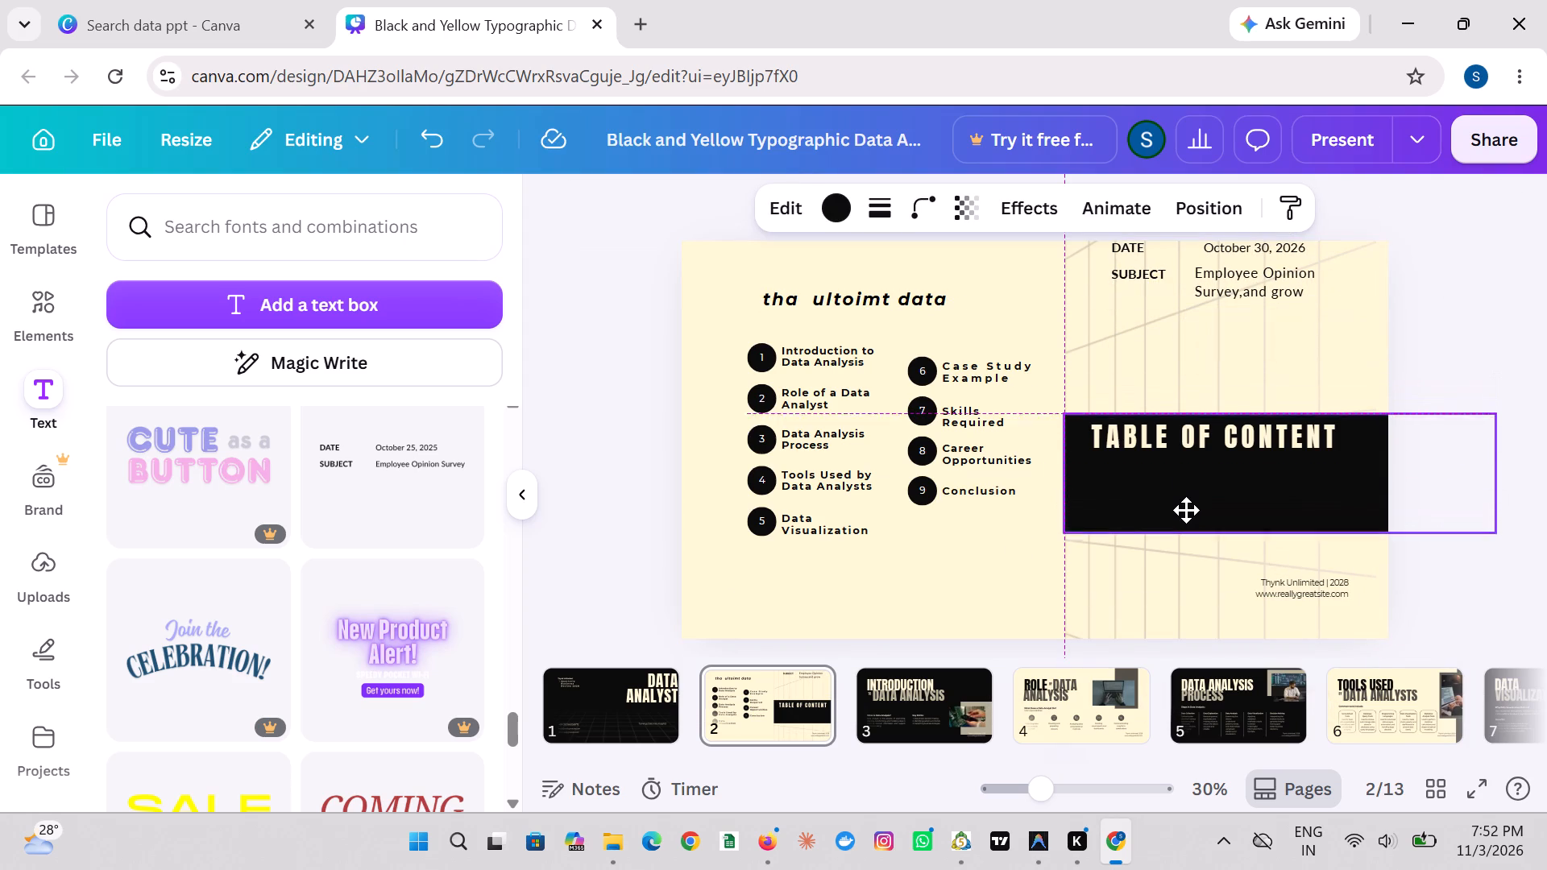
pyautogui.moveTo(1186, 510); pyautogui.dragTo(1185, 512)
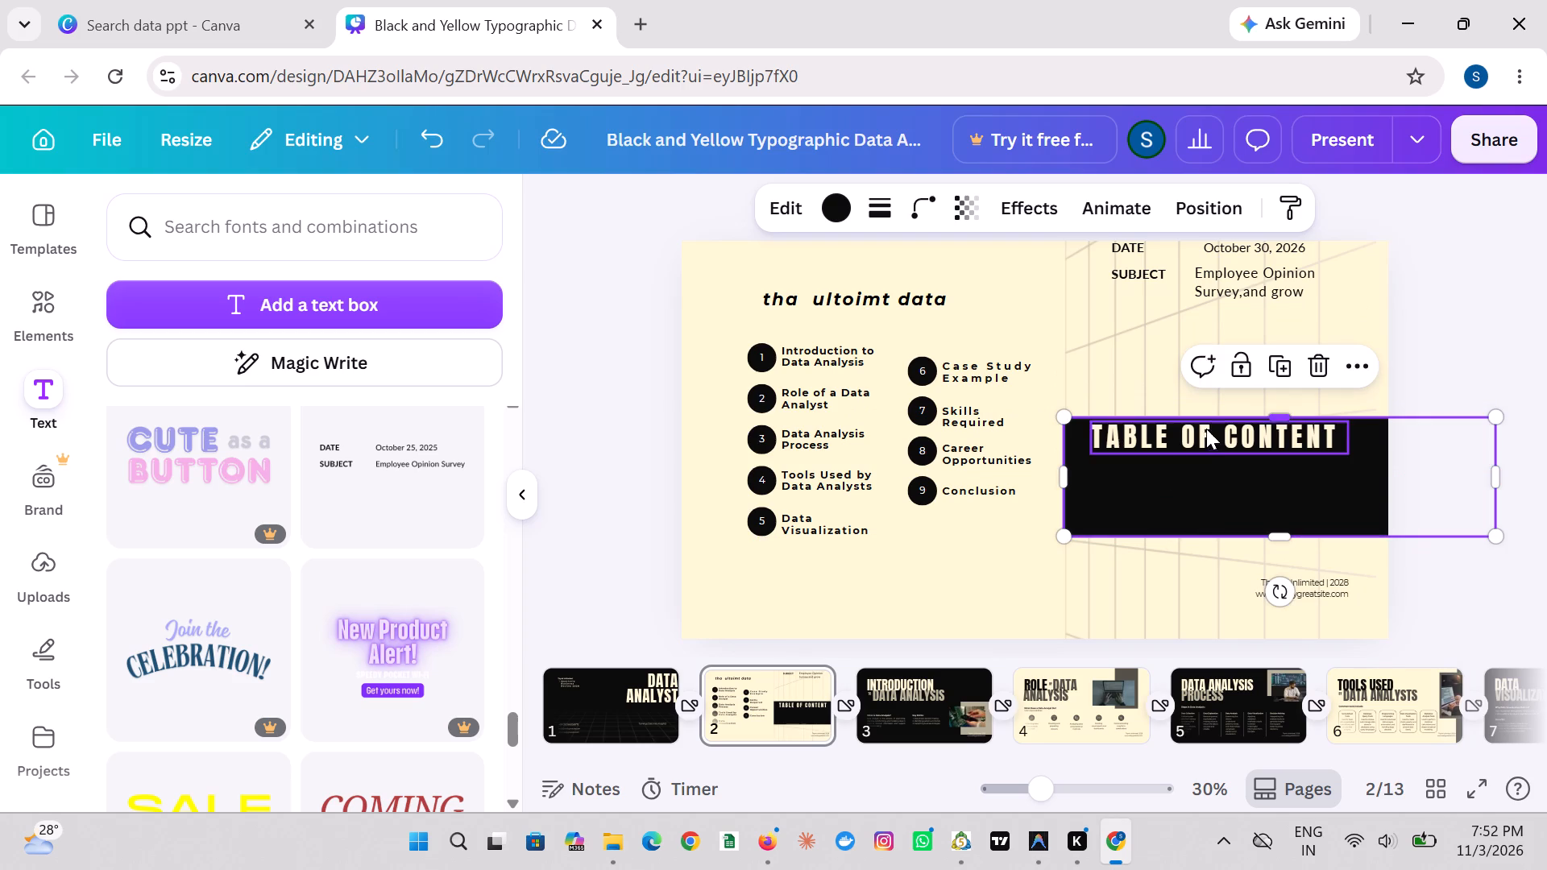
pyautogui.moveTo(1212, 440); pyautogui.dragTo(1212, 458)
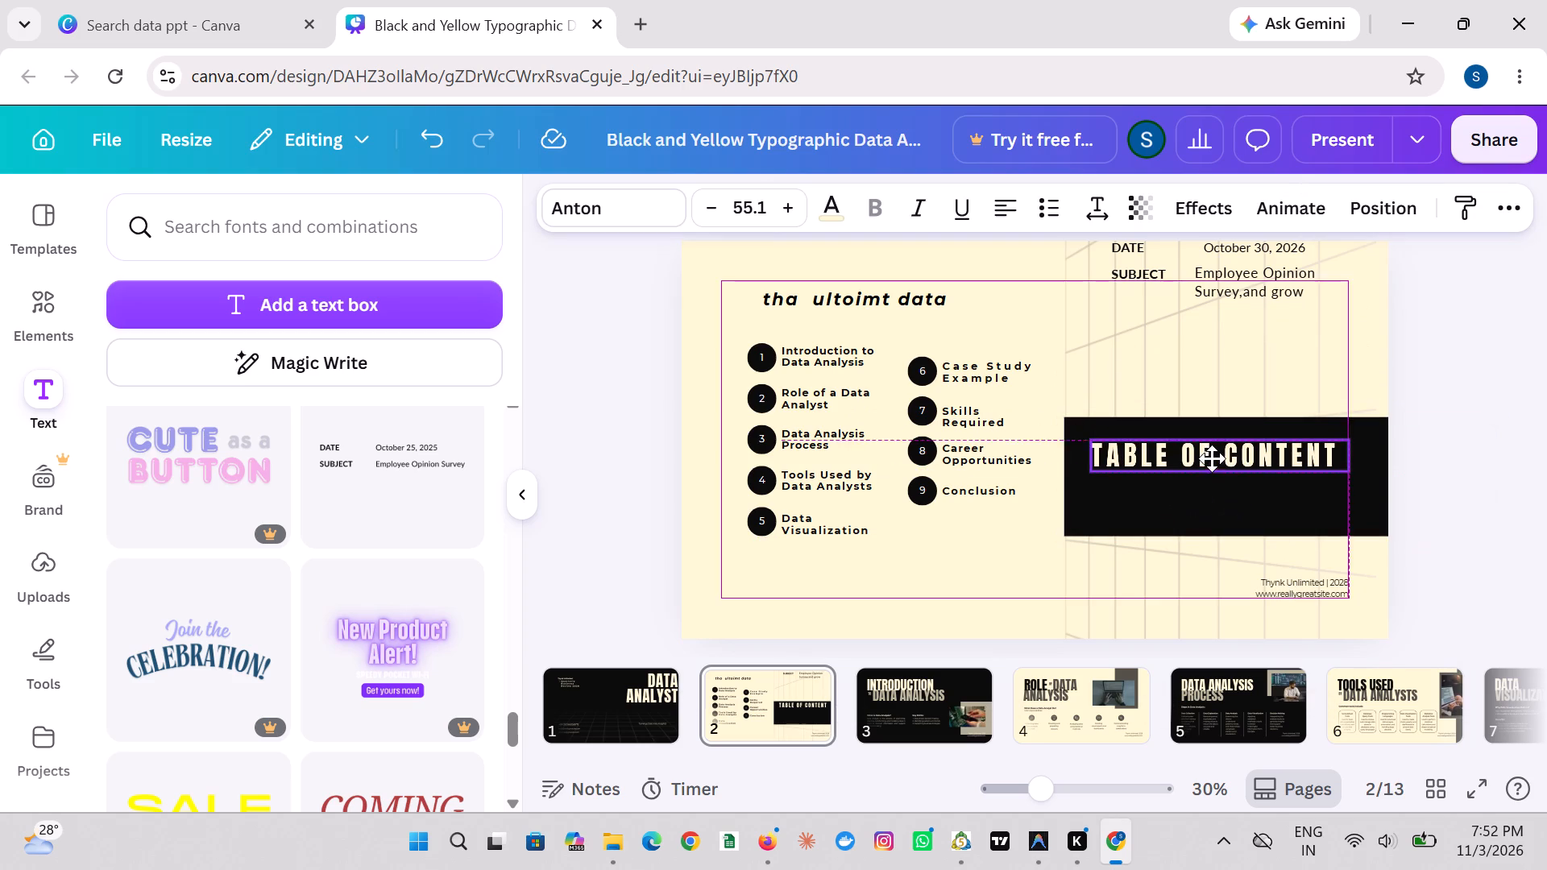
pyautogui.moveTo(1212, 458); pyautogui.dragTo(1216, 474)
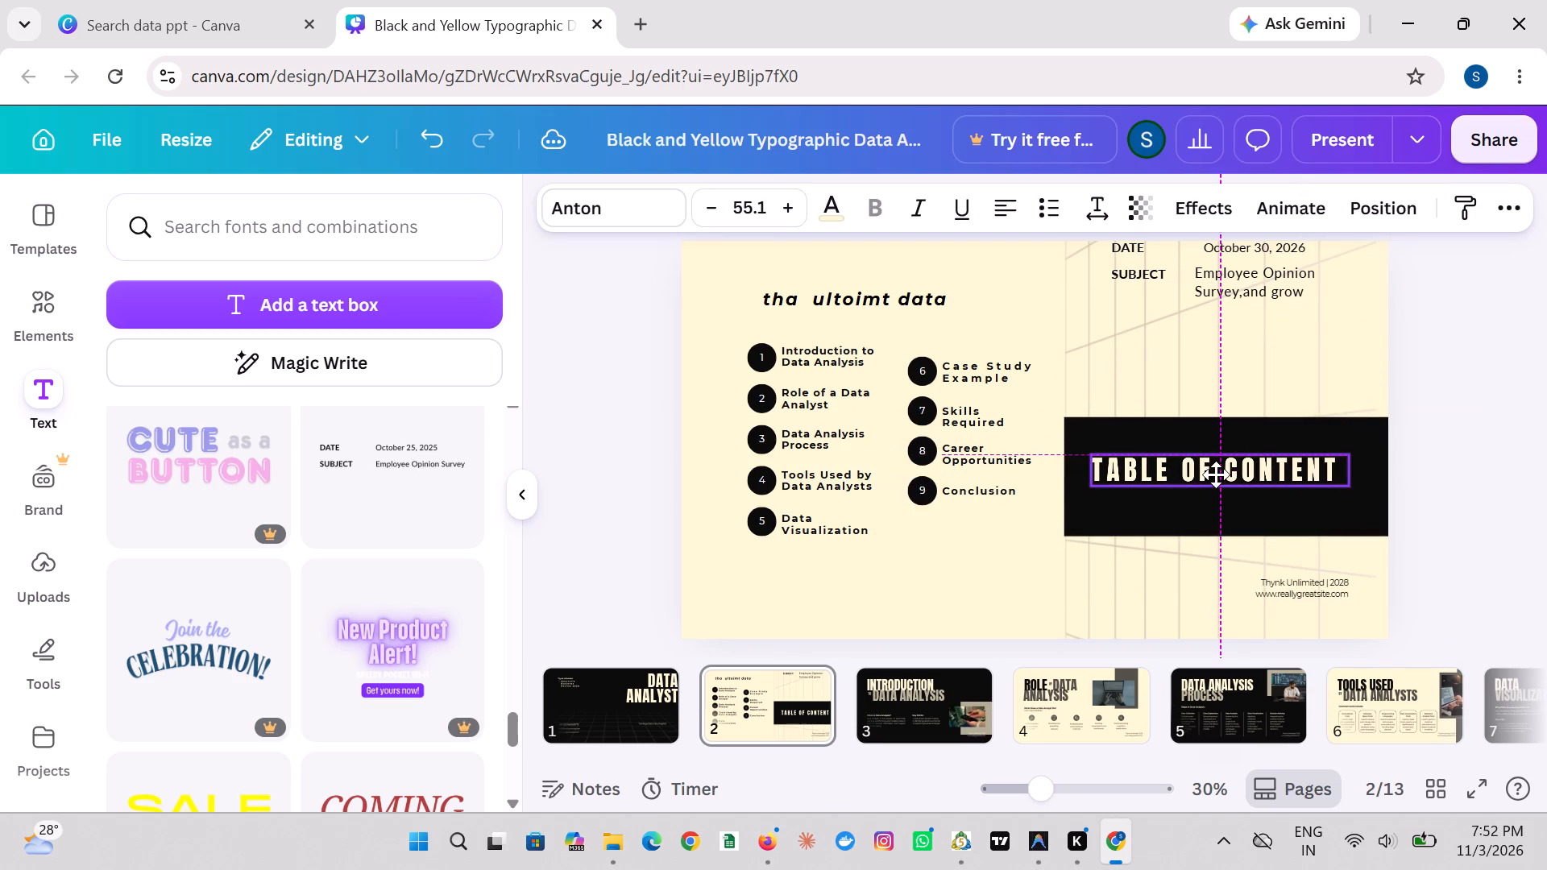
pyautogui.moveTo(1216, 474); pyautogui.dragTo(1221, 473)
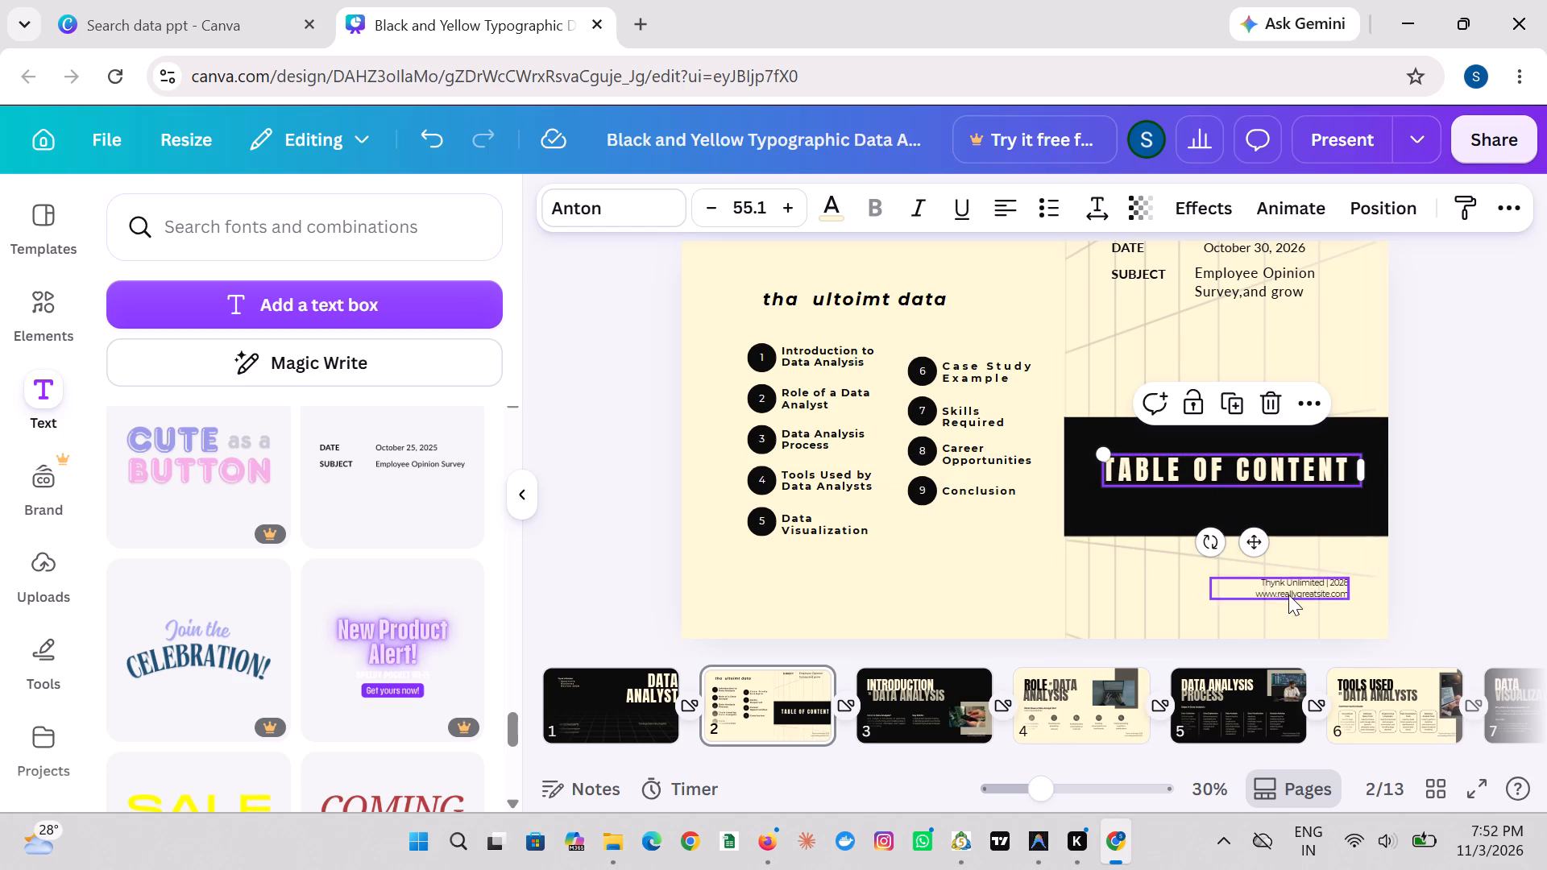
# Set the website address line in the slide's footer text to font size 19.
pyautogui.click(1297, 594)
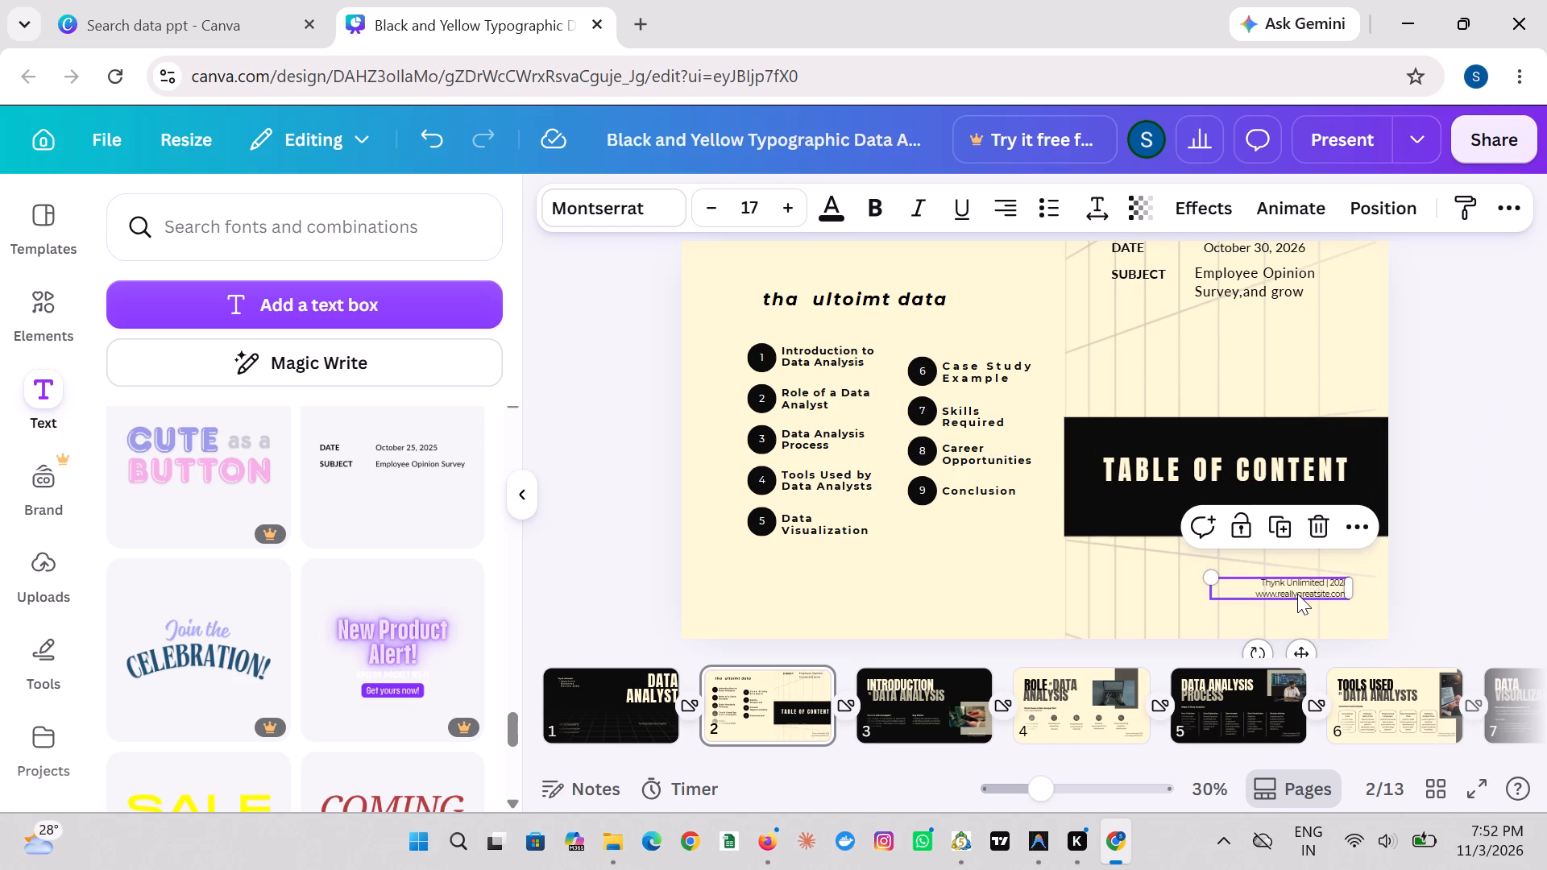
pyautogui.click(1297, 589)
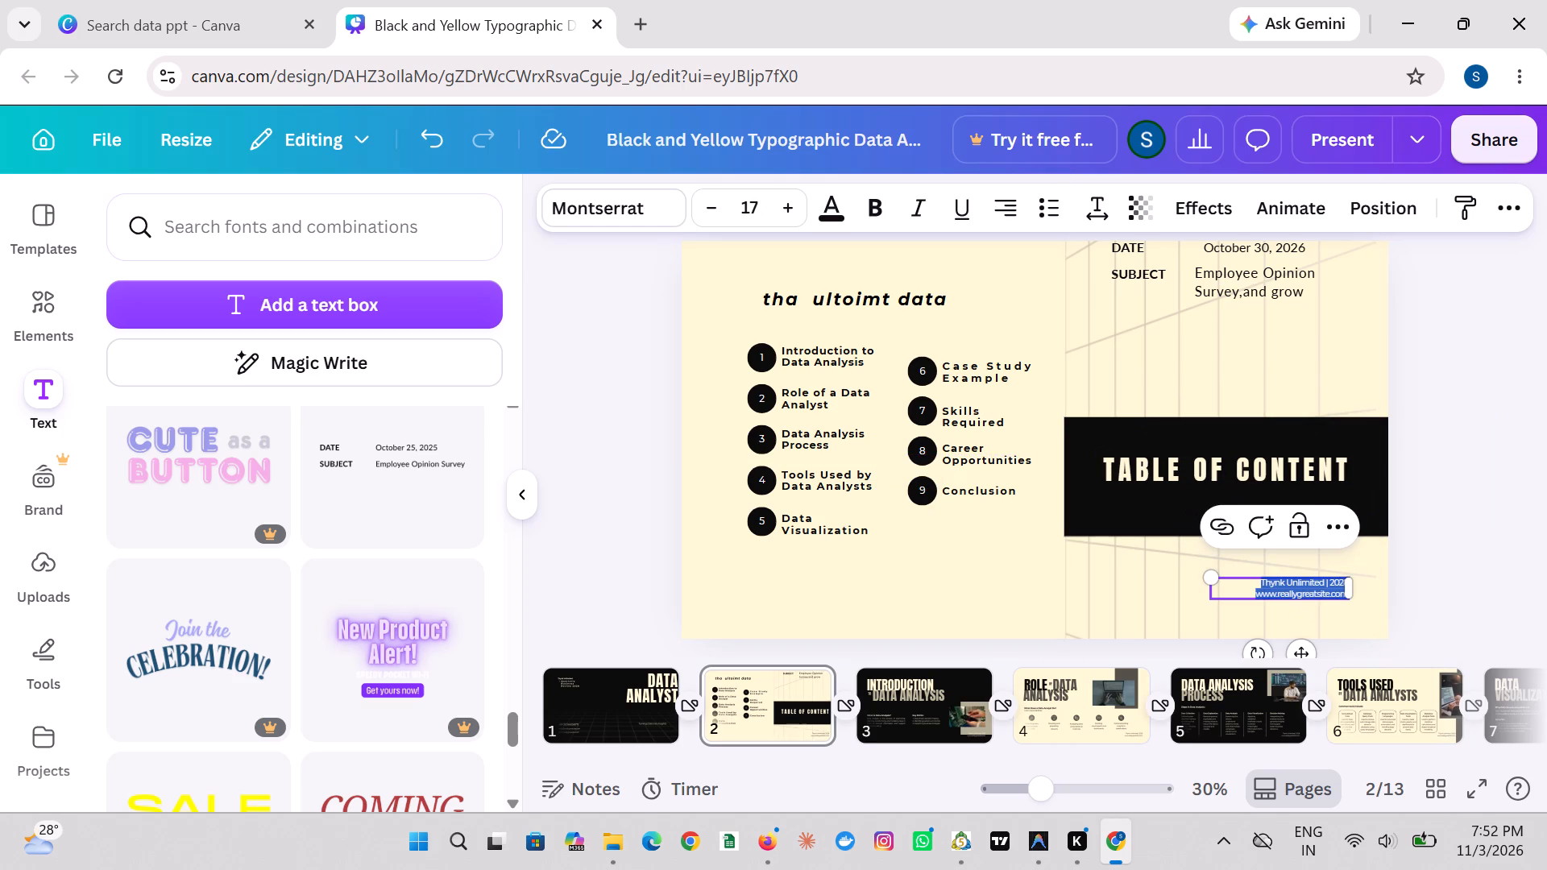
pyautogui.click(1297, 589)
pyautogui.click(1297, 589)
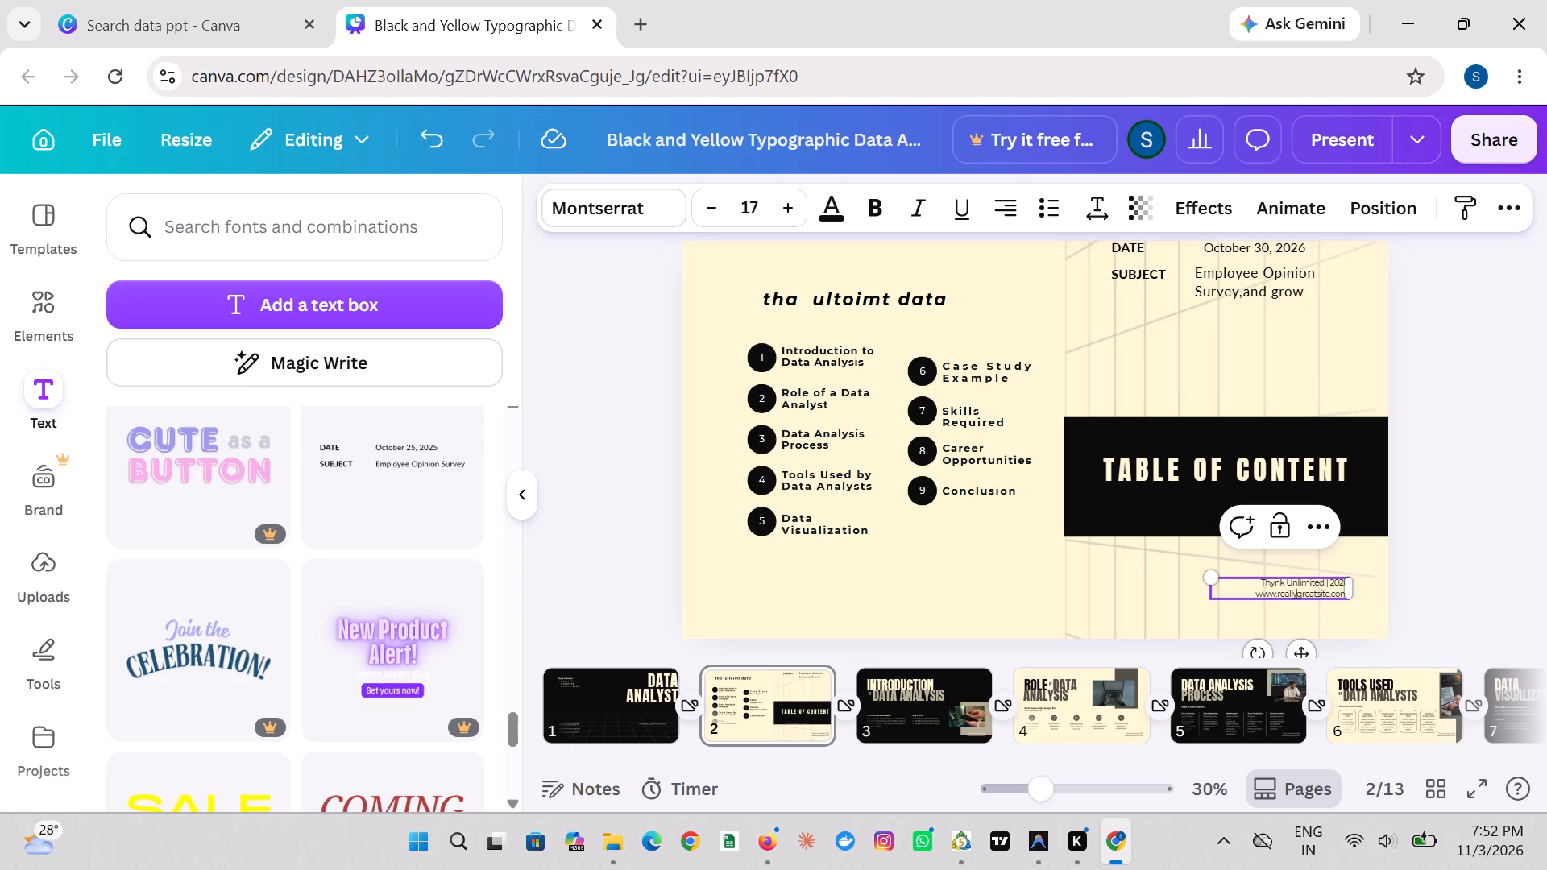
pyautogui.click(787, 199)
pyautogui.click(787, 199)
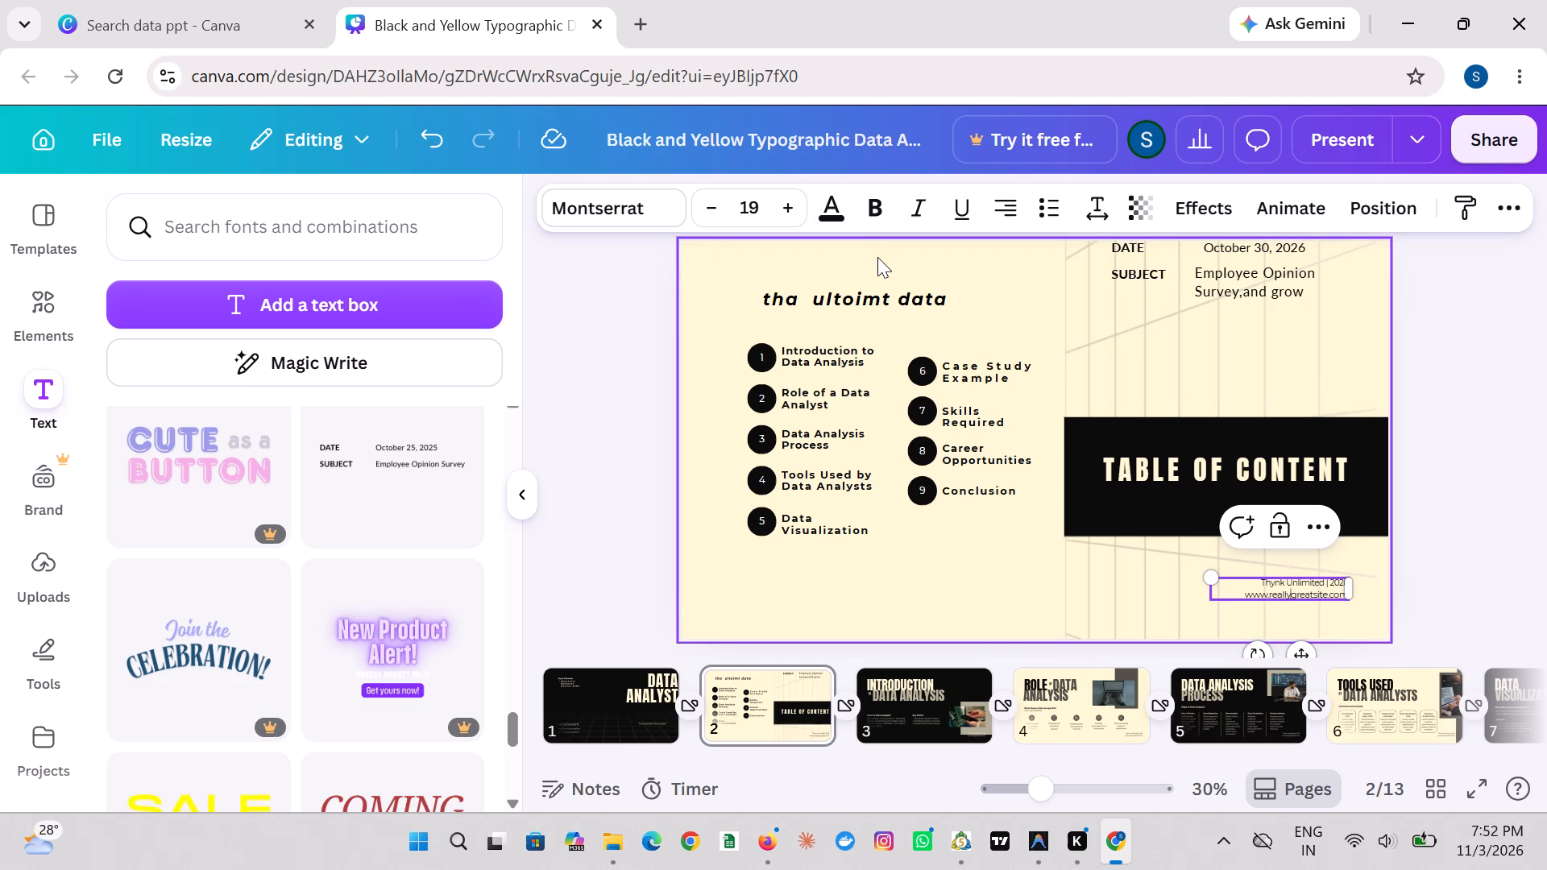
pyautogui.press('BackSpace')
pyautogui.press('BackSpace')
pyautogui.press('BackSpace')
pyautogui.press('BackSpace')
pyautogui.press('BackSpace')
pyautogui.write('gr')
pyautogui.write('ow')
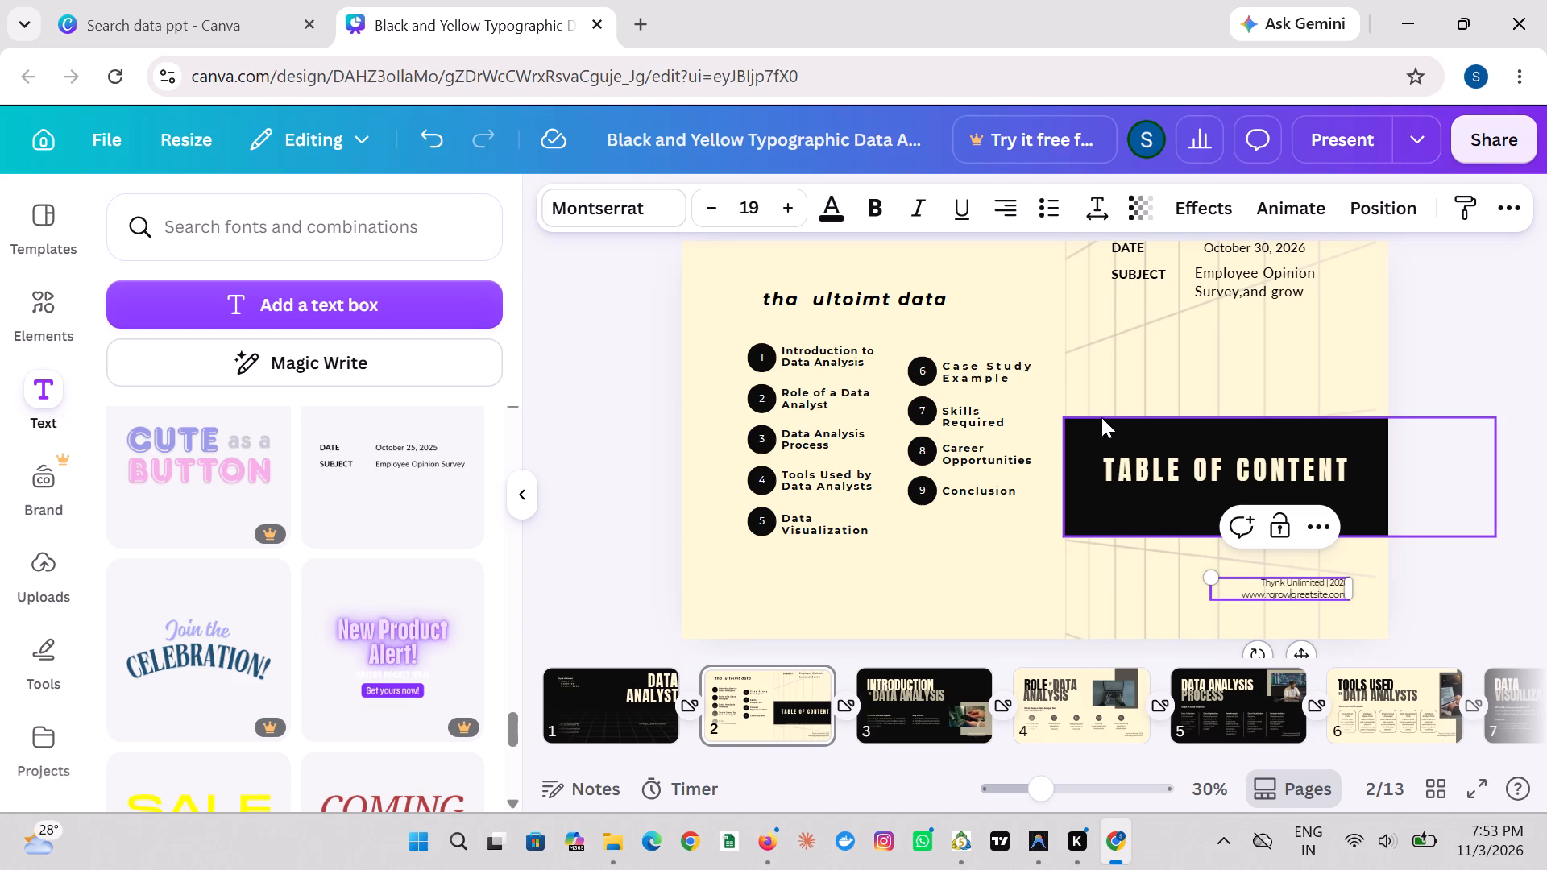
# Move the footer text box with the company name and website right, to the slide's right edge.
pyautogui.moveTo(1295, 591); pyautogui.dragTo(1305, 610)
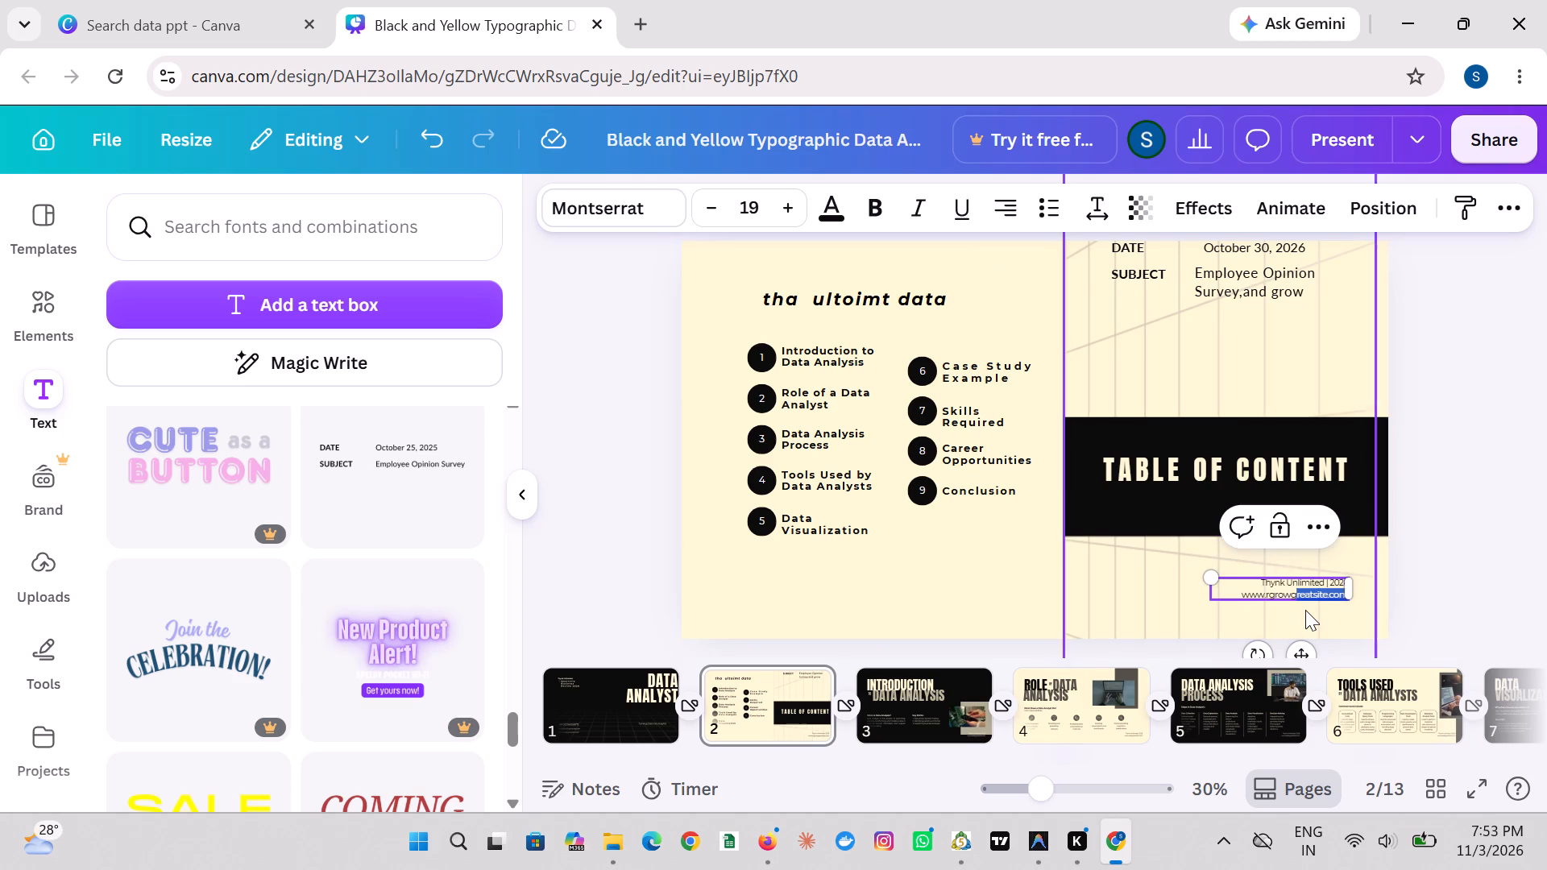
pyautogui.moveTo(1305, 610); pyautogui.dragTo(1303, 610)
pyautogui.click(1303, 610)
pyautogui.moveTo(1304, 587); pyautogui.dragTo(1361, 587)
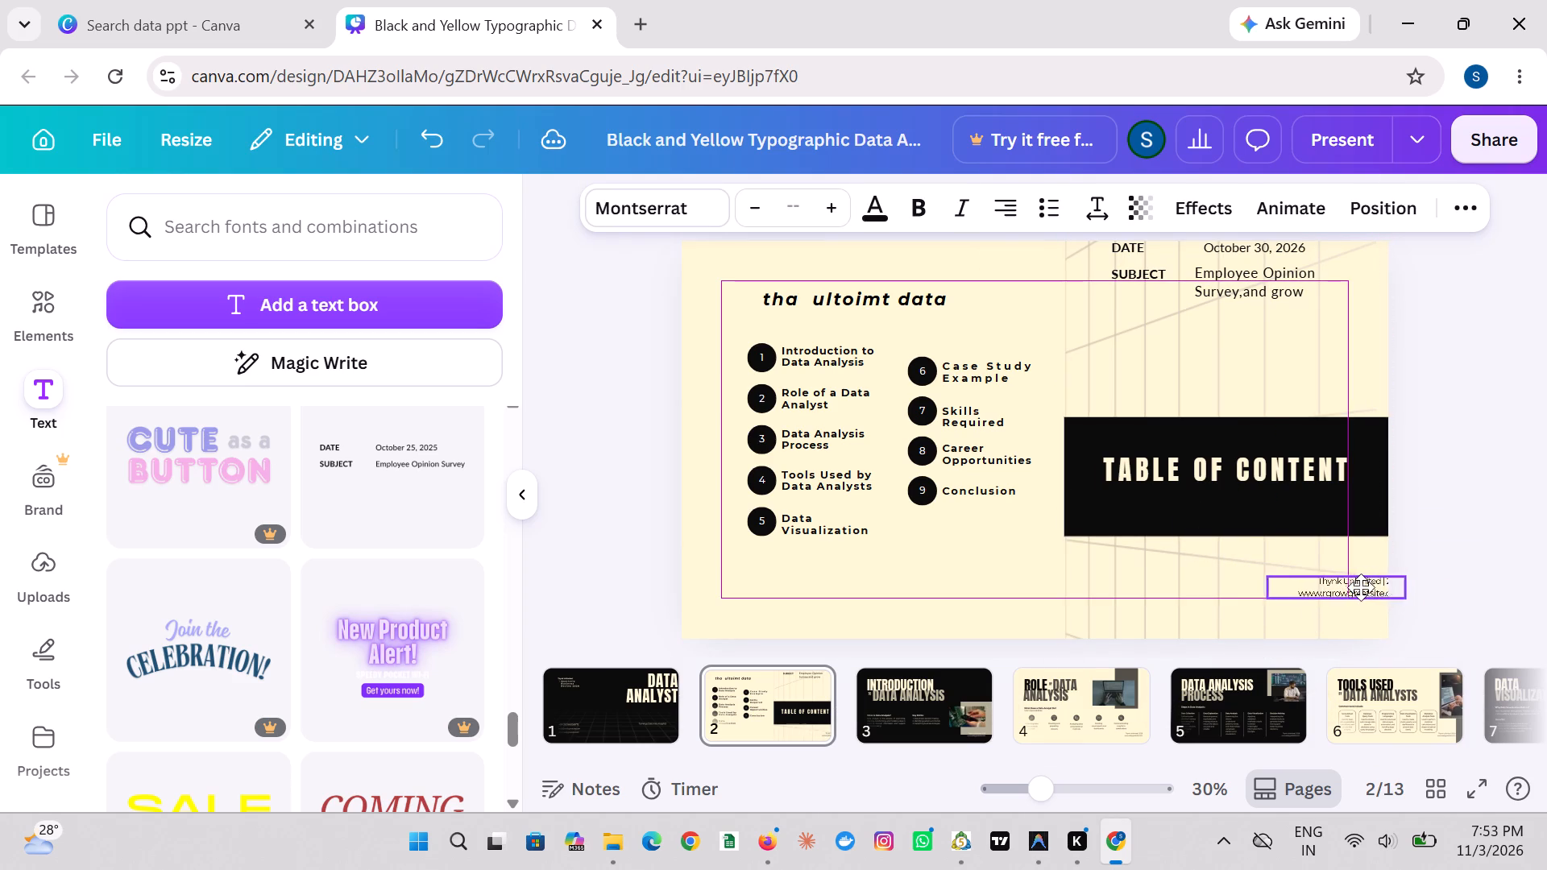
pyautogui.moveTo(1361, 587); pyautogui.dragTo(1334, 585)
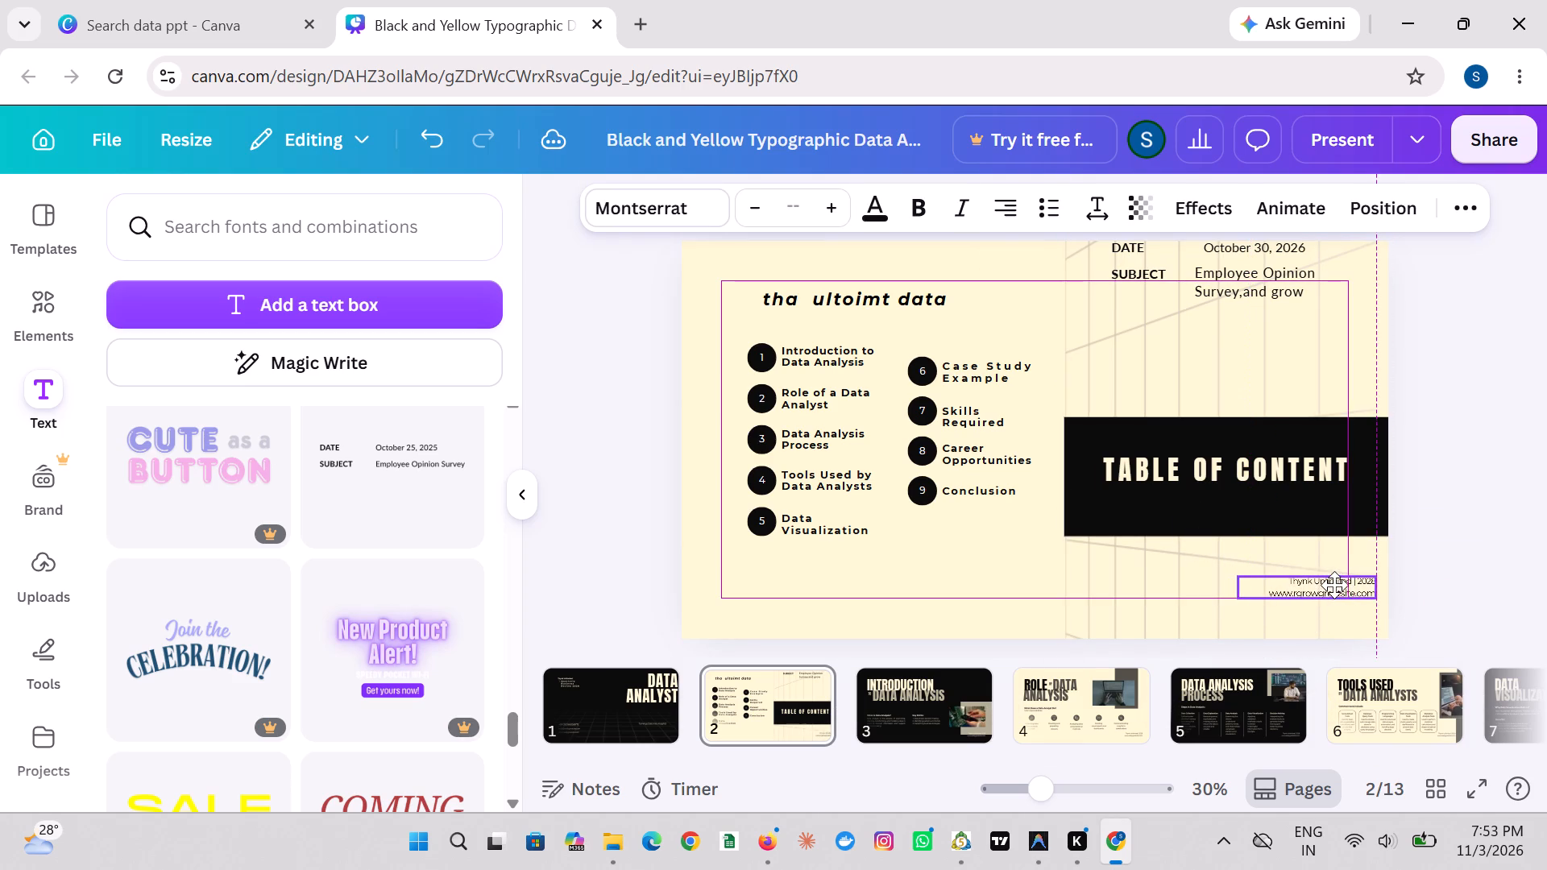
pyautogui.moveTo(1334, 585); pyautogui.dragTo(1339, 583)
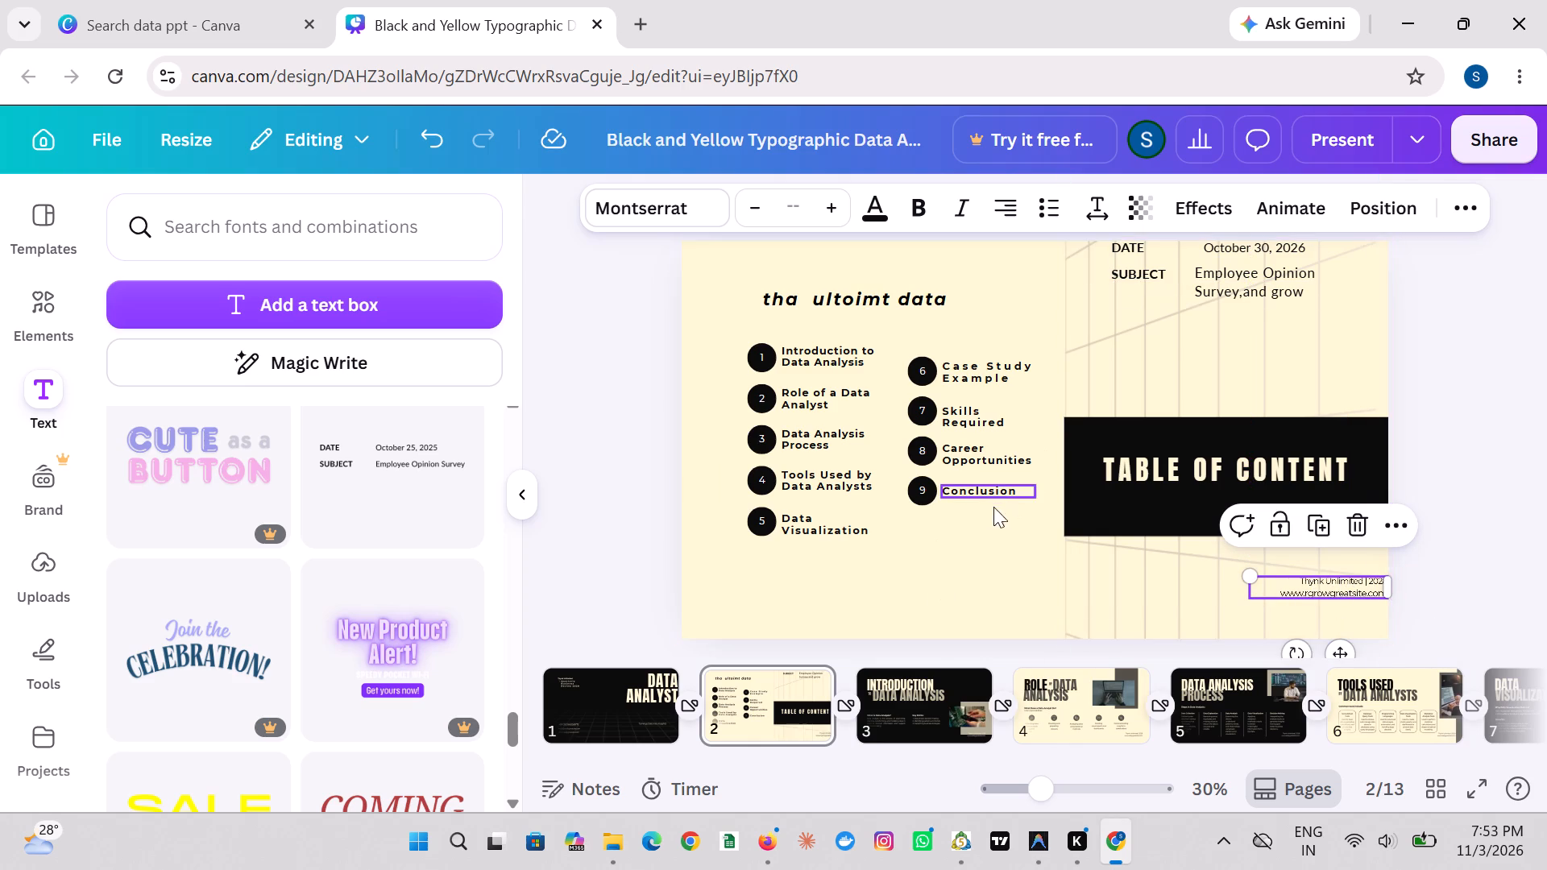
# On slide 3, use the colour picker to apply the sampled light yellow swatch to the "INTRODUCTION" heading.
pyautogui.click(909, 710)
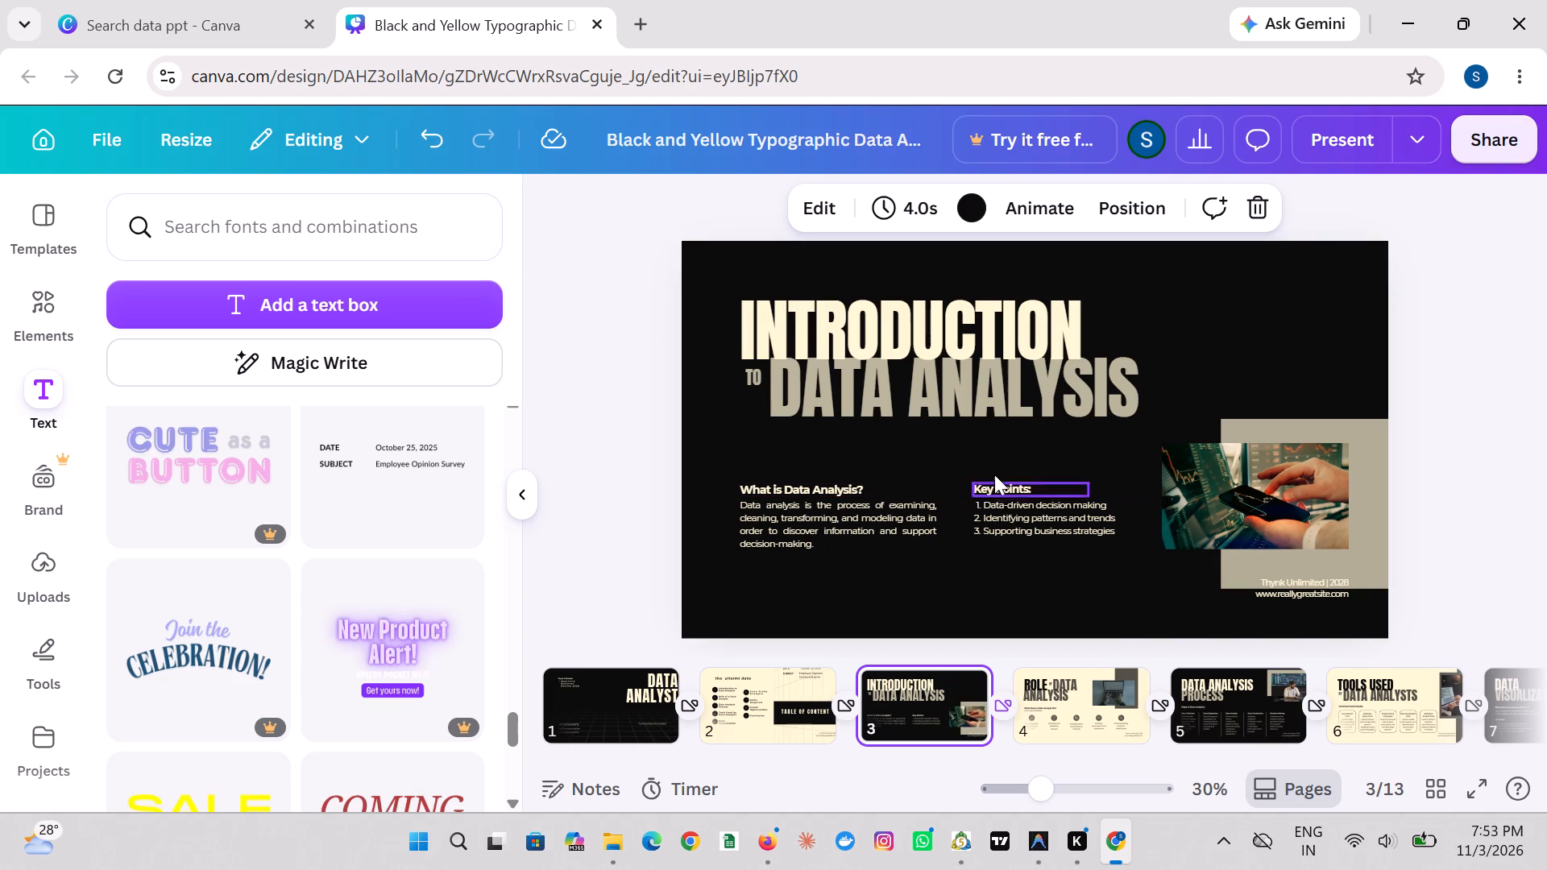
pyautogui.click(918, 330)
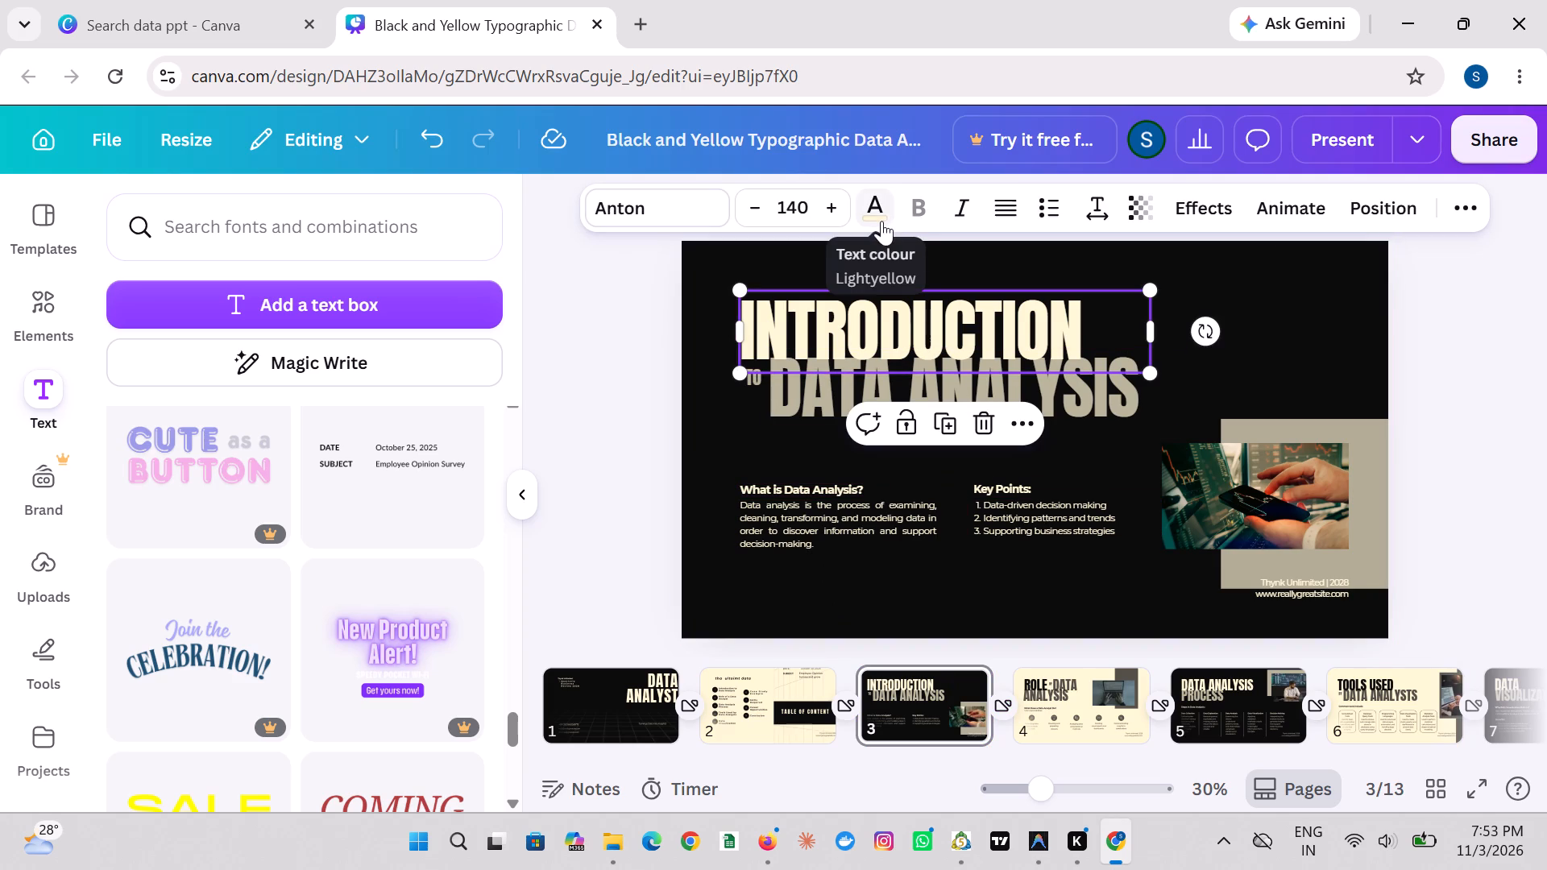
pyautogui.click(881, 222)
pyautogui.click(263, 627)
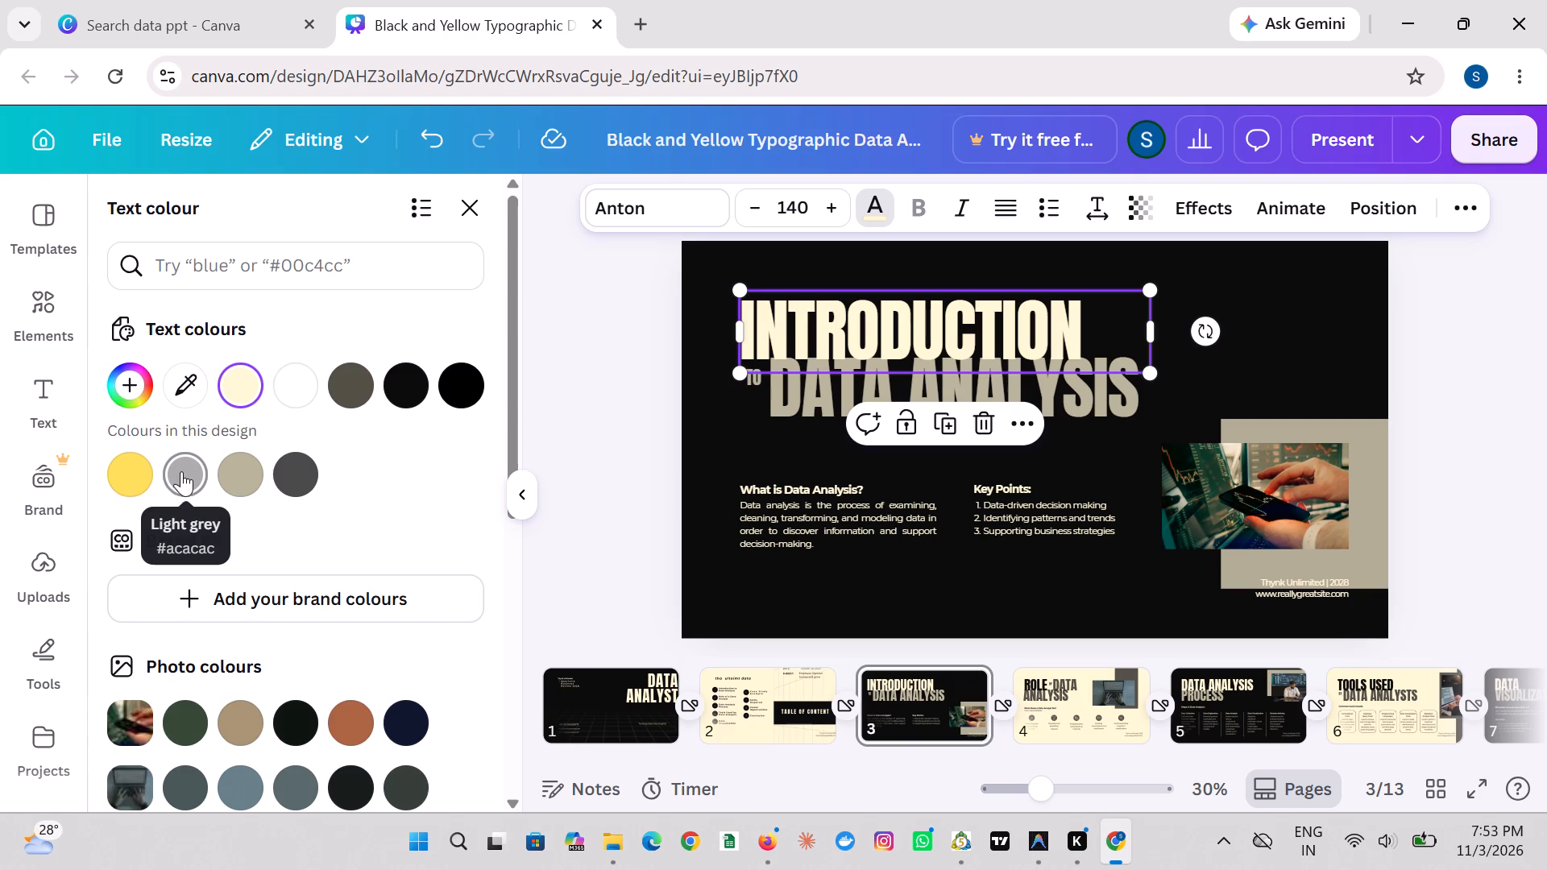
pyautogui.click(179, 371)
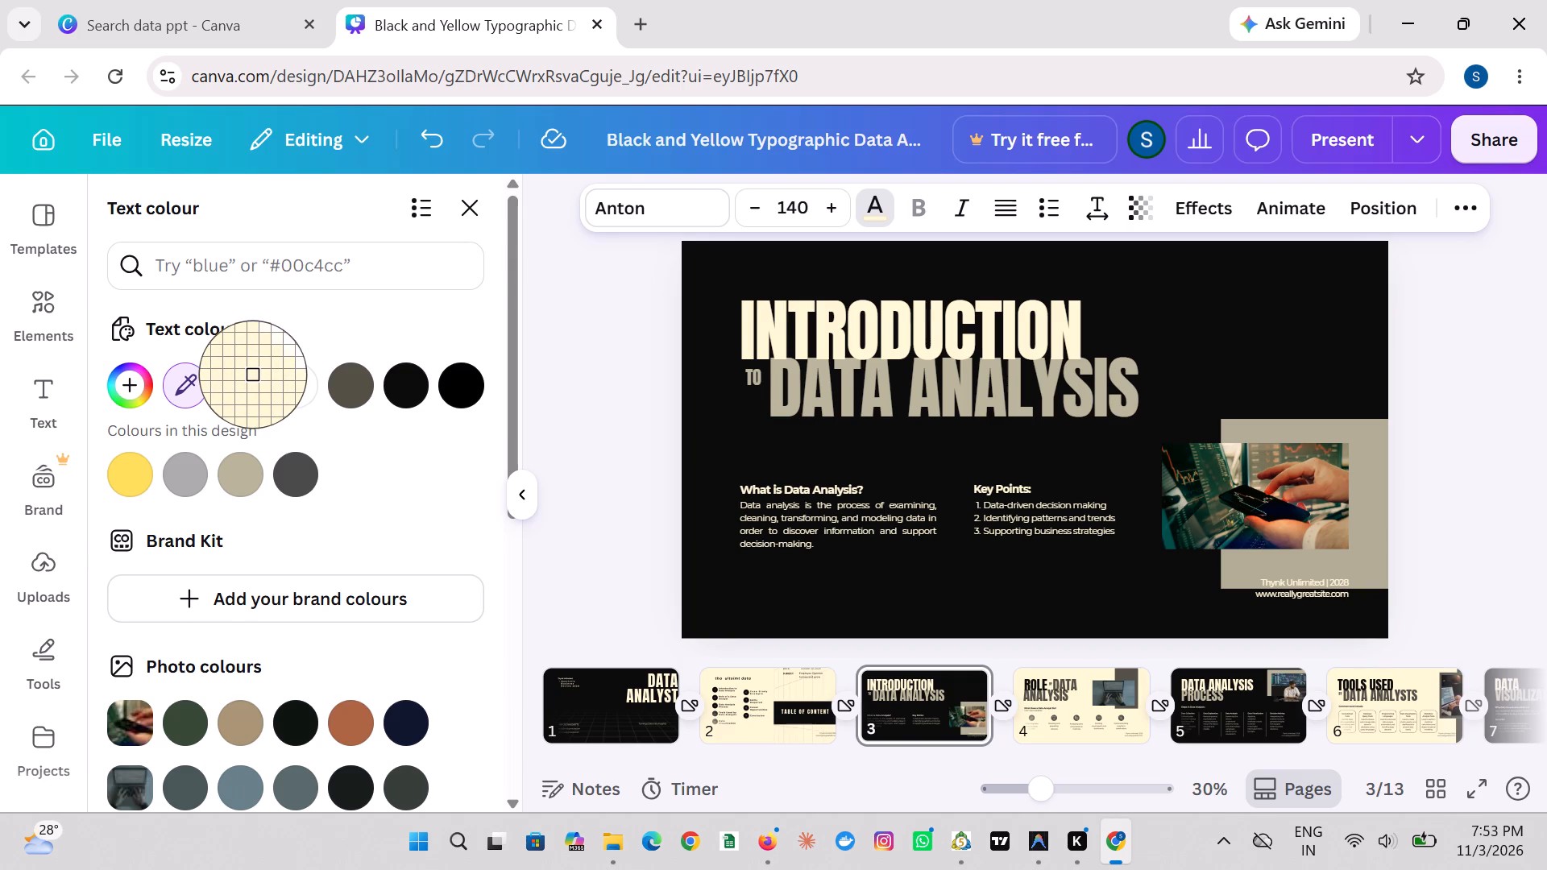
pyautogui.click(253, 375)
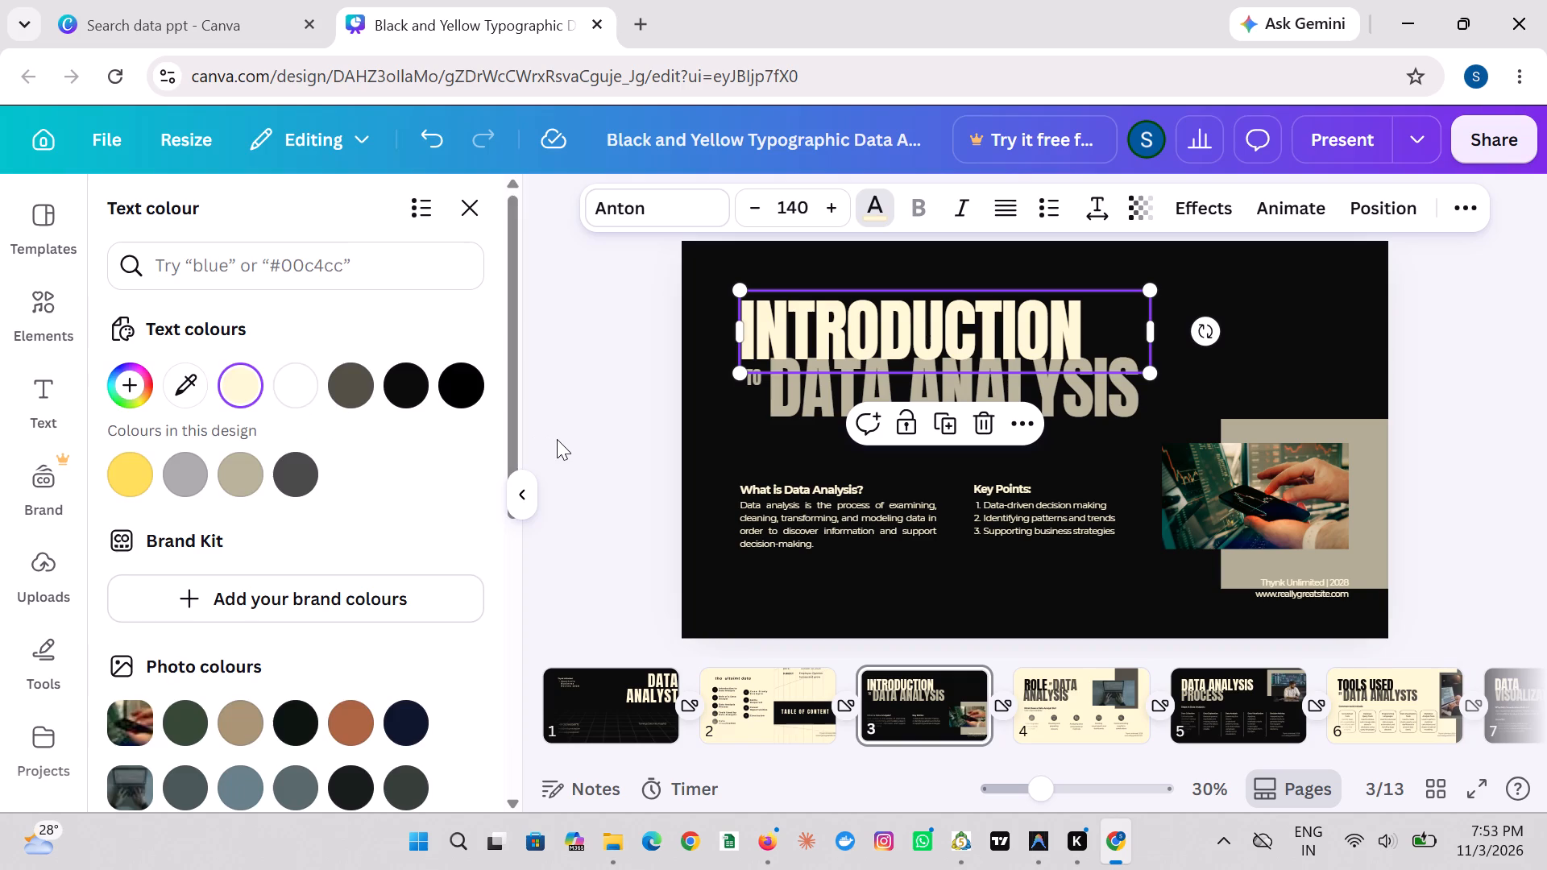
pyautogui.click(557, 439)
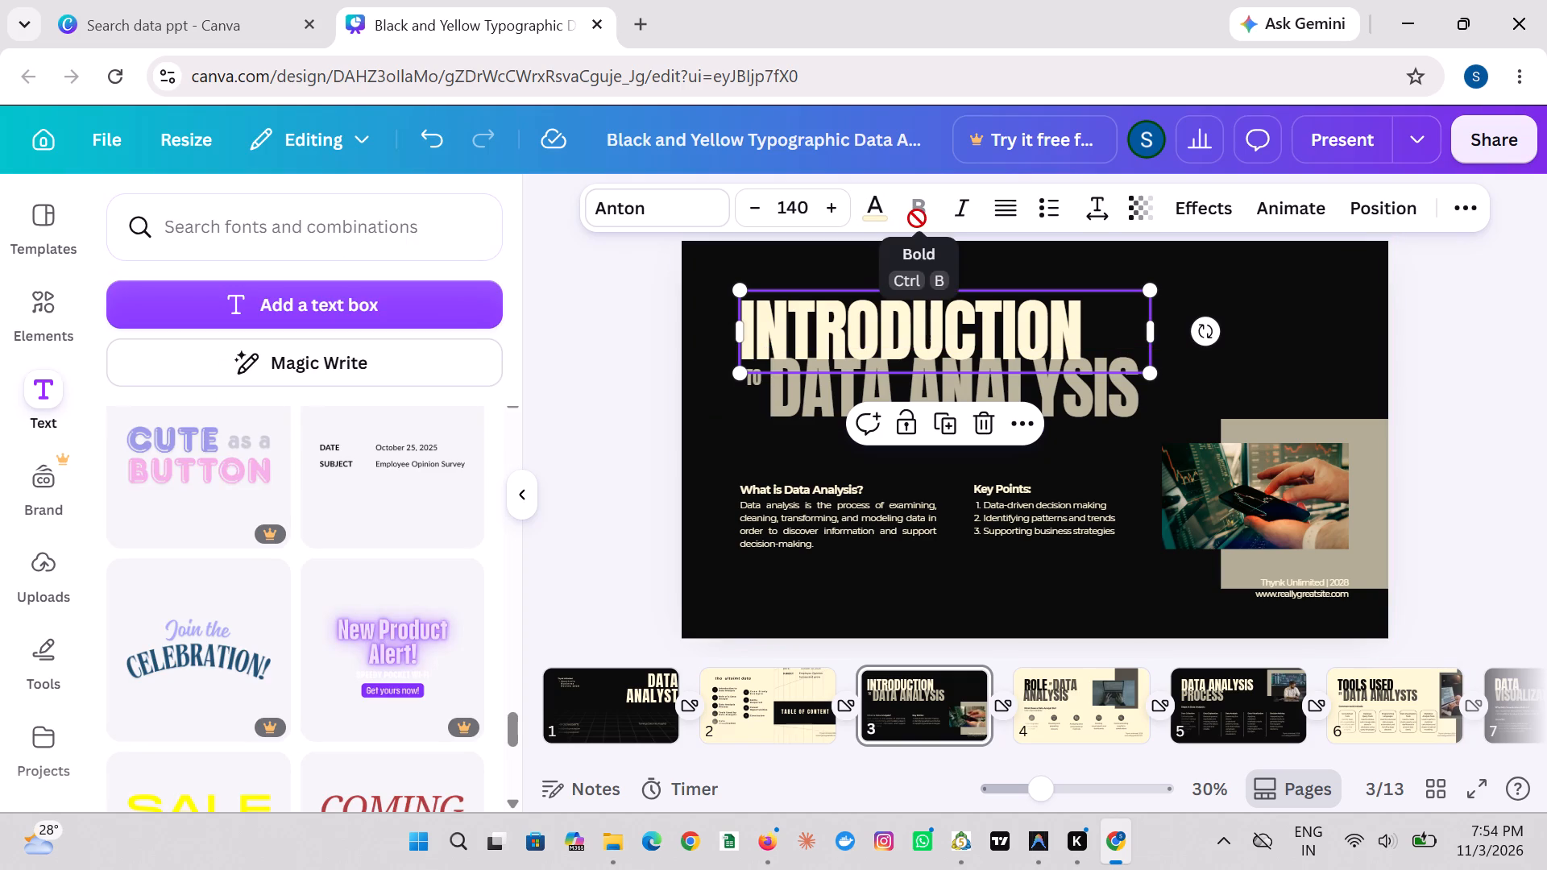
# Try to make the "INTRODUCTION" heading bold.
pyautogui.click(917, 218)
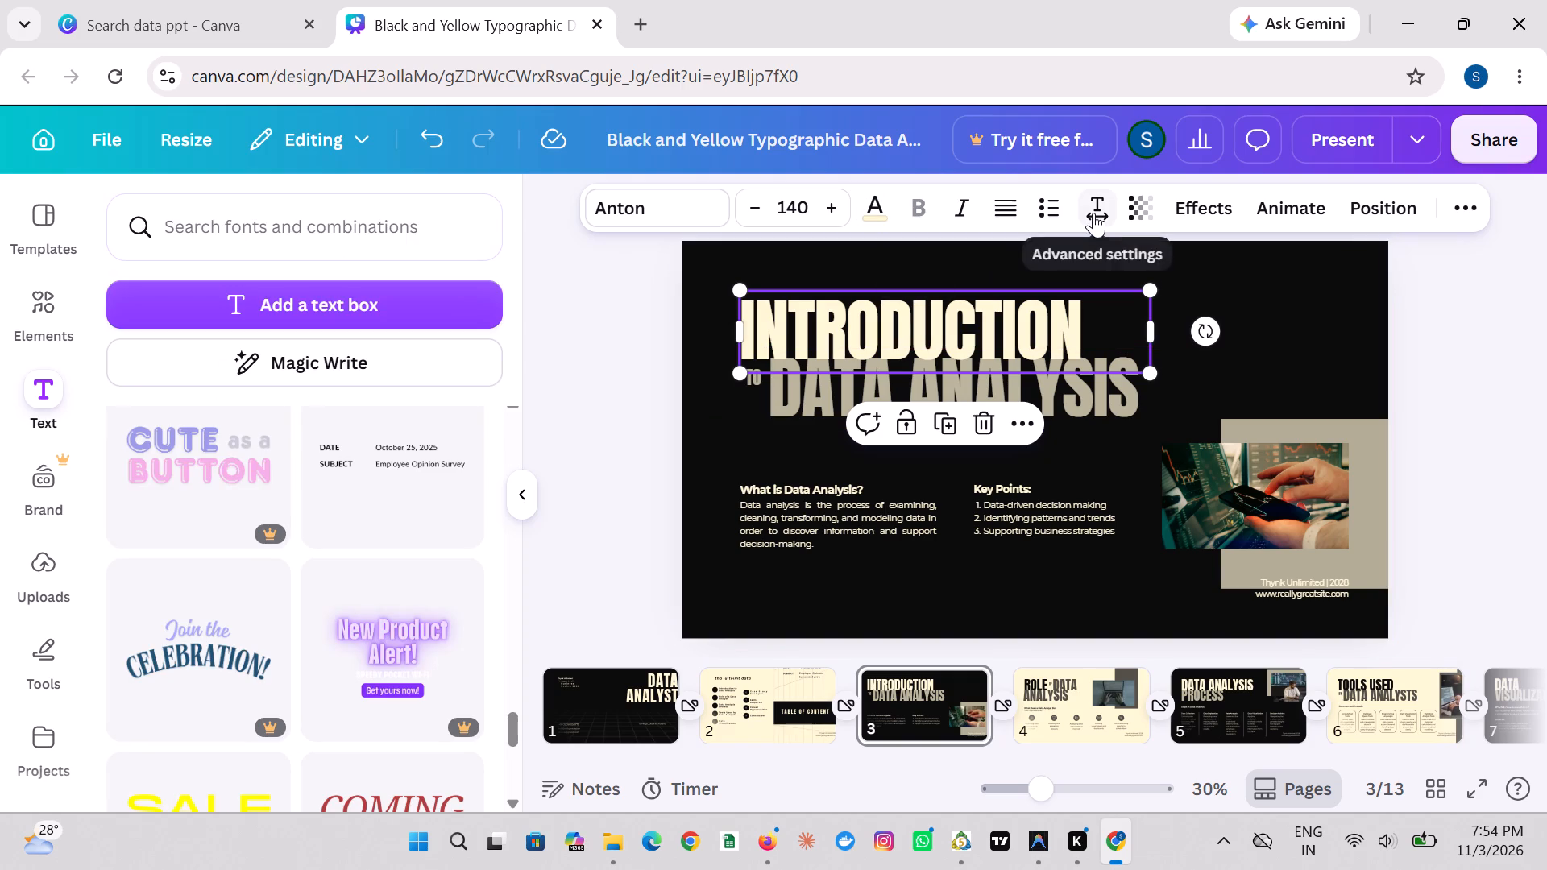
# Set the letter spacing of the "INTRODUCTION" heading to 66.
pyautogui.click(1093, 213)
pyautogui.click(1018, 304)
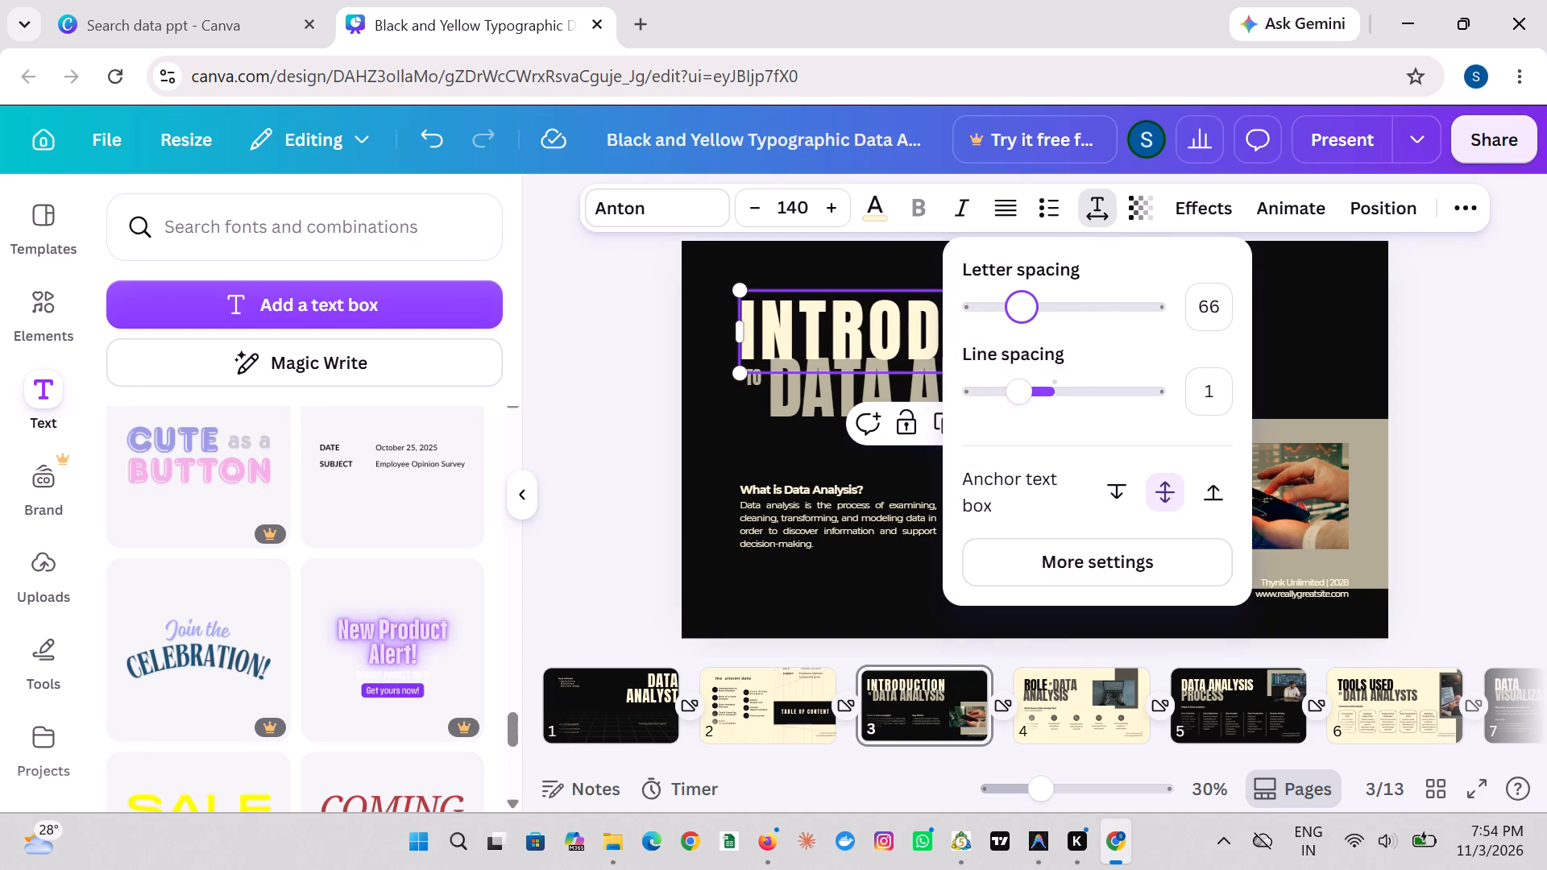
pyautogui.click(707, 456)
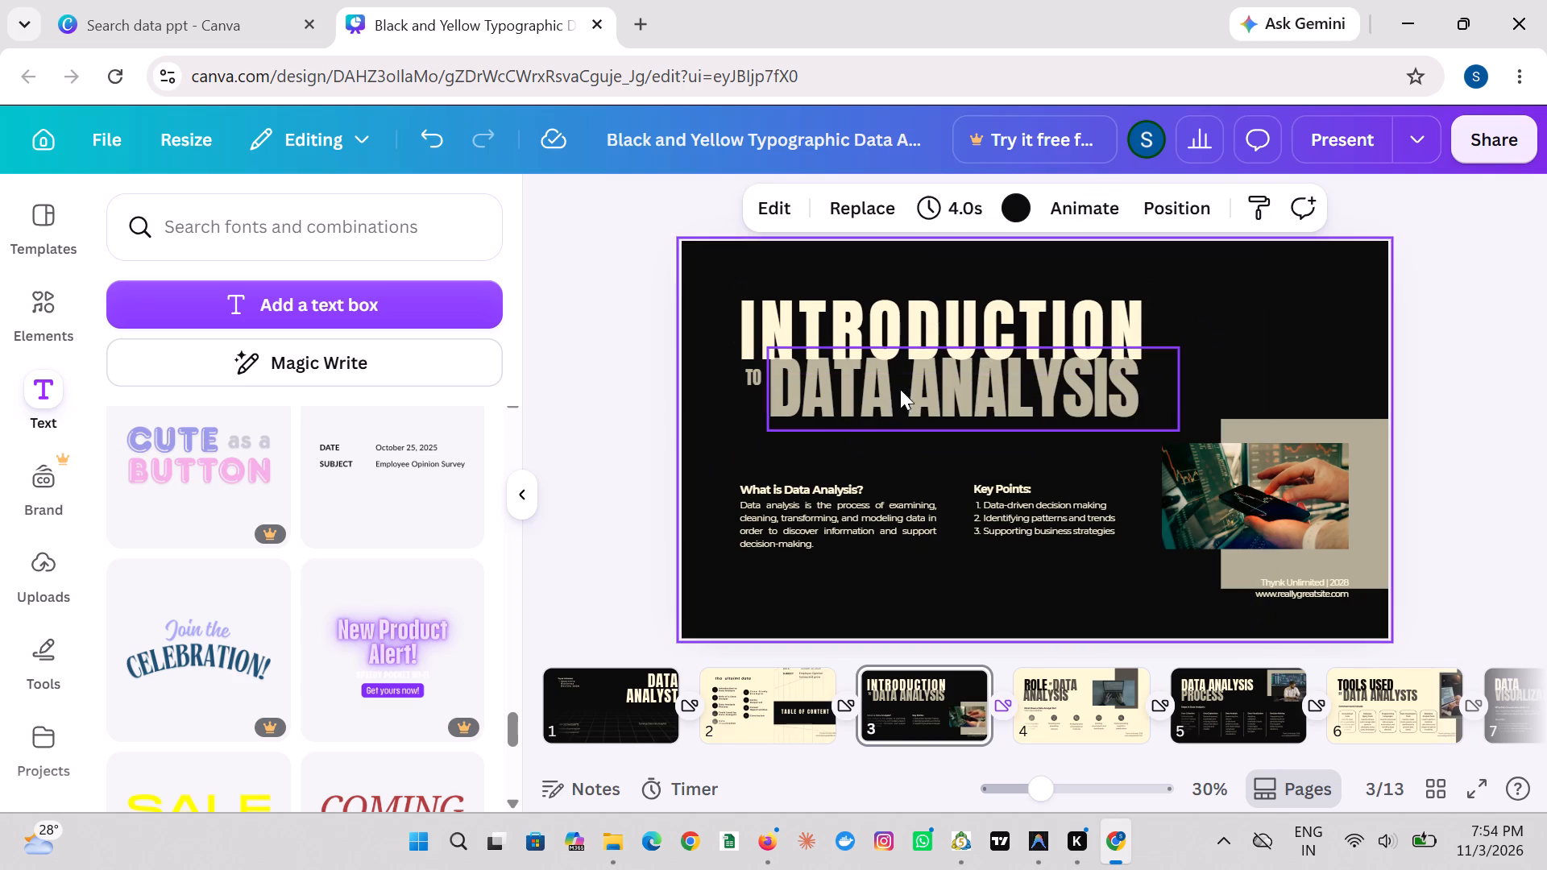
# Nudge the "INTRODUCTION" heading slightly upward on slide 3.
pyautogui.click(957, 322)
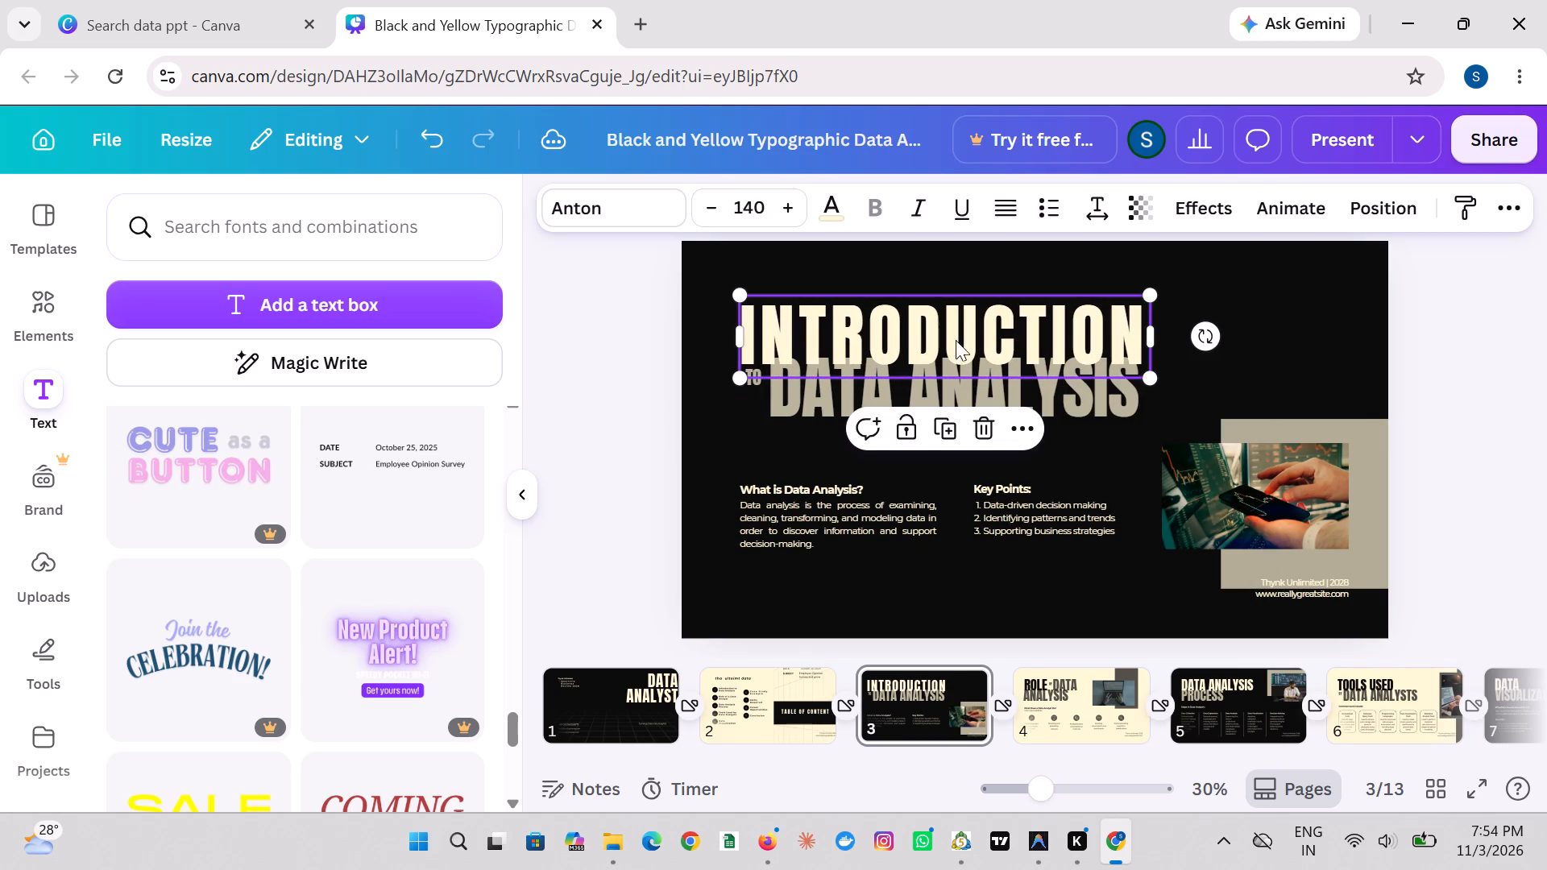
pyautogui.click(956, 348)
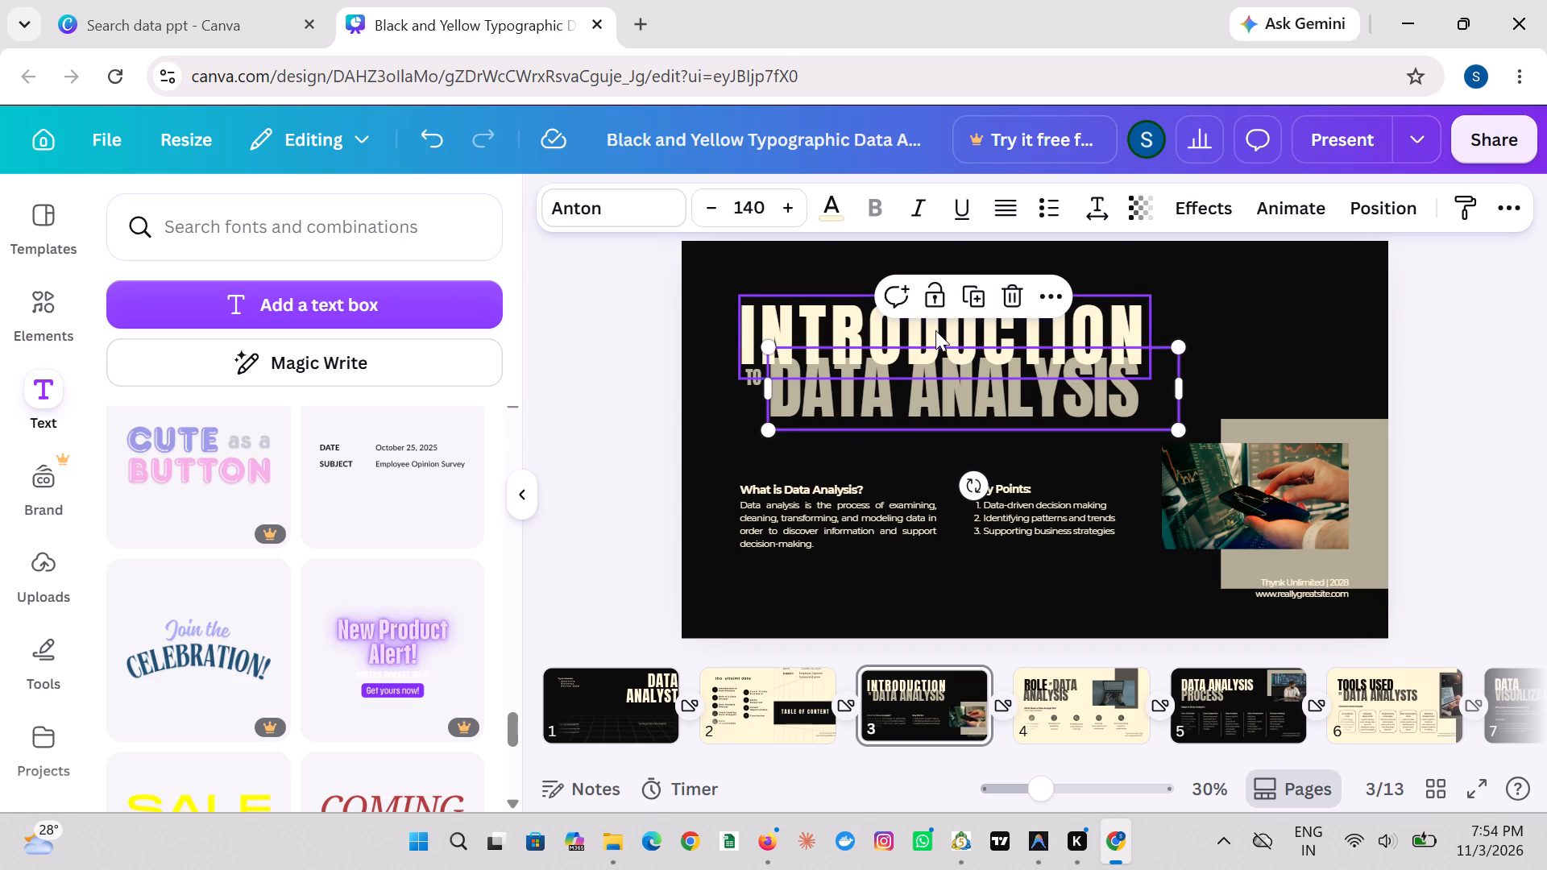
pyautogui.click(935, 330)
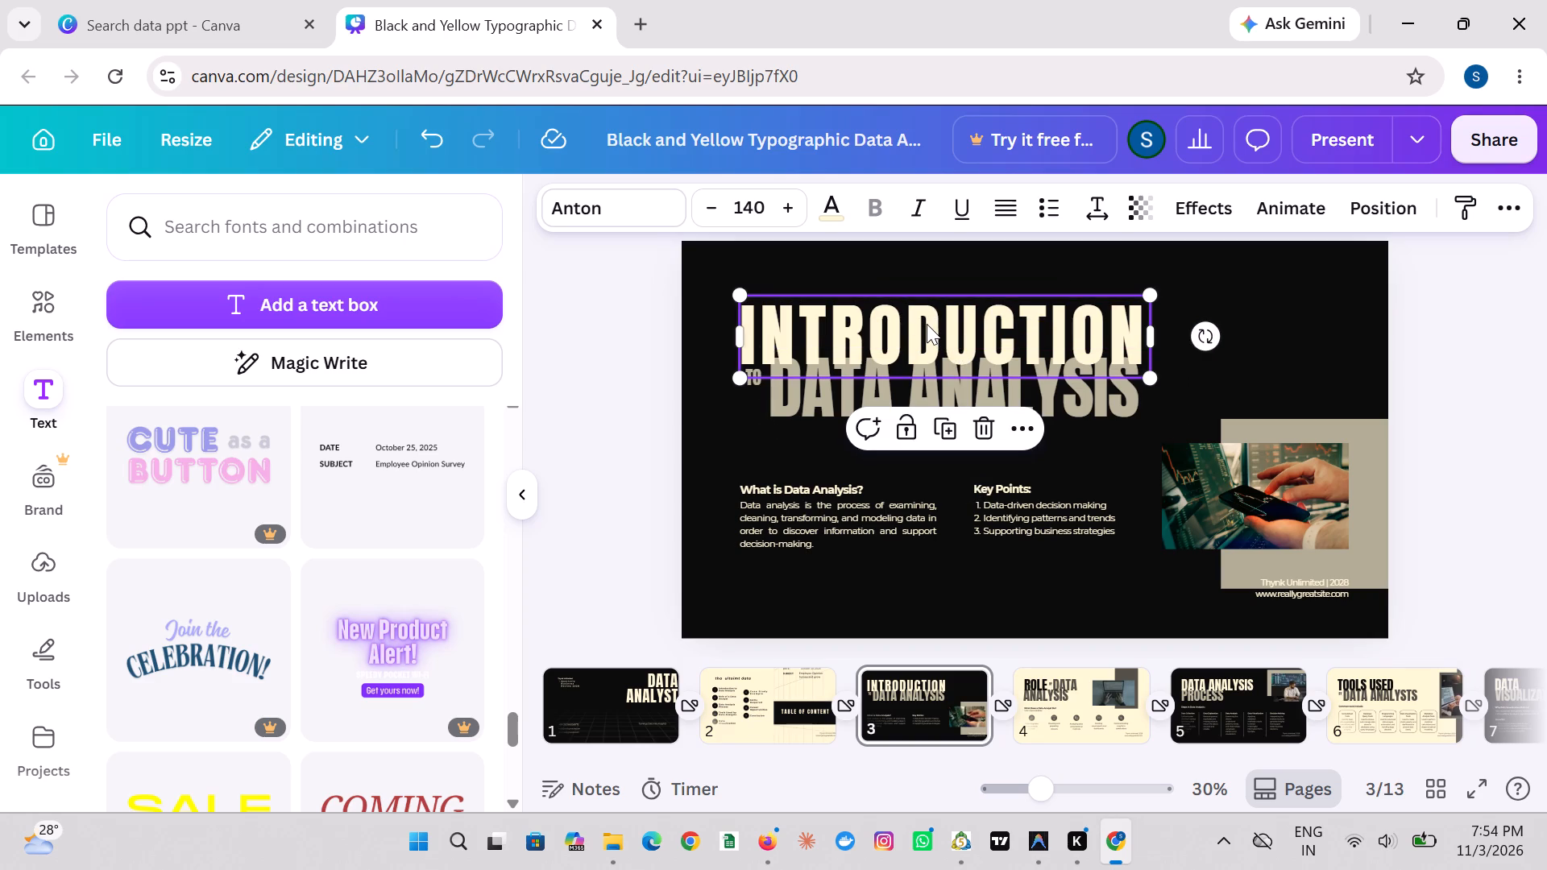
pyautogui.click(927, 324)
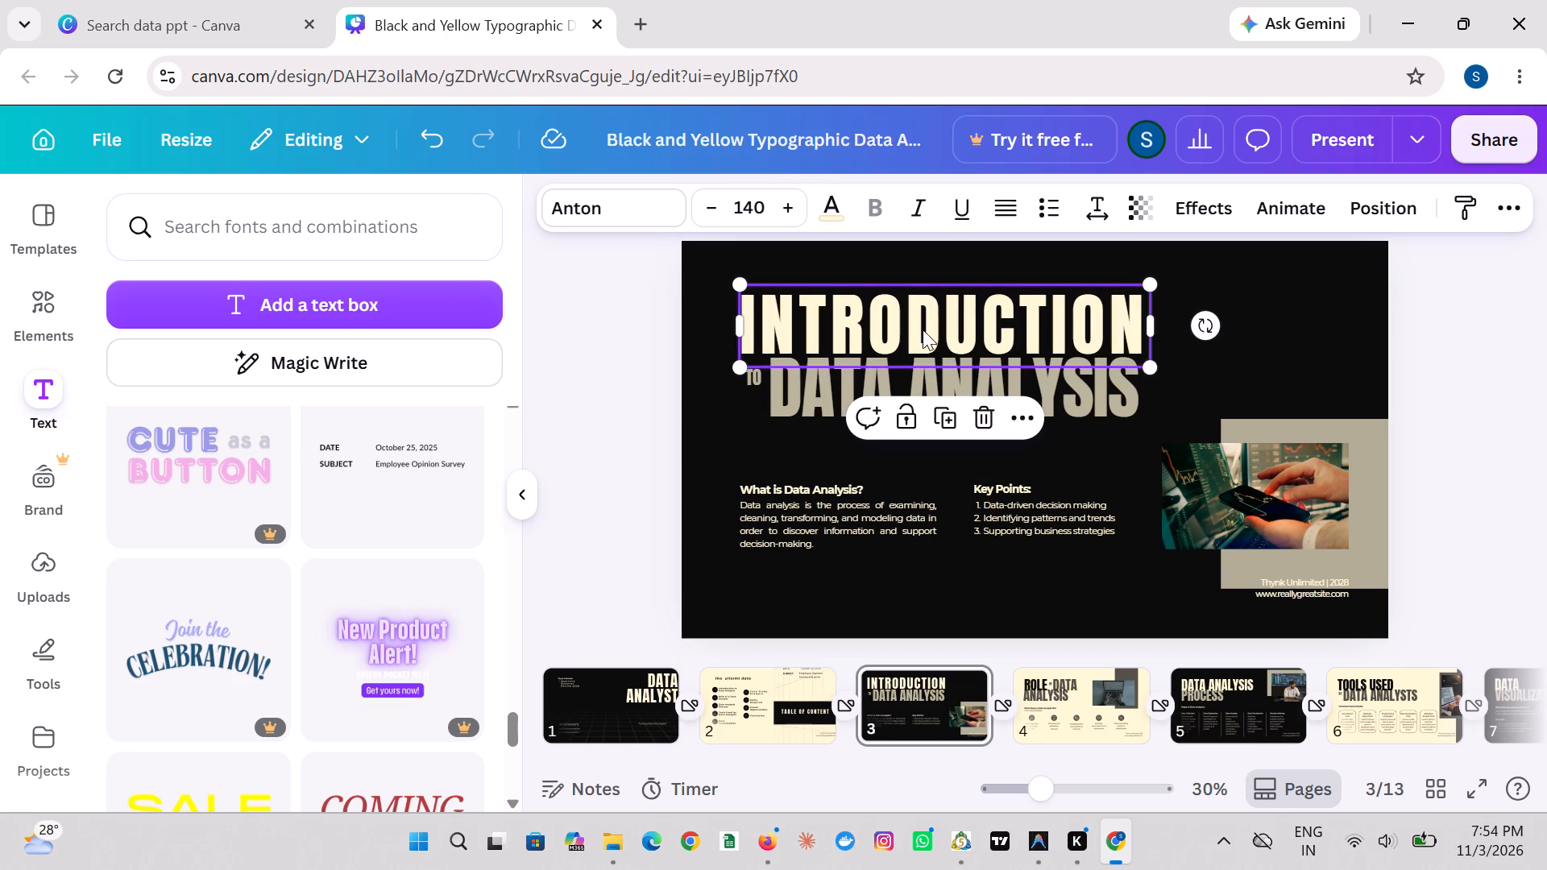
# Nudge the "DATA ANALYSIS" heading slightly upward so it sits closer beneath "INTRODUCTION".
pyautogui.moveTo(921, 374); pyautogui.dragTo(923, 368)
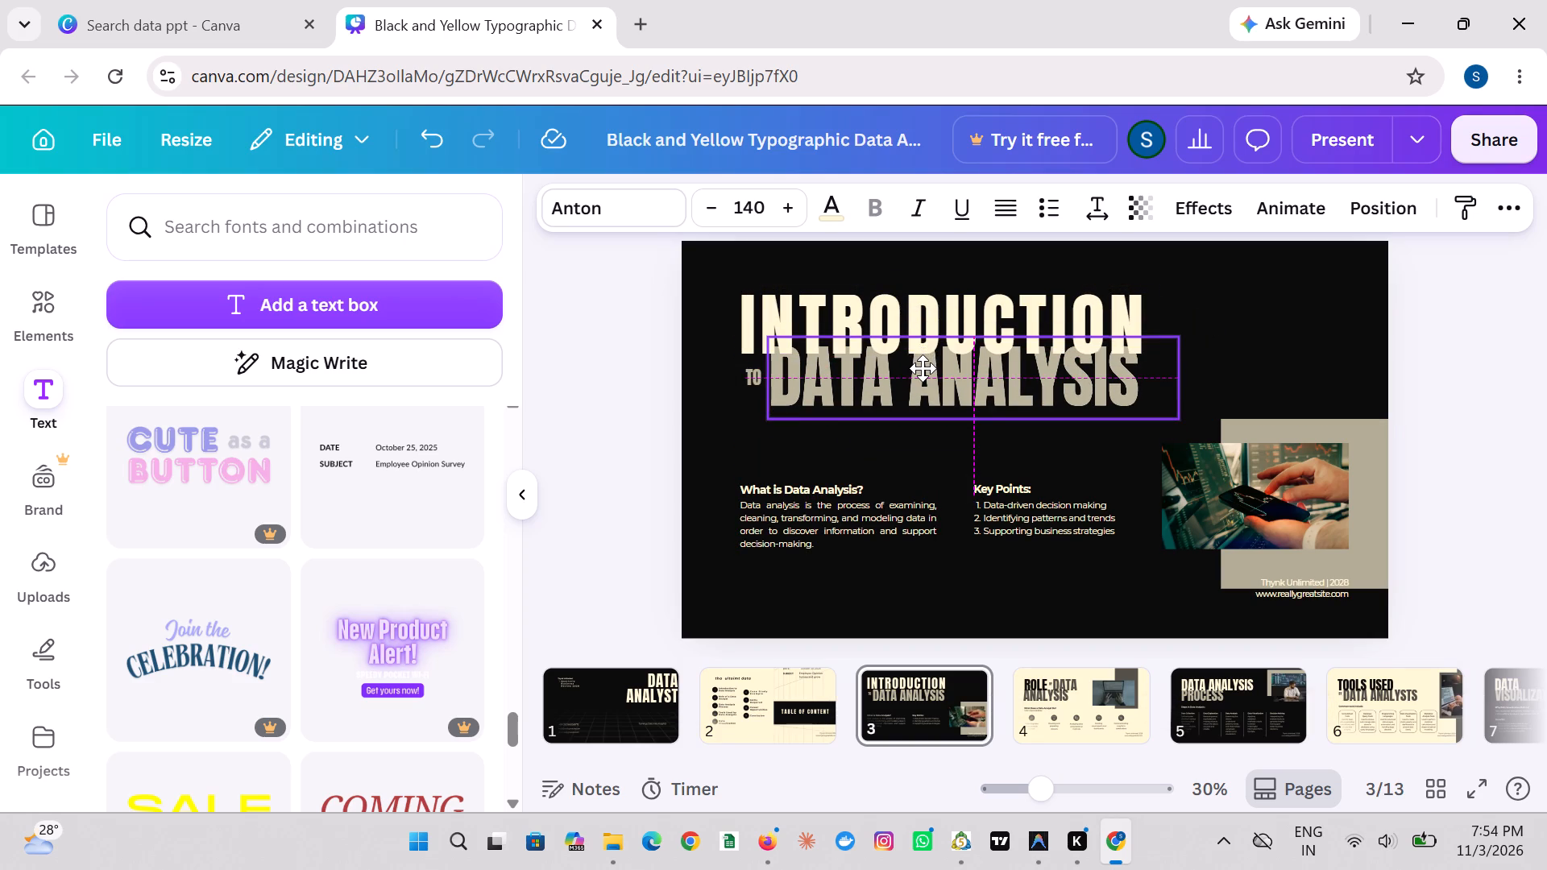
pyautogui.moveTo(923, 368); pyautogui.dragTo(922, 371)
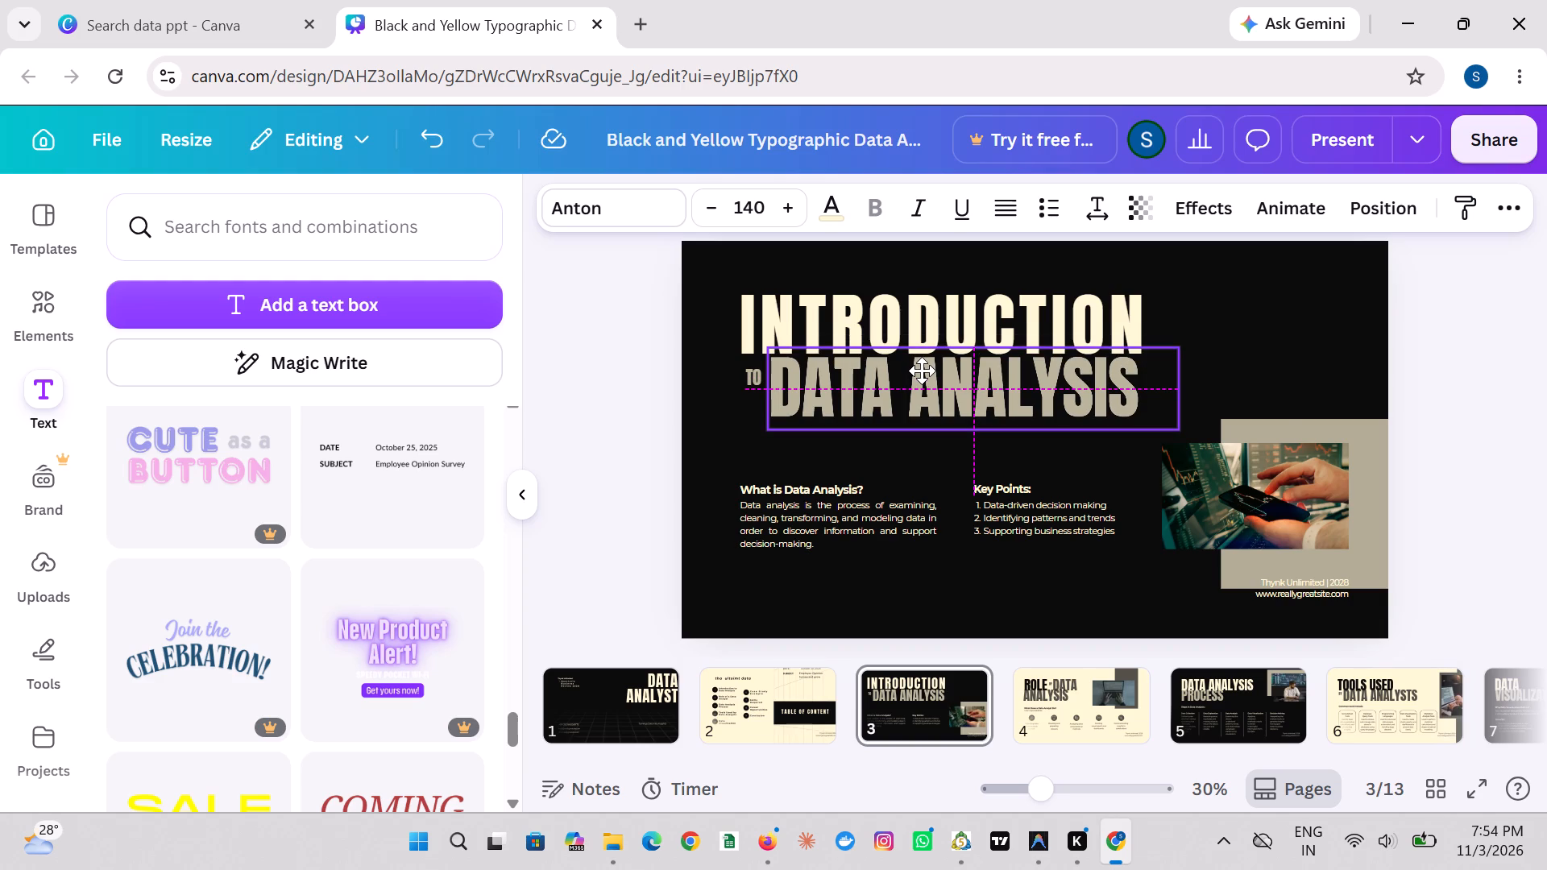
pyautogui.moveTo(922, 371); pyautogui.dragTo(924, 366)
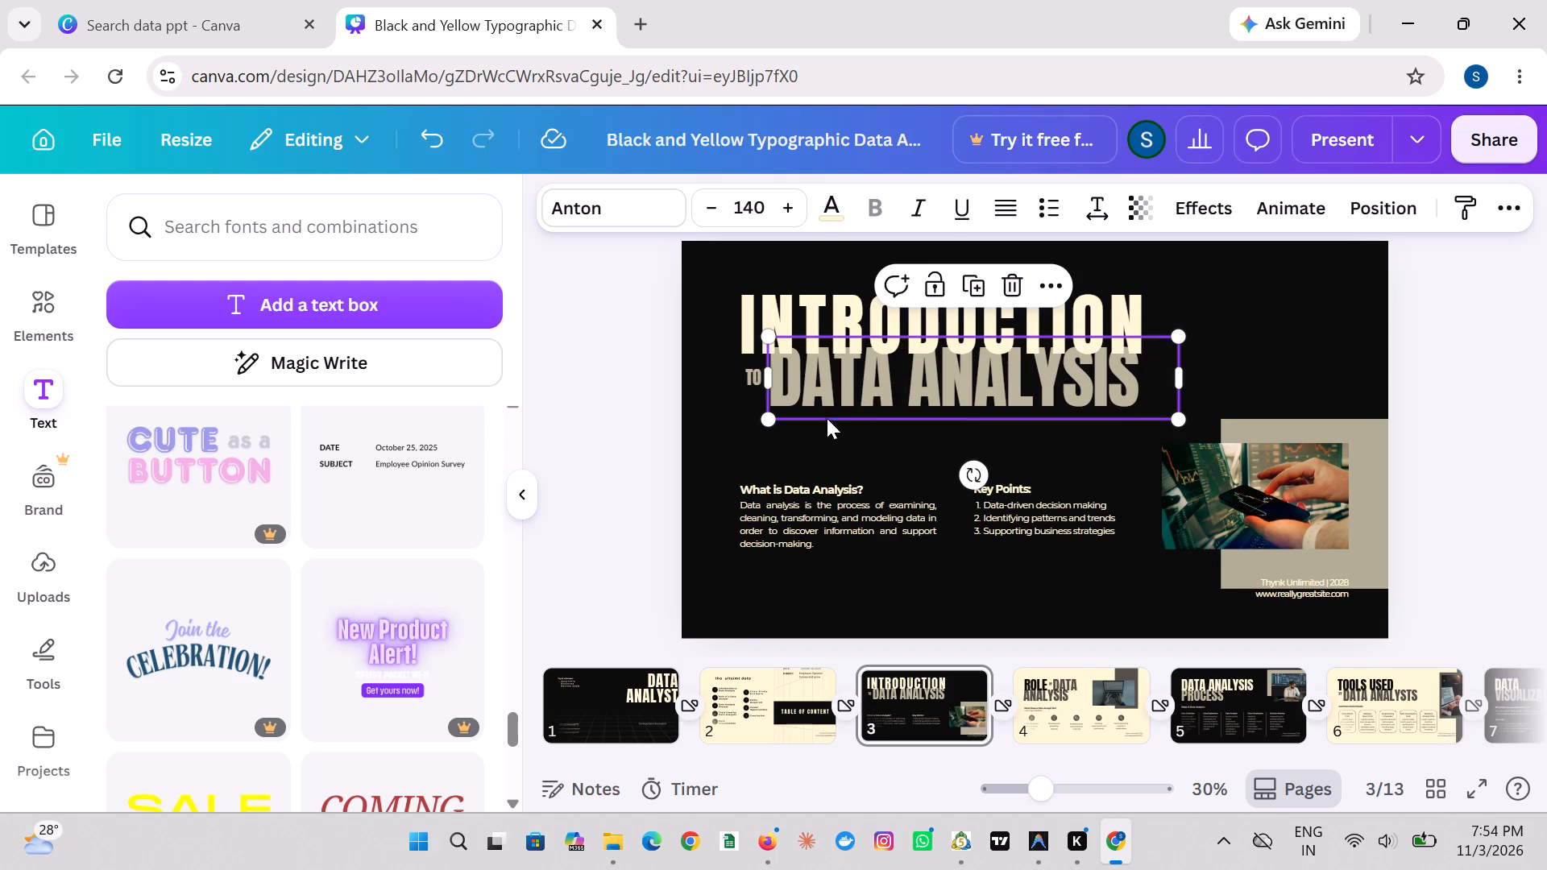
pyautogui.click(779, 433)
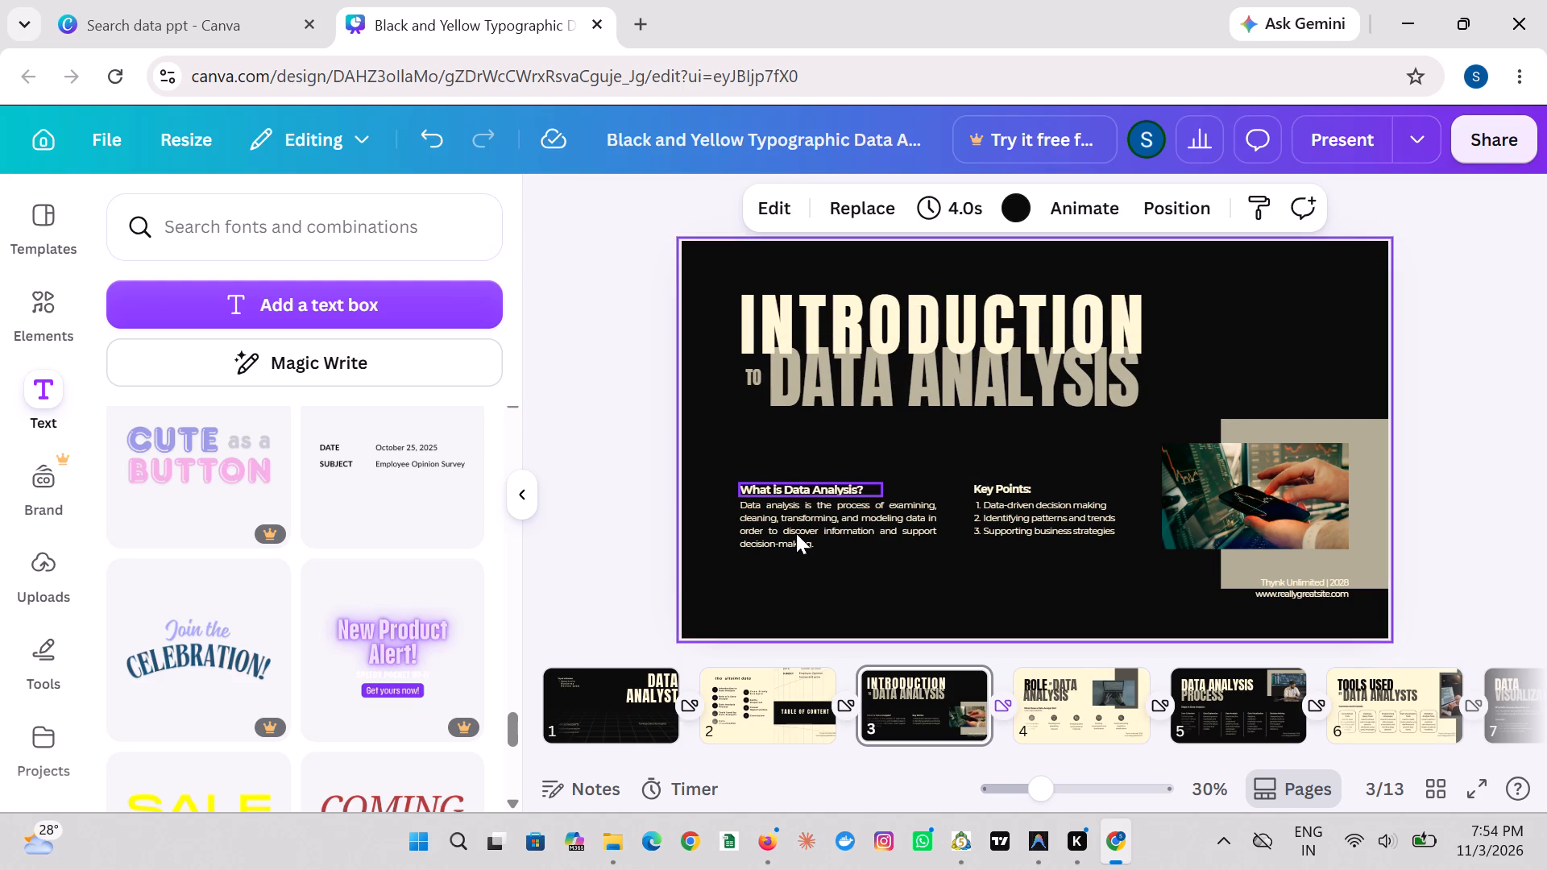
# Set the paragraph under "What is Data Analysis?" to letter spacing -43 and line spacing 1.17.
pyautogui.click(873, 522)
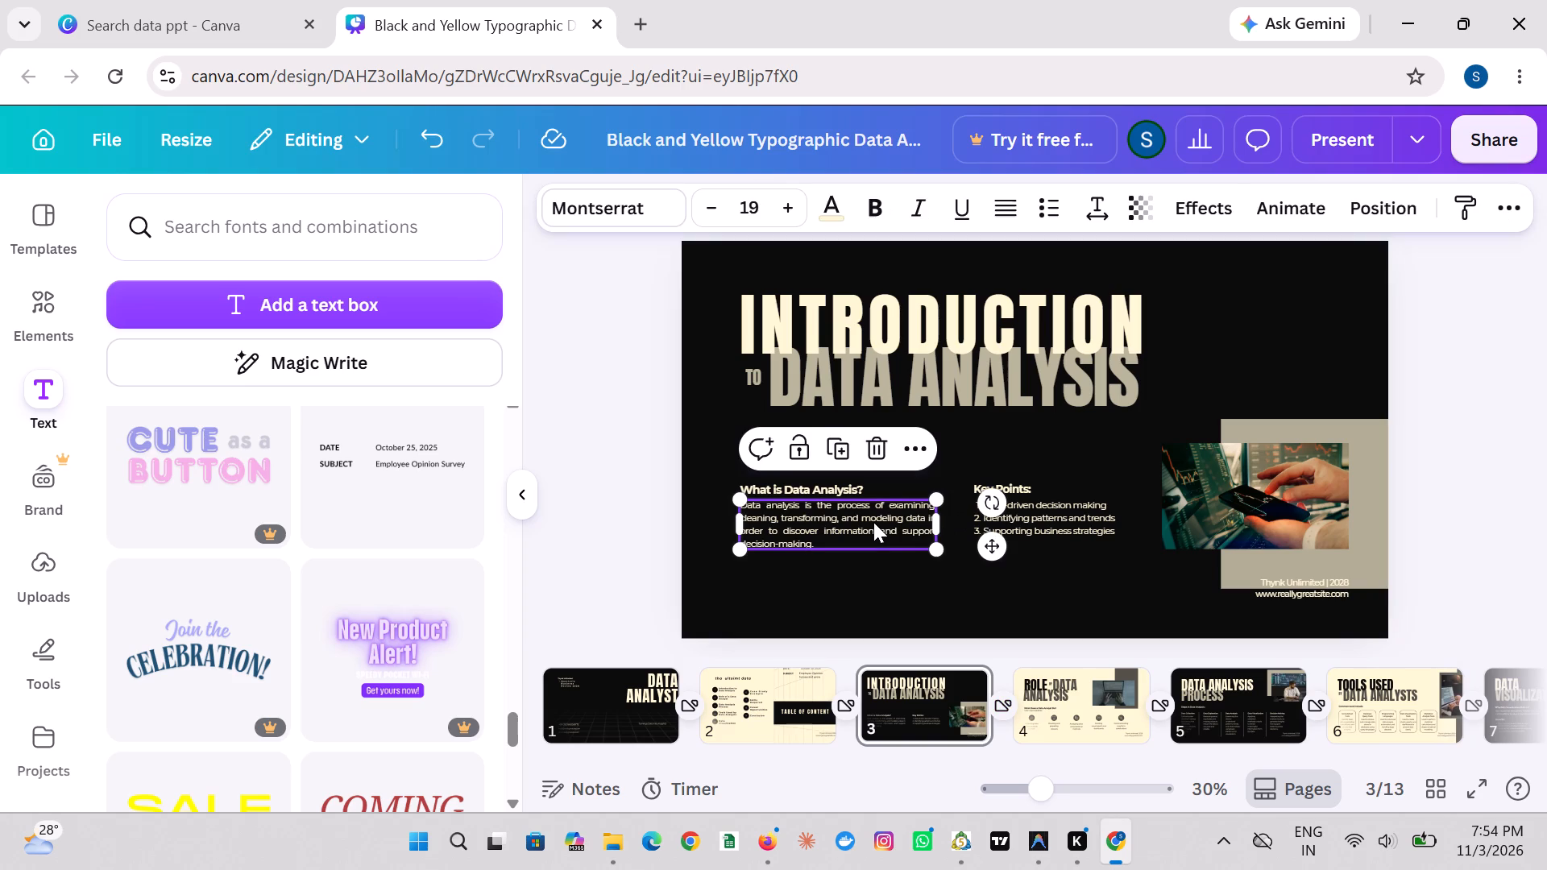
pyautogui.click(1085, 216)
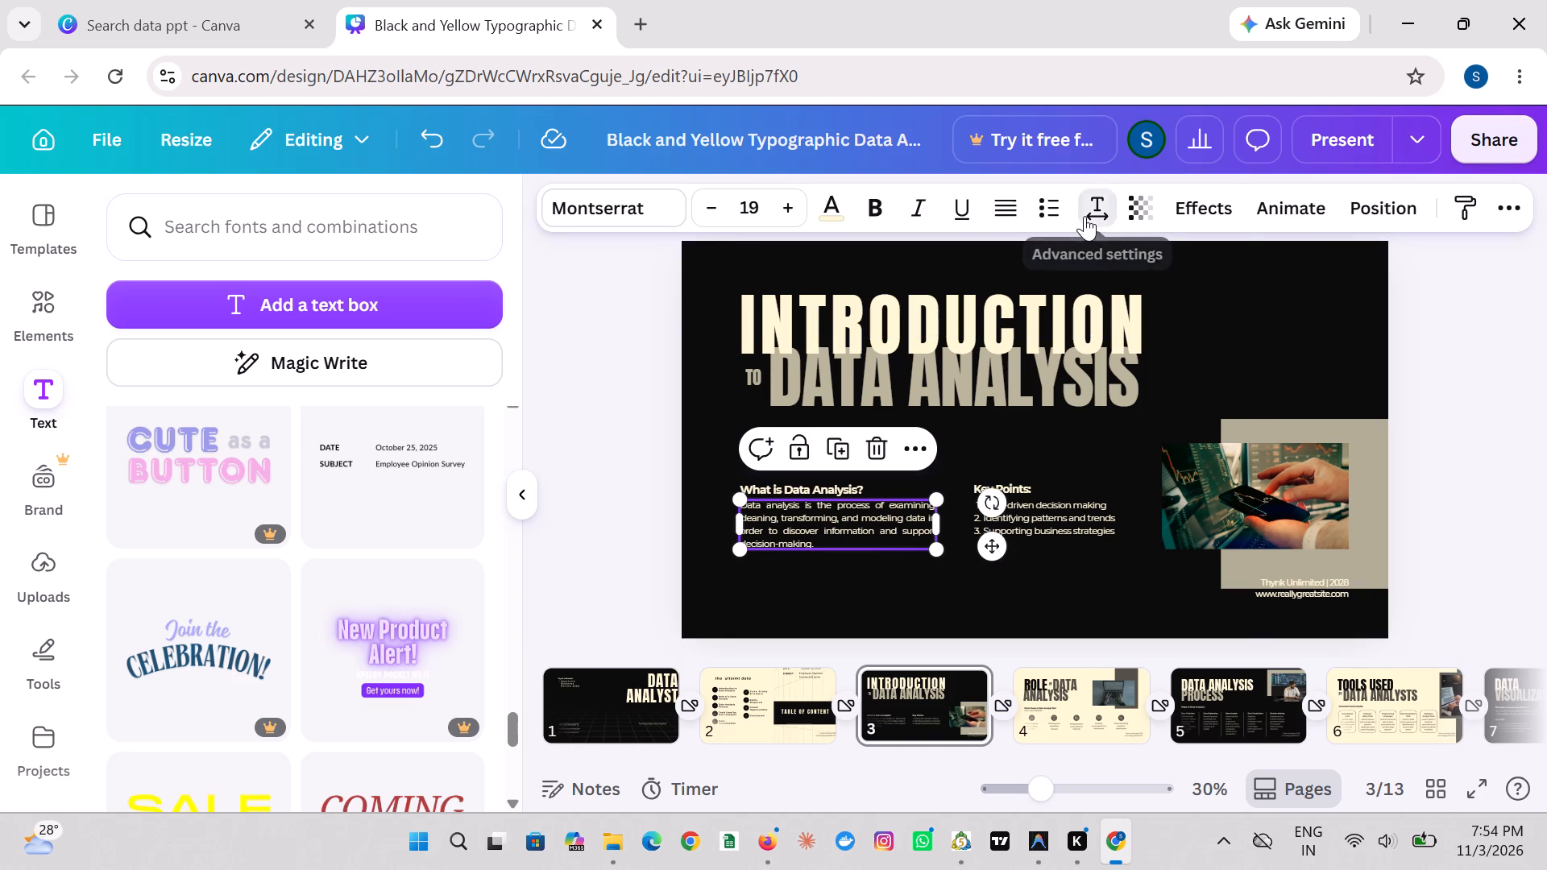
pyautogui.click(1002, 328)
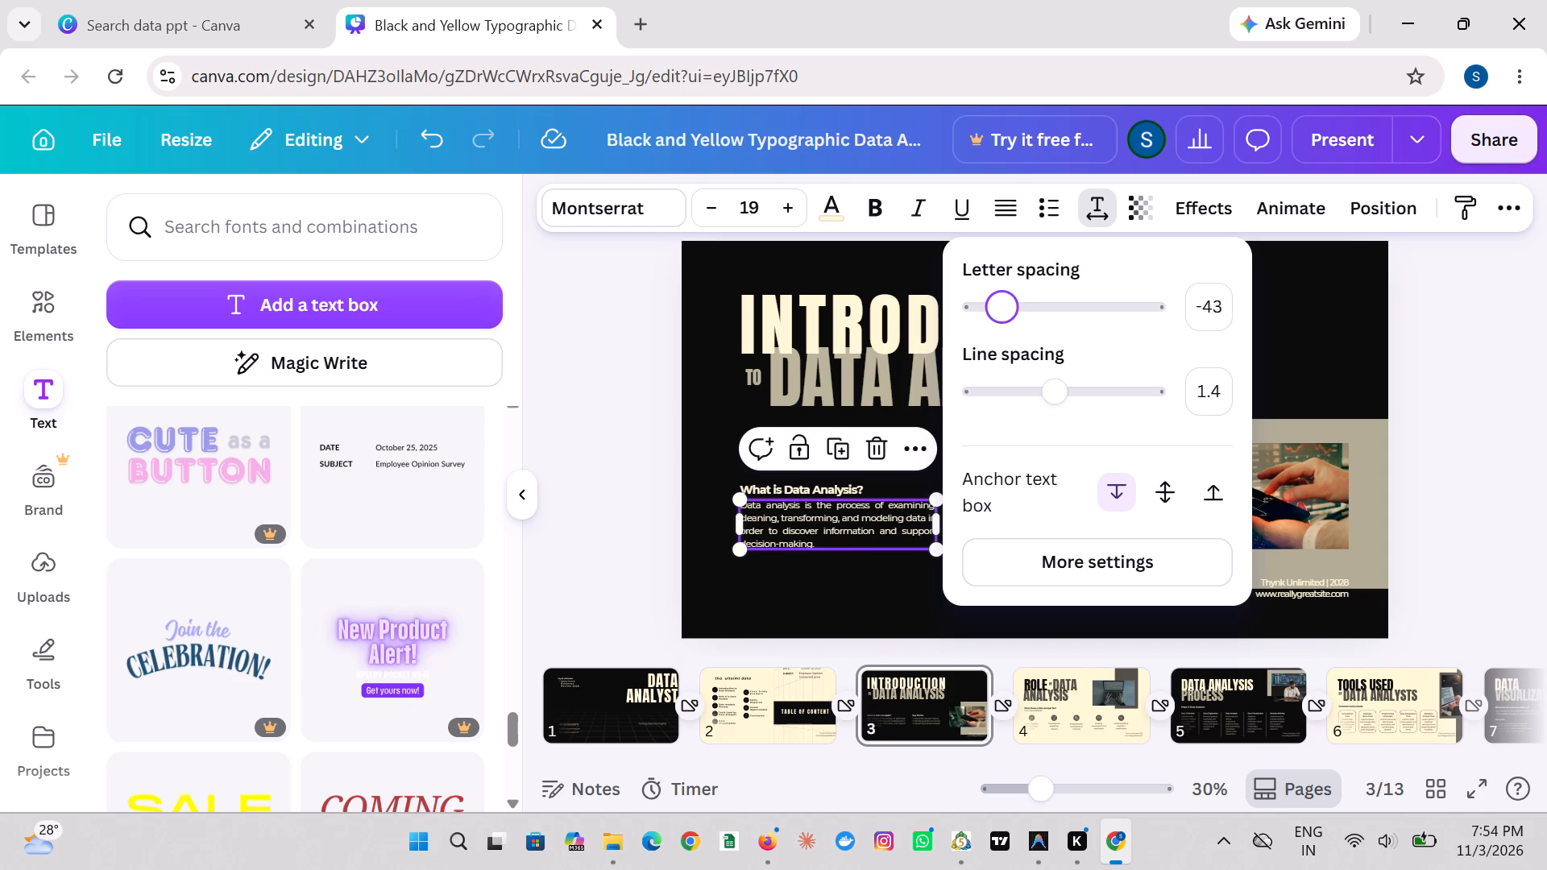
pyautogui.moveTo(1051, 400); pyautogui.dragTo(1044, 403)
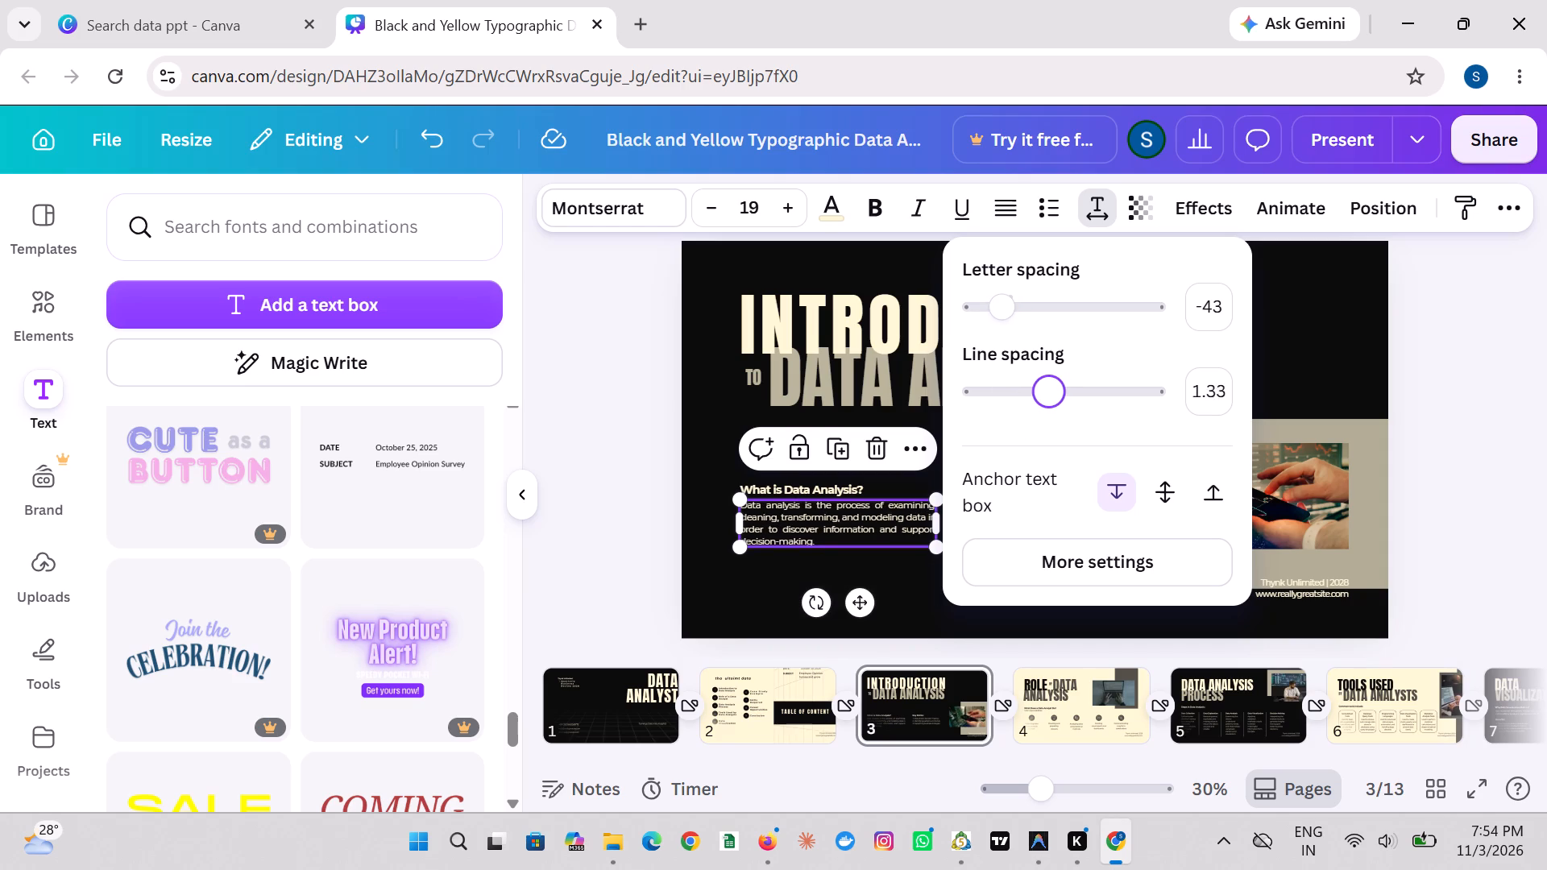
pyautogui.moveTo(1044, 403); pyautogui.dragTo(1033, 404)
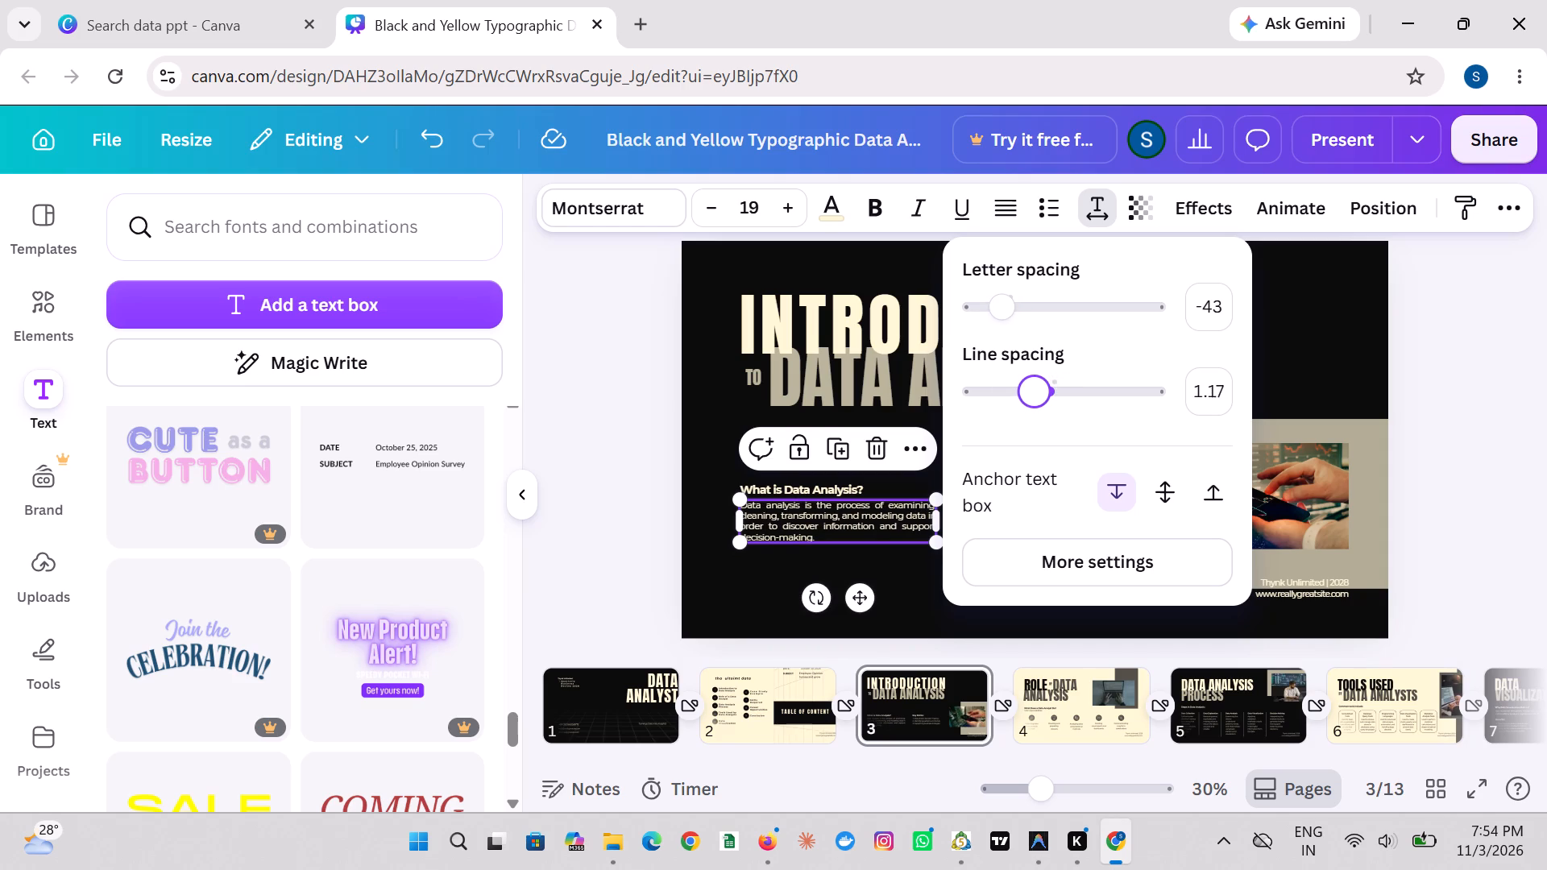
pyautogui.moveTo(1033, 404); pyautogui.dragTo(1034, 404)
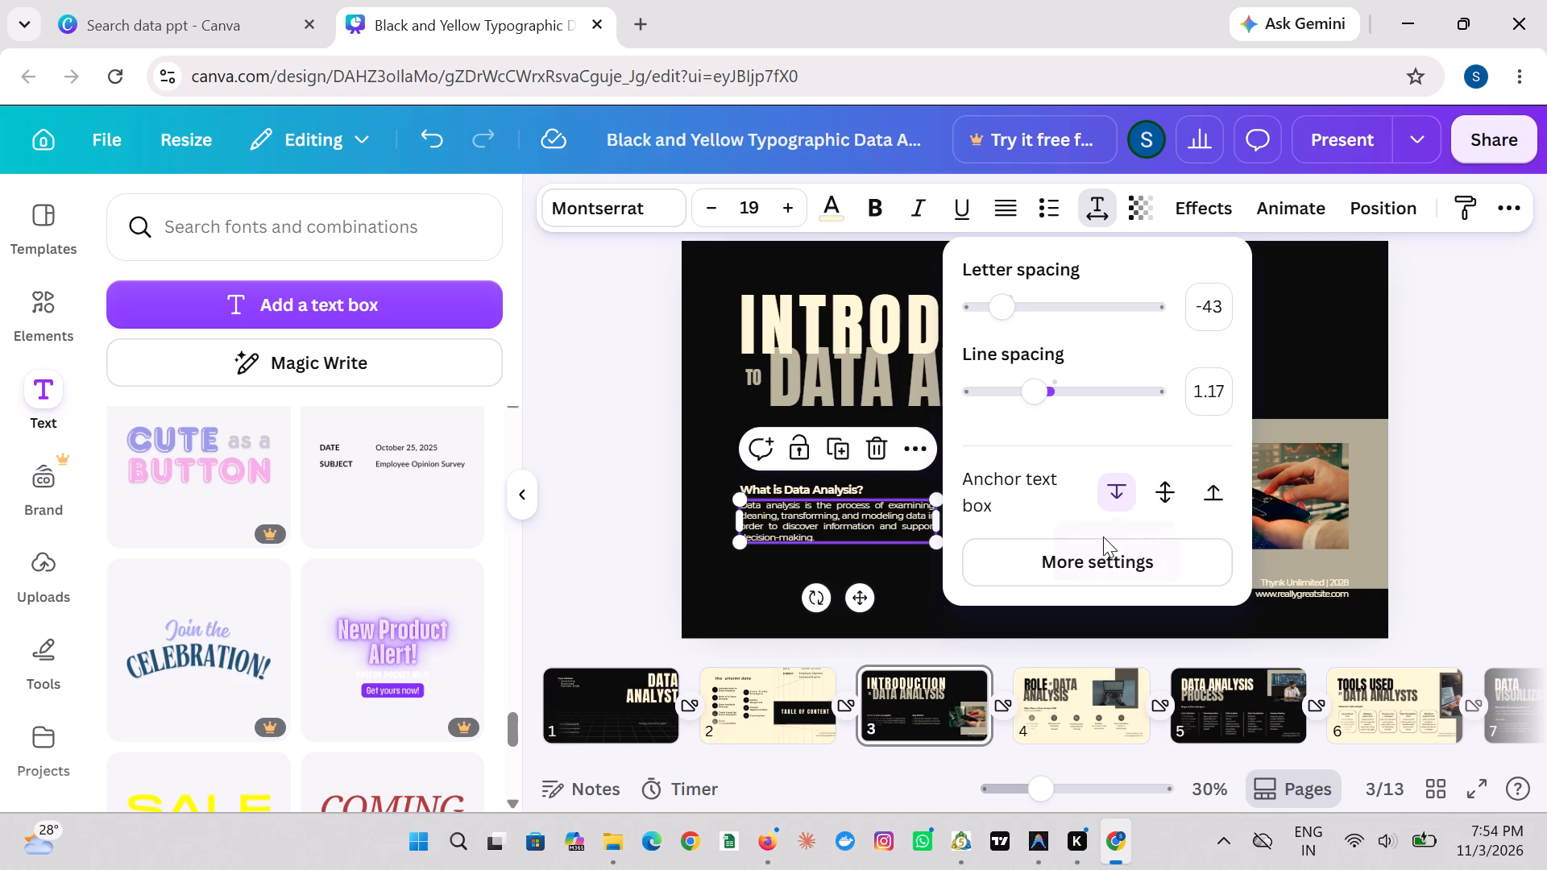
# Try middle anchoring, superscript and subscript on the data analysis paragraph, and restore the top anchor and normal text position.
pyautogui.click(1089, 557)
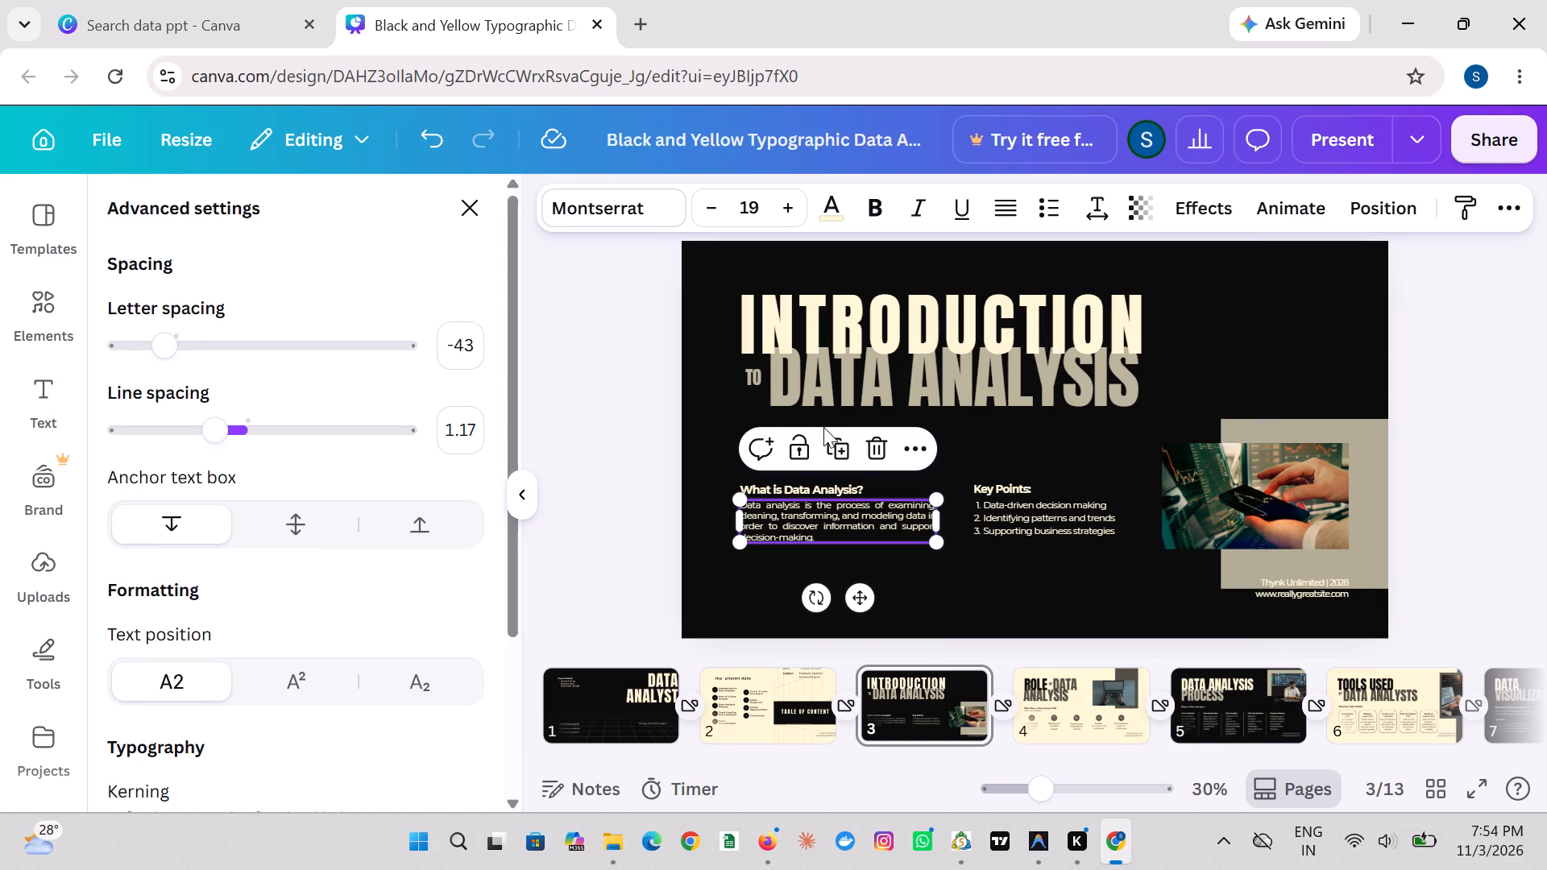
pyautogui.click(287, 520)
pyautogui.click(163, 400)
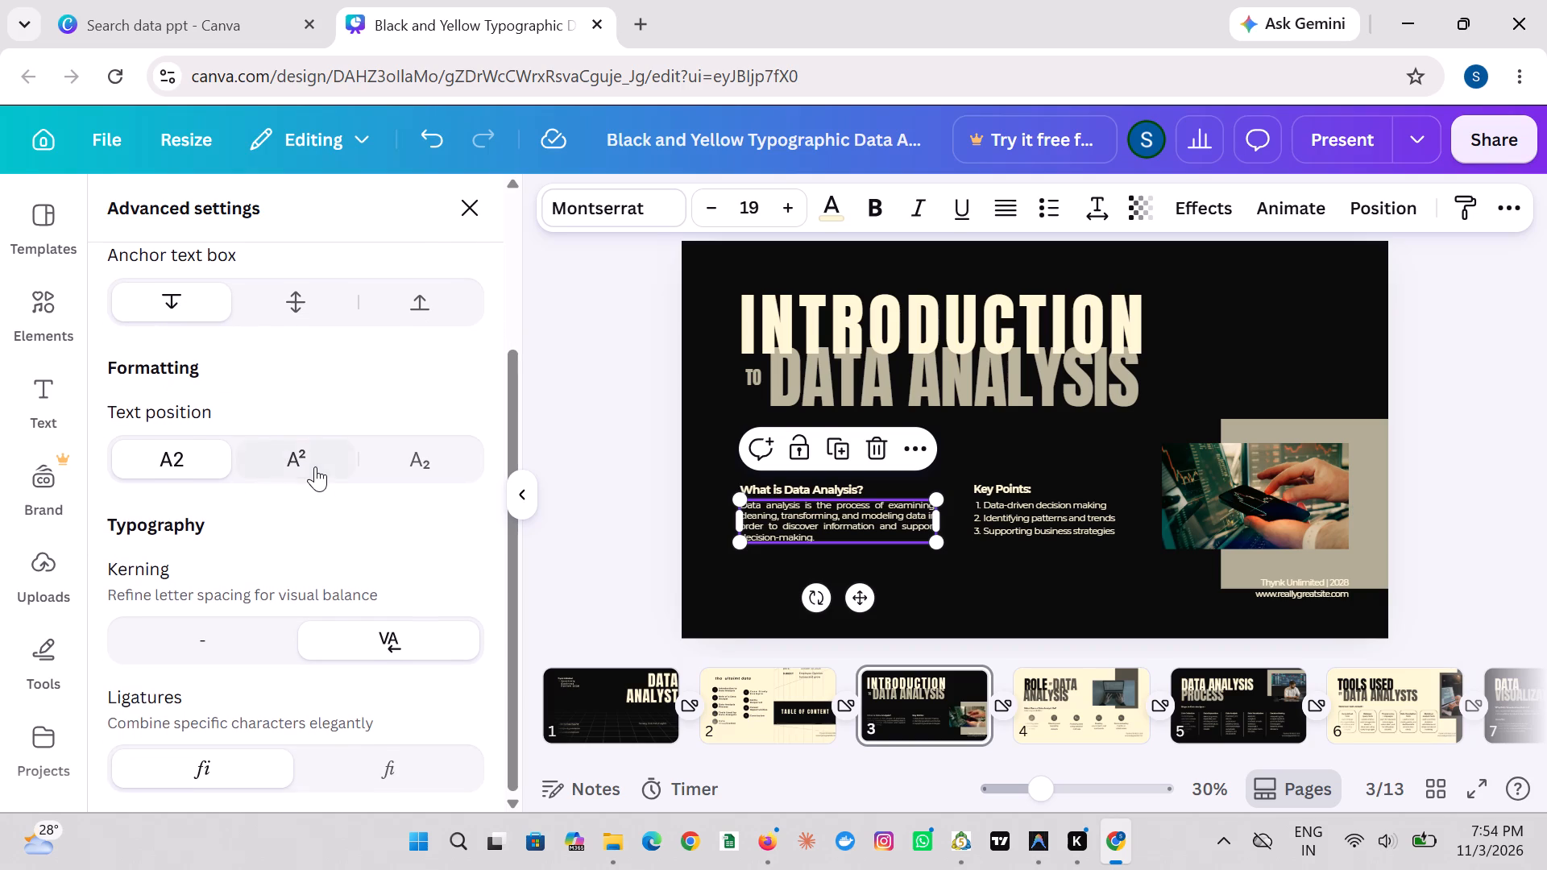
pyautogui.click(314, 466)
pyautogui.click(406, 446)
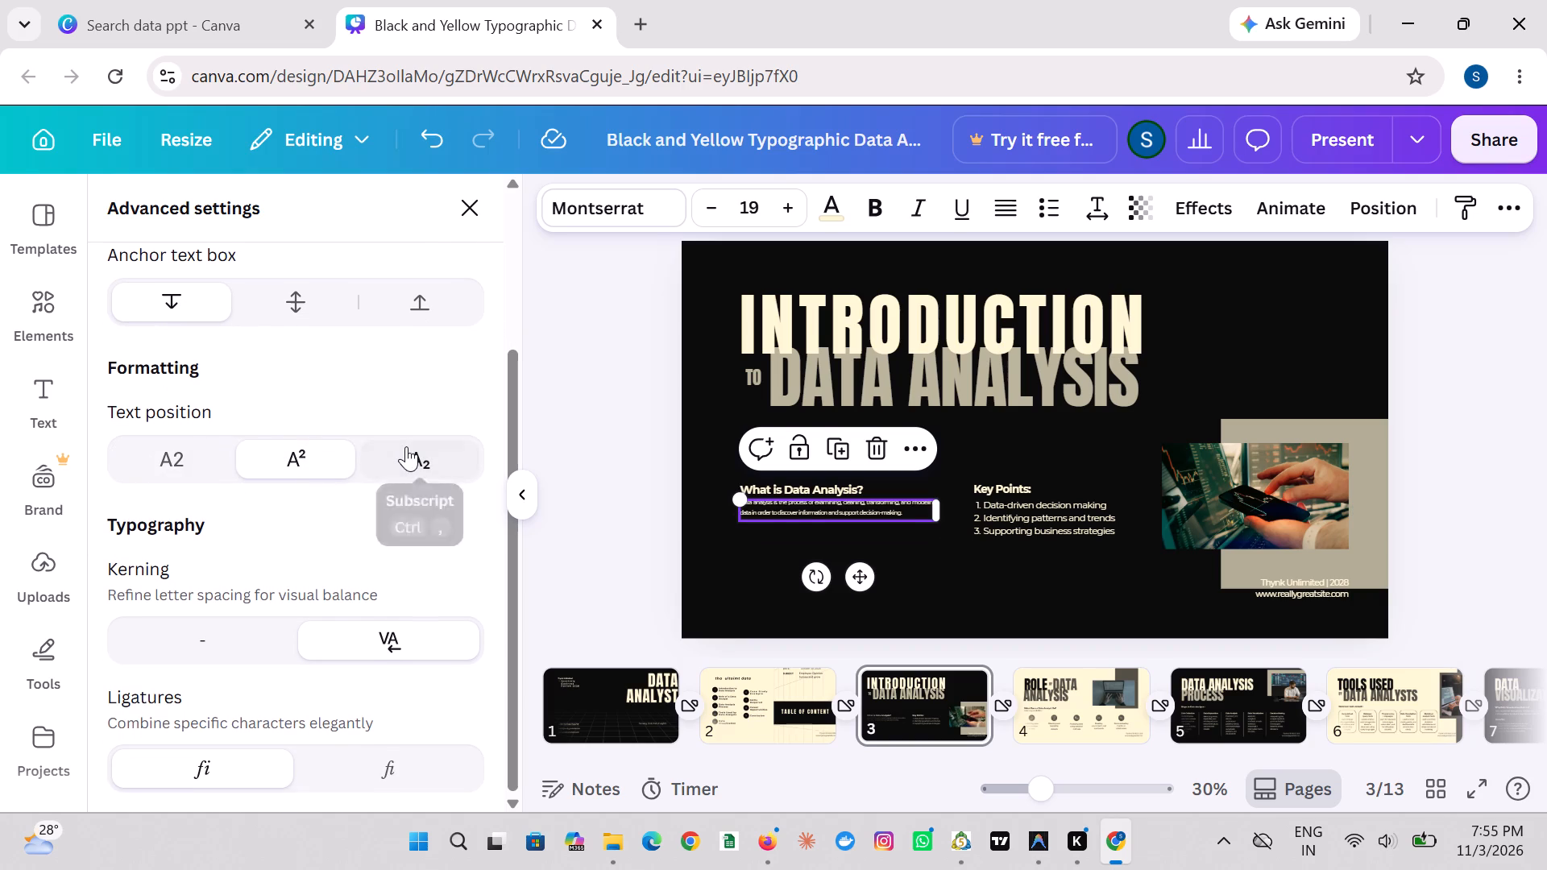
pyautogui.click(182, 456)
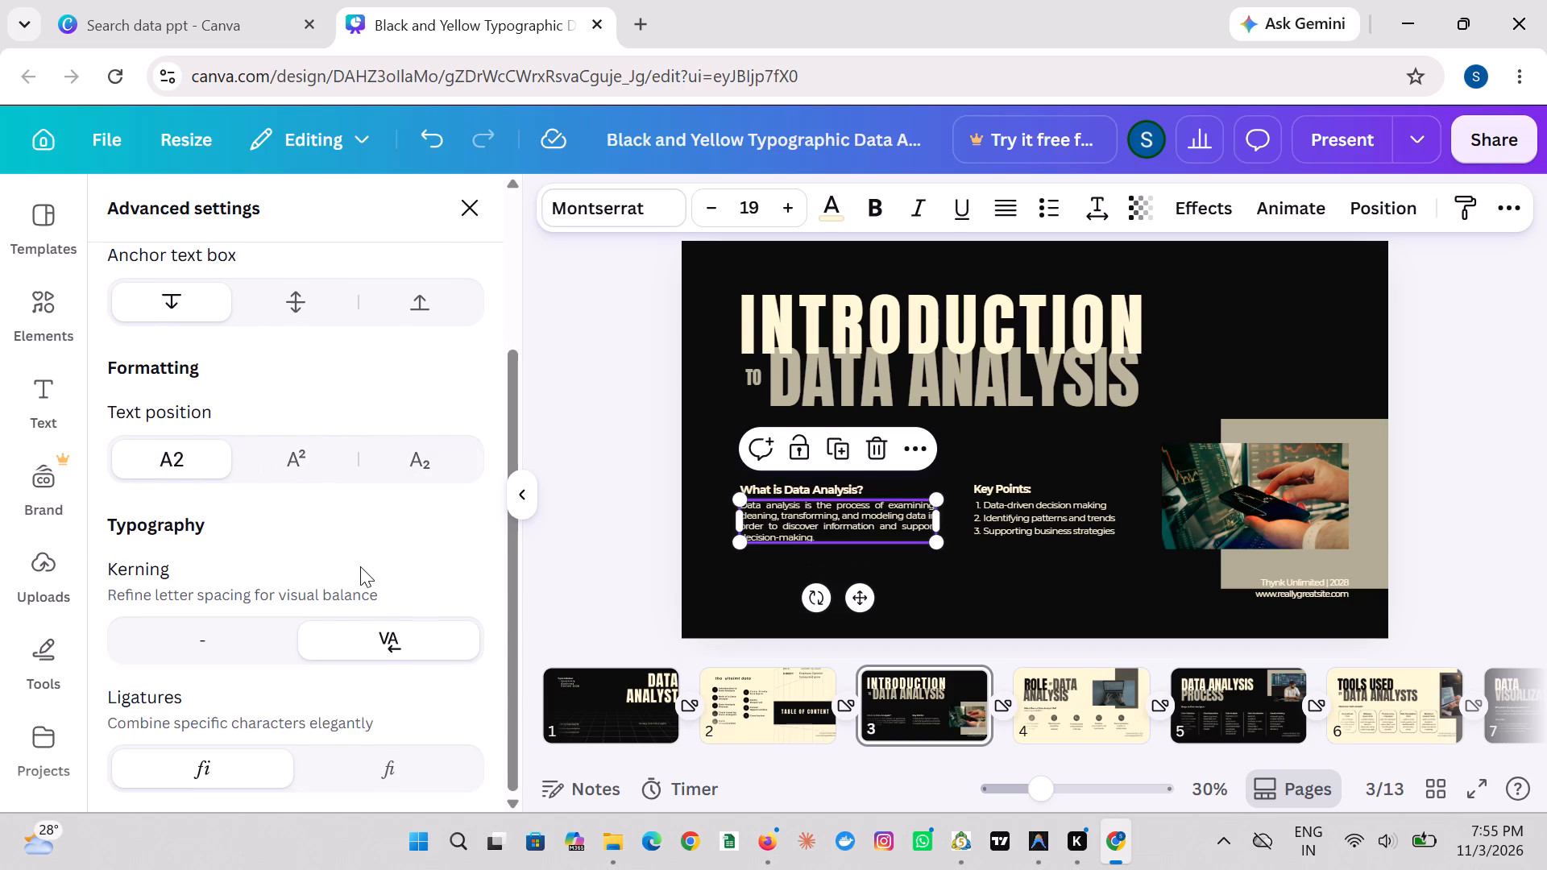
# Set the numbered list under "Key Points:" to letter spacing 171 and line spacing 1.19.
pyautogui.click(1033, 514)
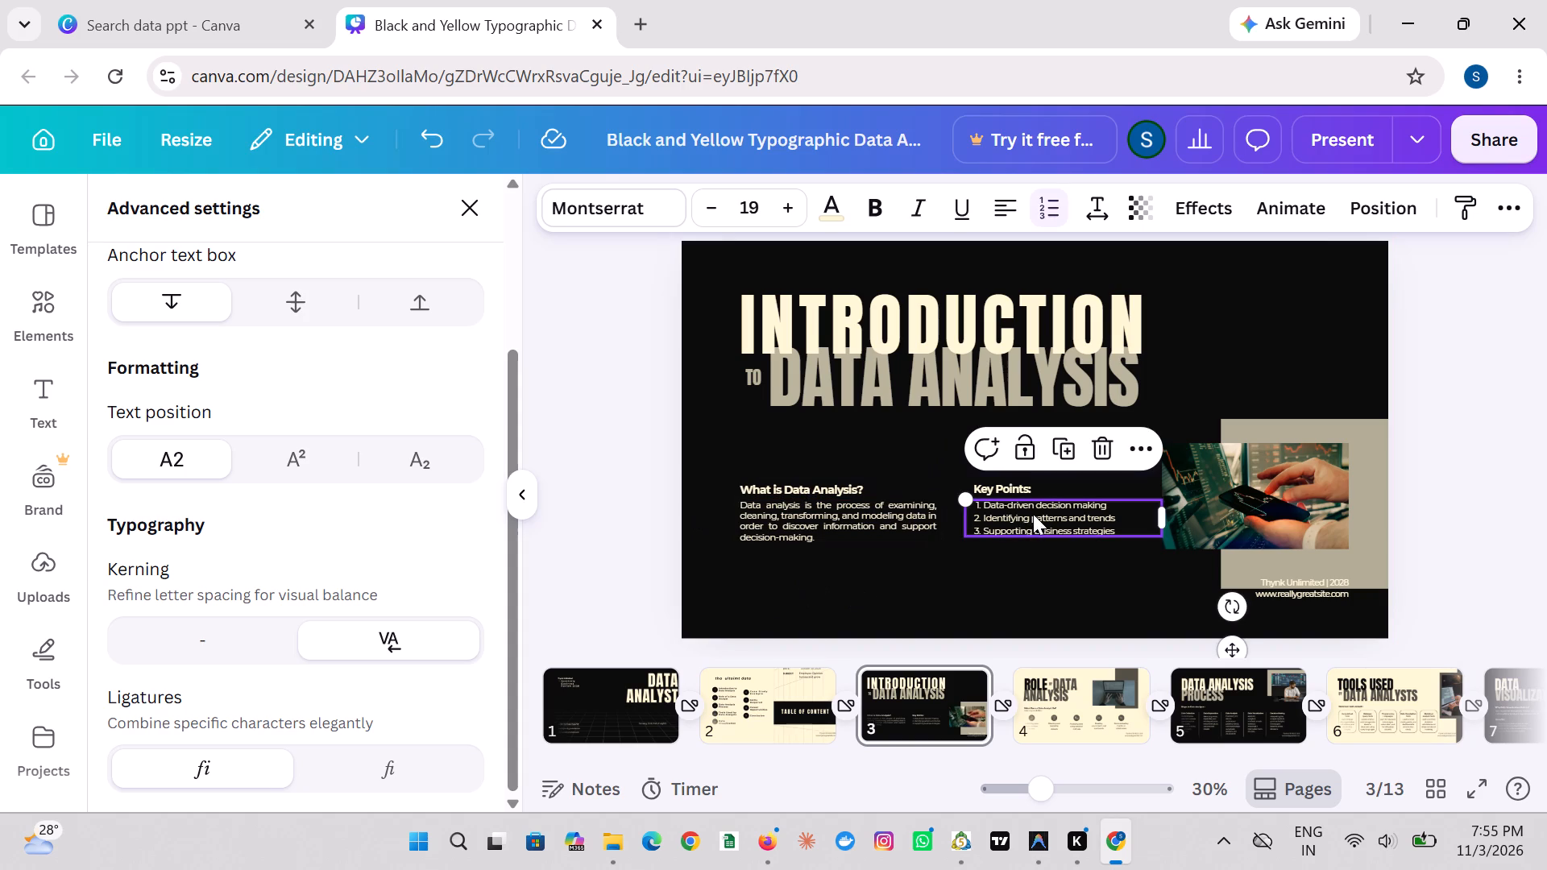
pyautogui.click(1100, 202)
pyautogui.moveTo(1100, 202); pyautogui.dragTo(1026, 346)
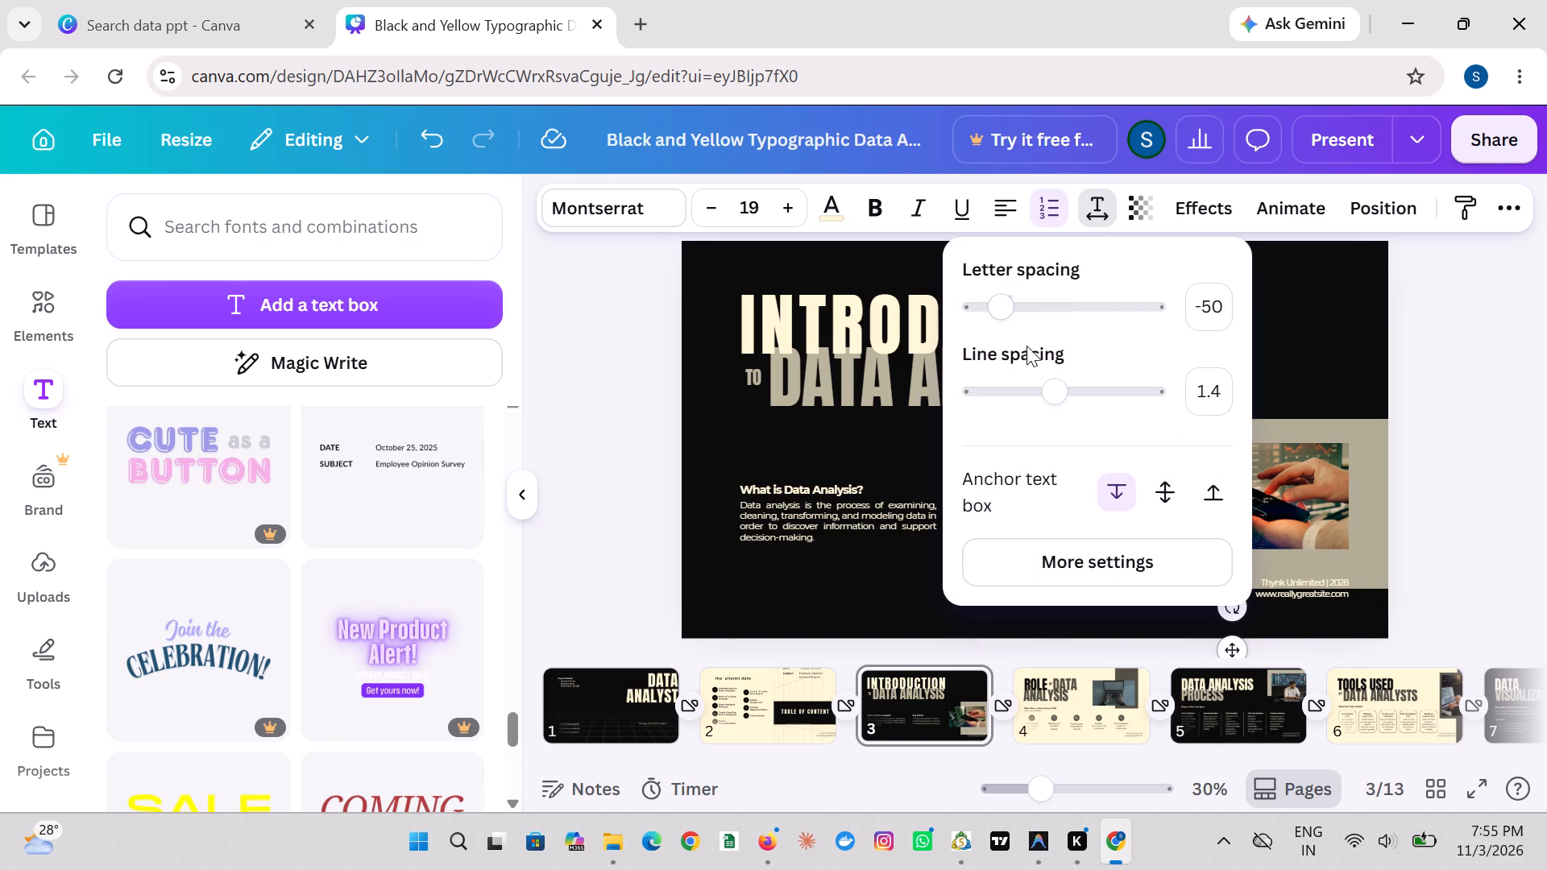
pyautogui.moveTo(1026, 346); pyautogui.dragTo(1026, 312)
pyautogui.click(1026, 312)
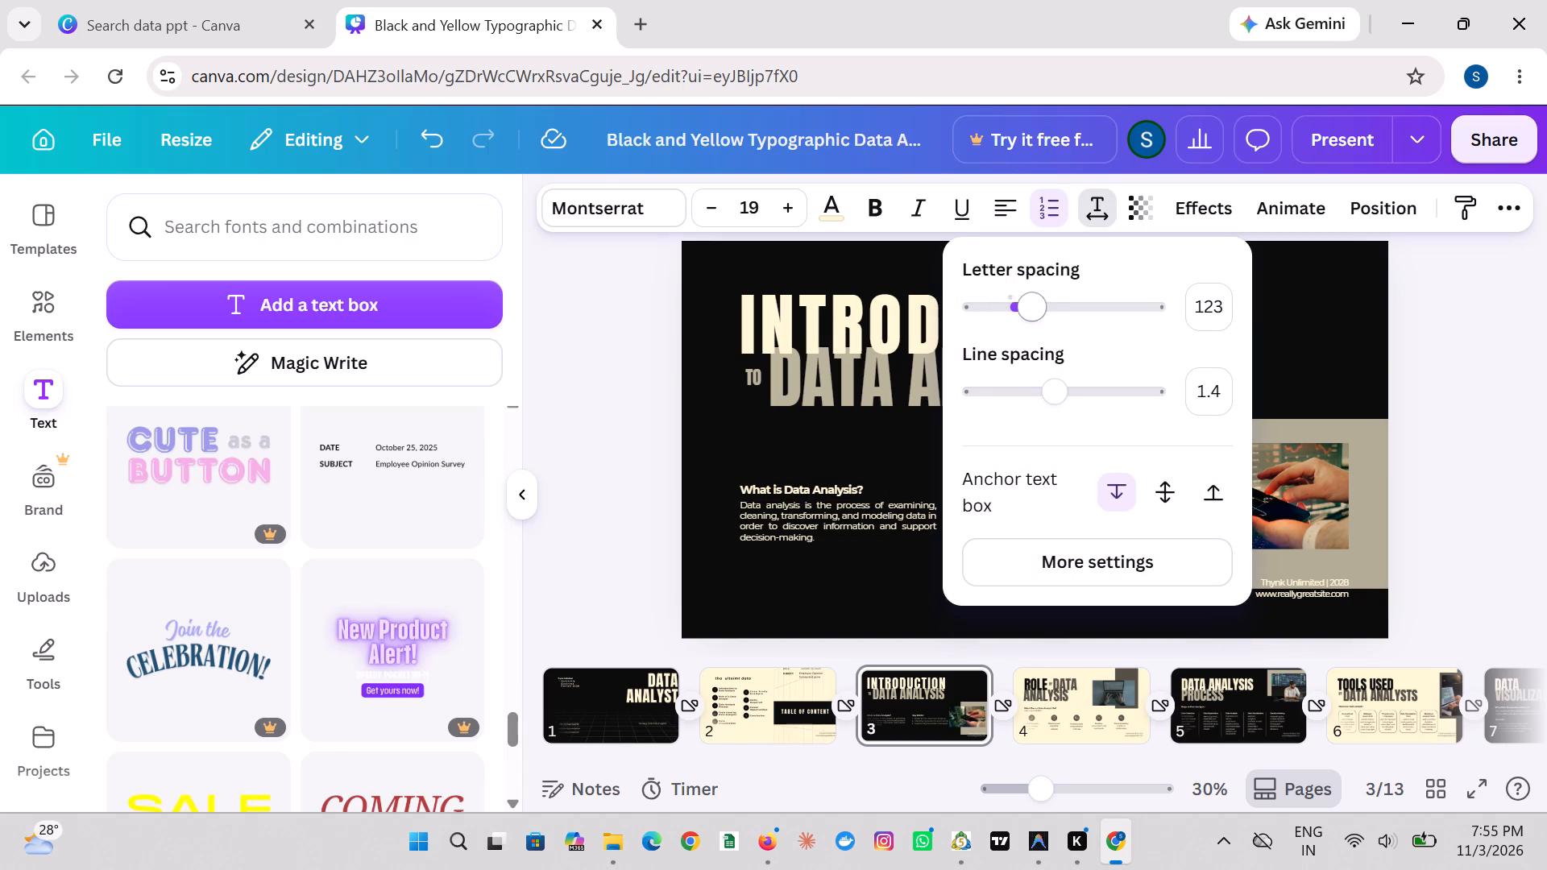
pyautogui.click(1037, 313)
pyautogui.click(1035, 392)
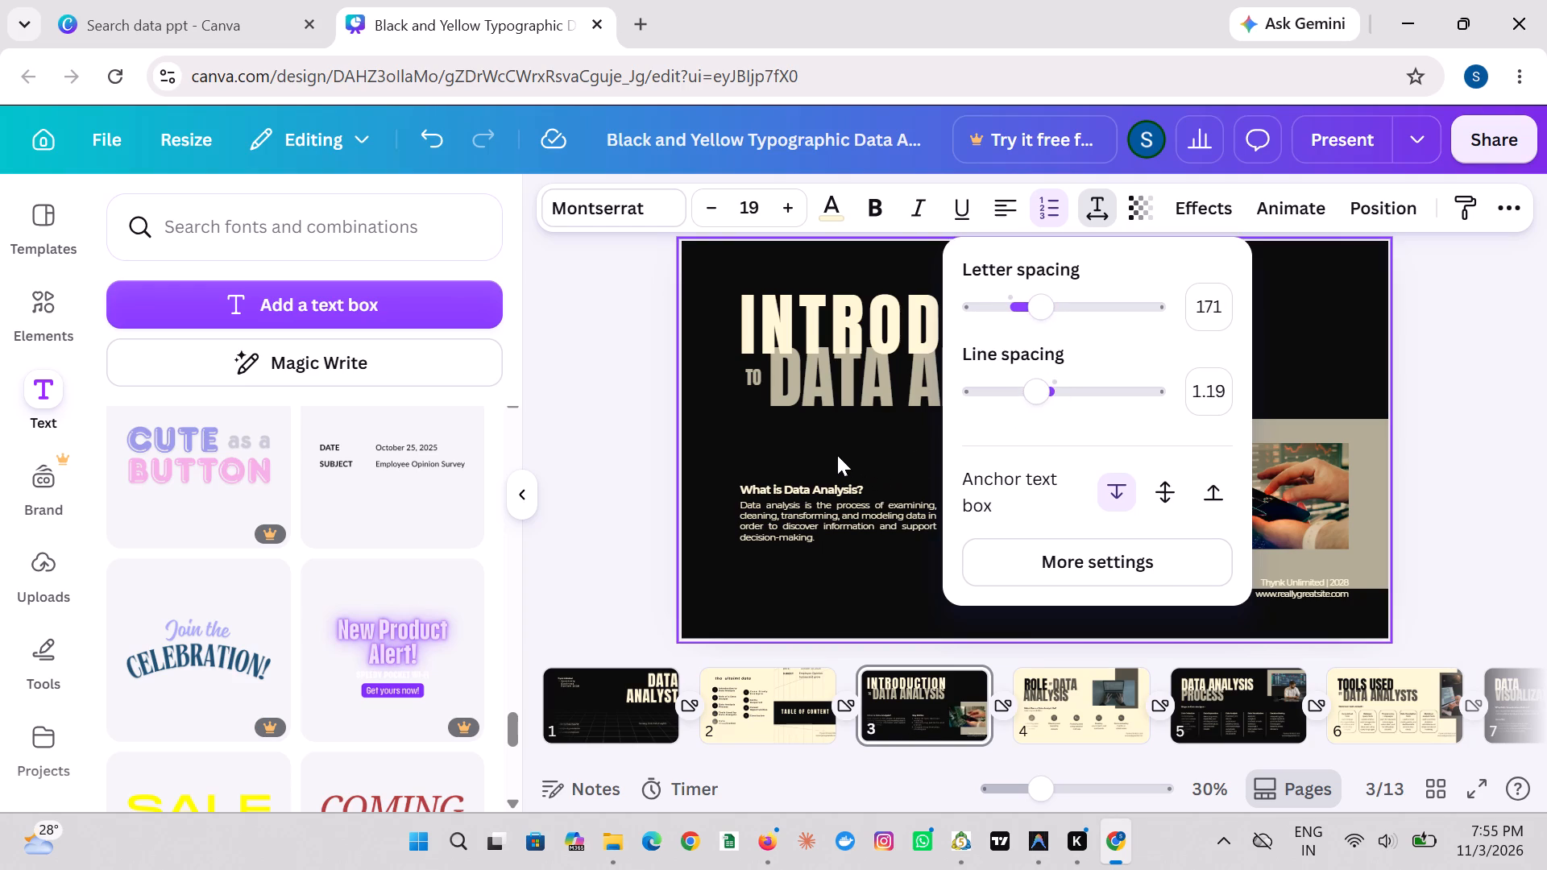
pyautogui.click(837, 455)
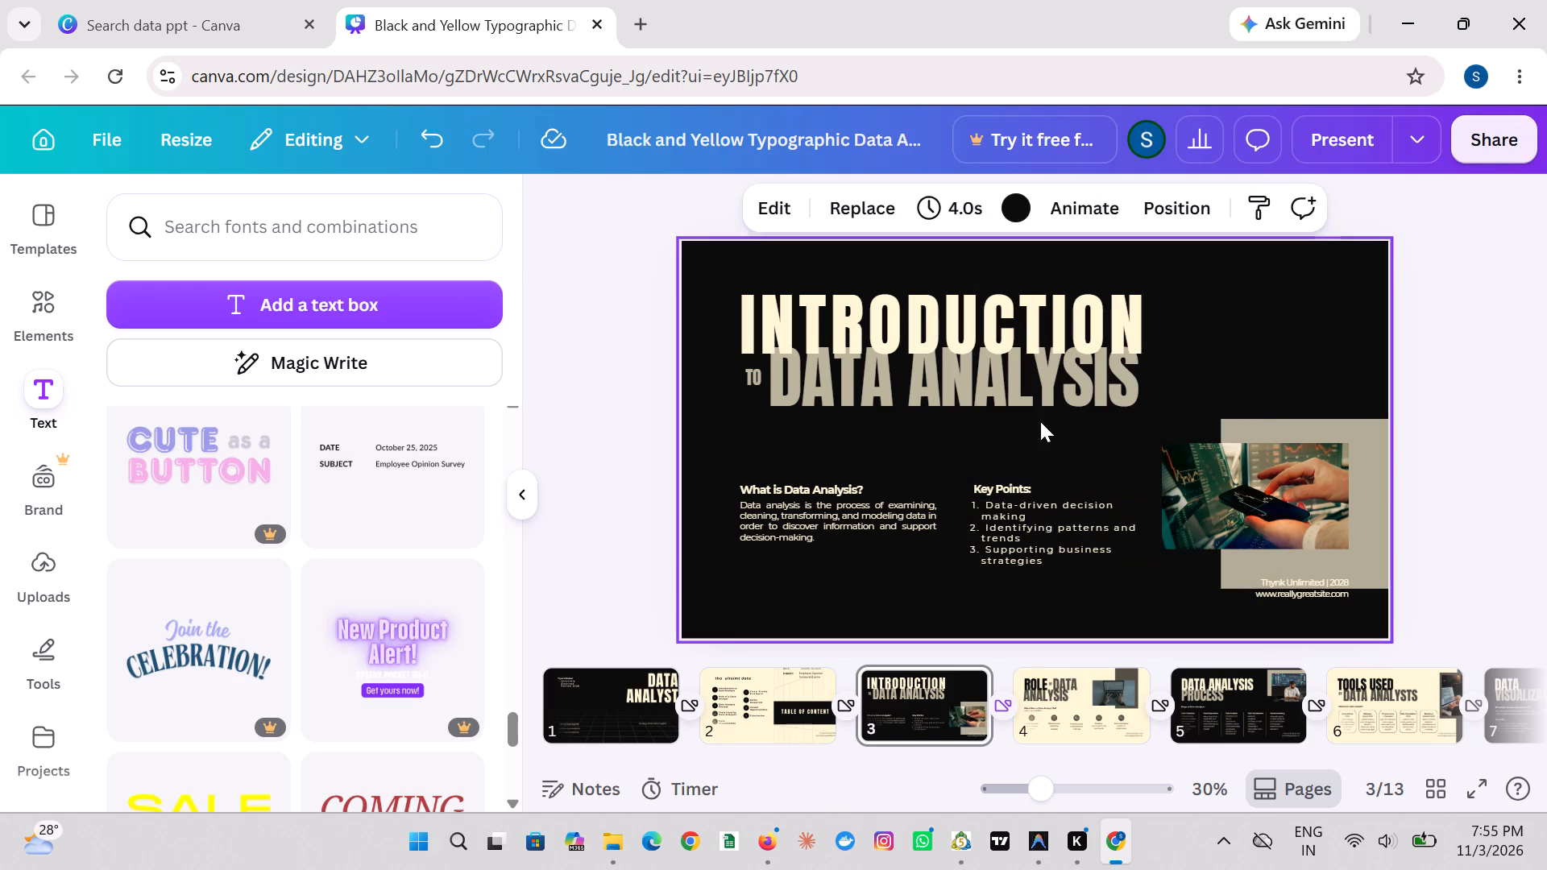
# Apply the Sleek page animation to slide 3.
pyautogui.click(1172, 215)
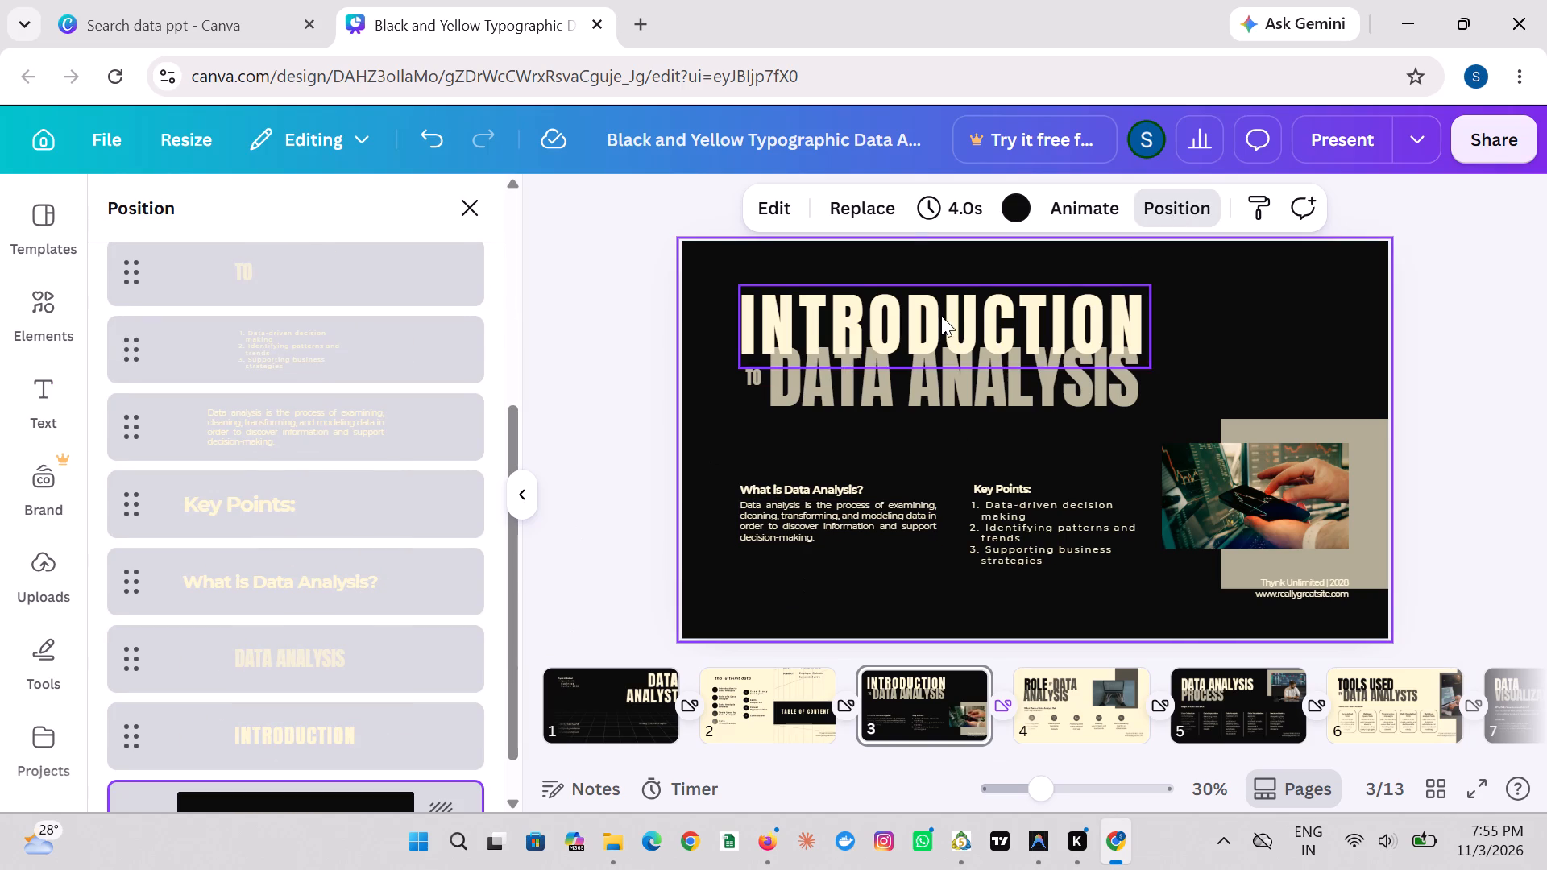
pyautogui.click(1084, 209)
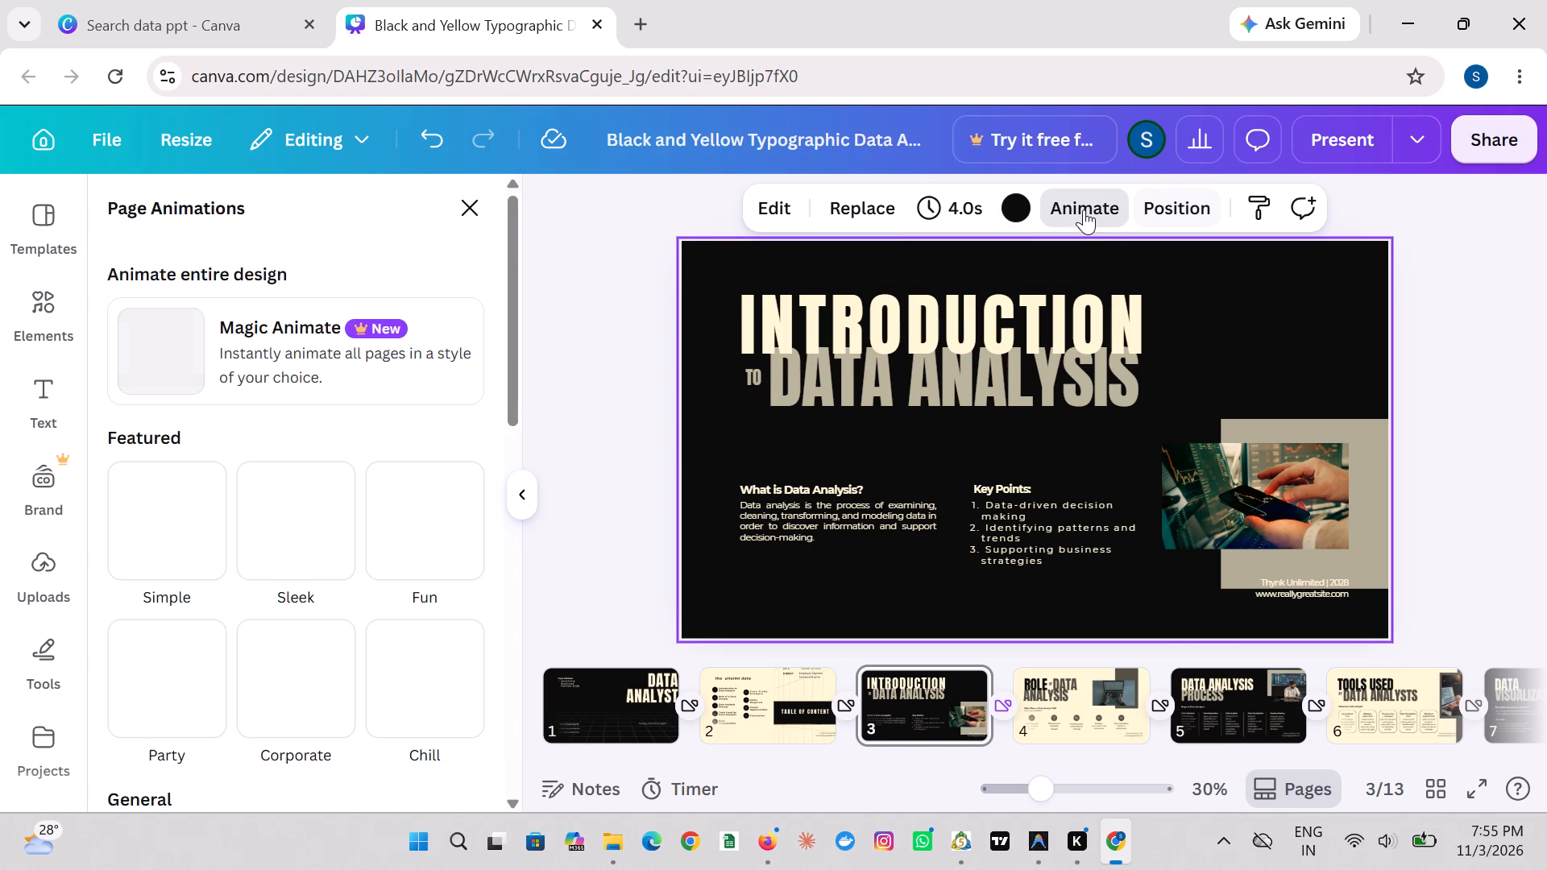
pyautogui.click(314, 512)
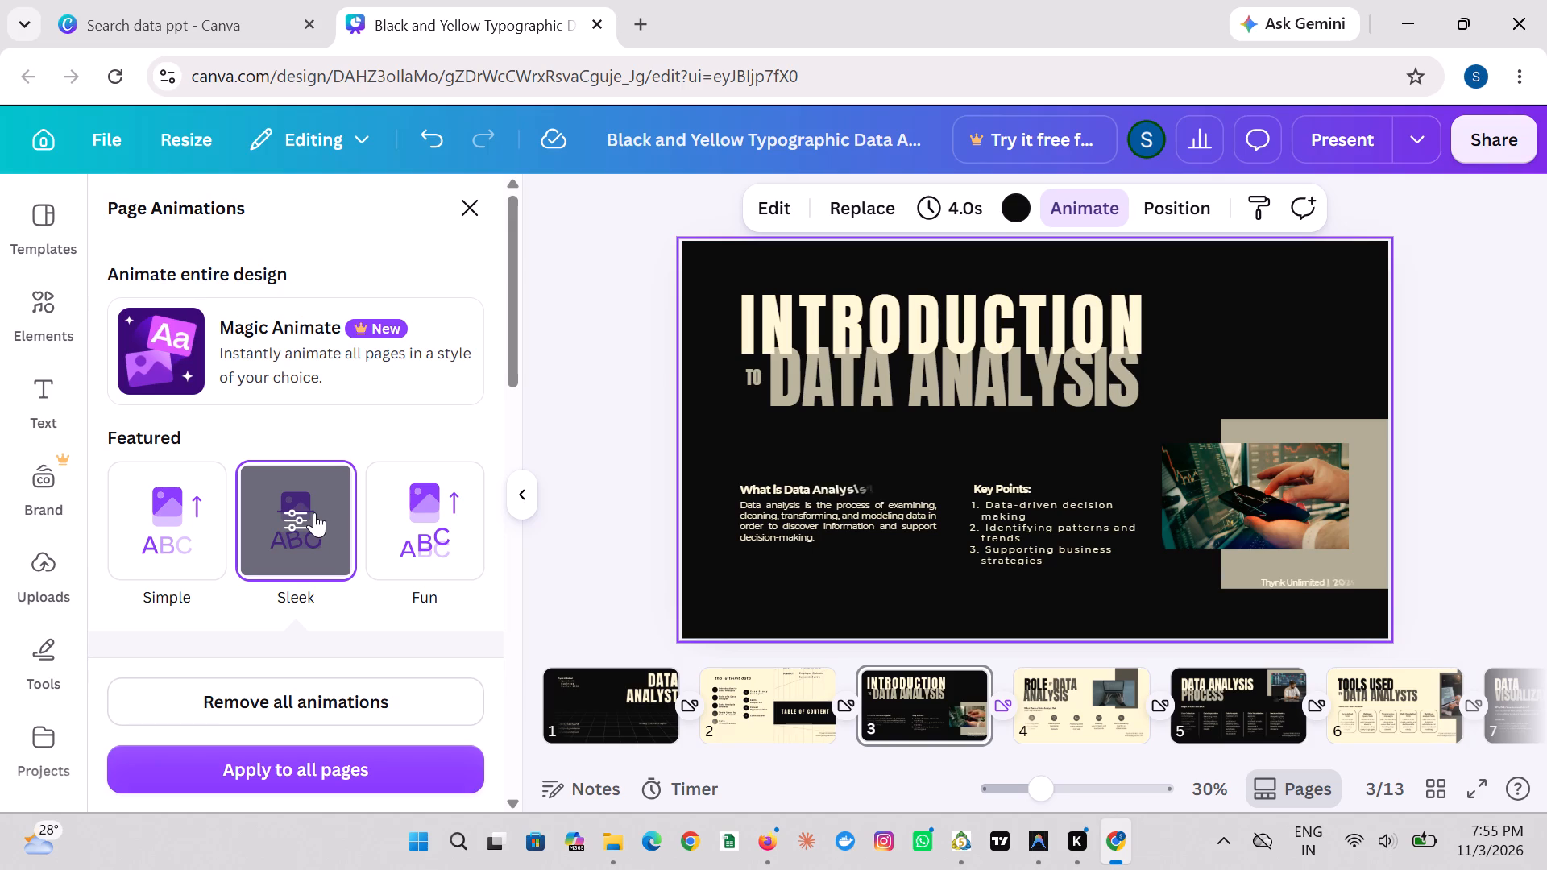
pyautogui.click(597, 572)
# On slide 4, move the ROLE title word slightly down and left so it lines up with the left edge of ANALYSIS.
pyautogui.click(1053, 727)
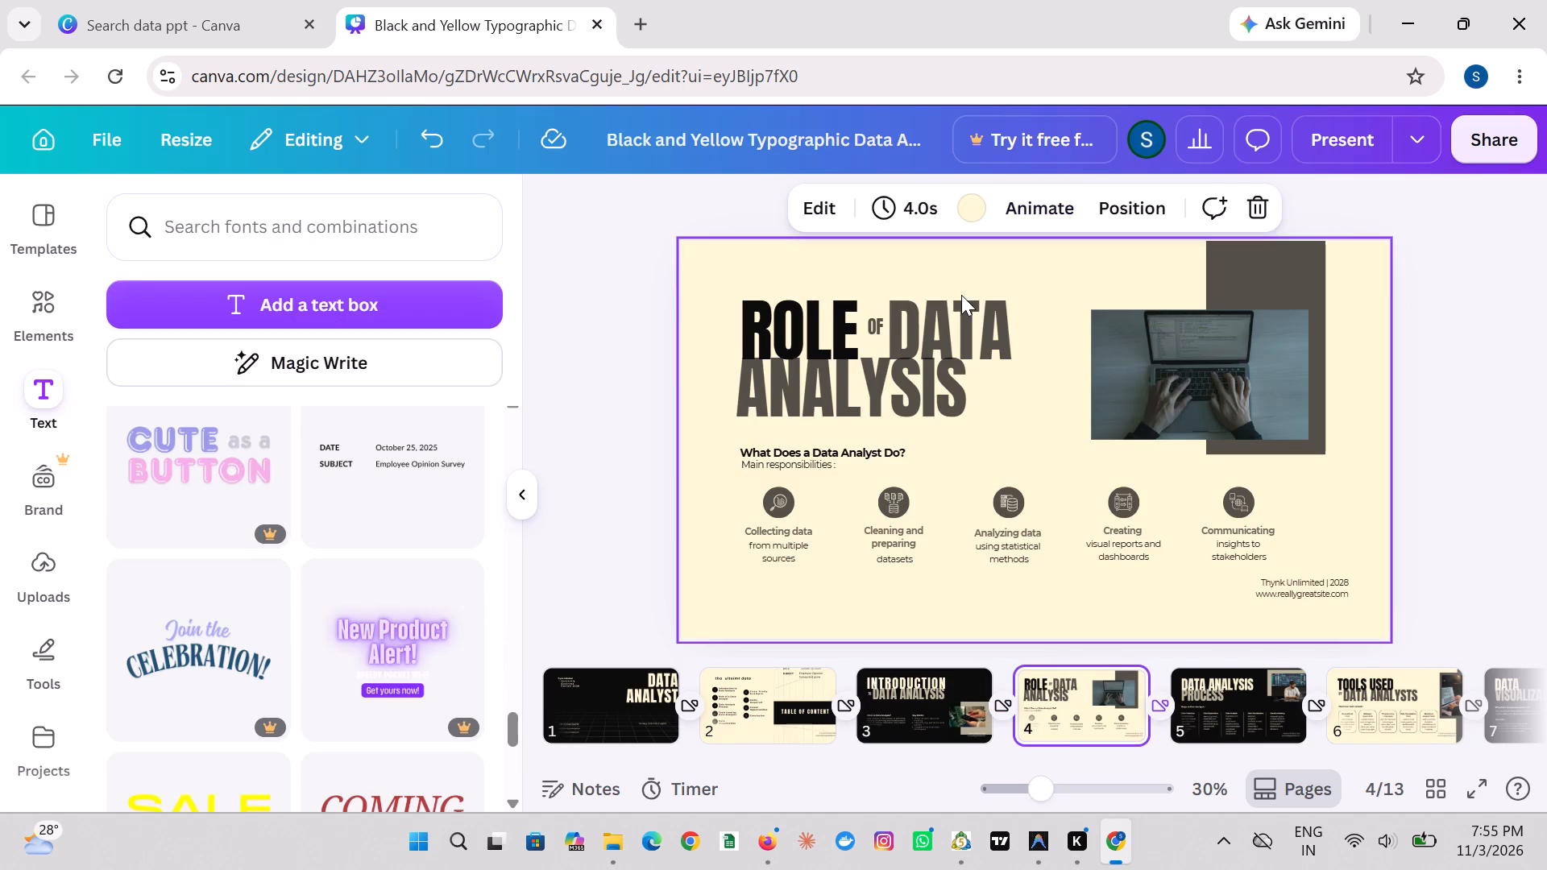
pyautogui.click(783, 290)
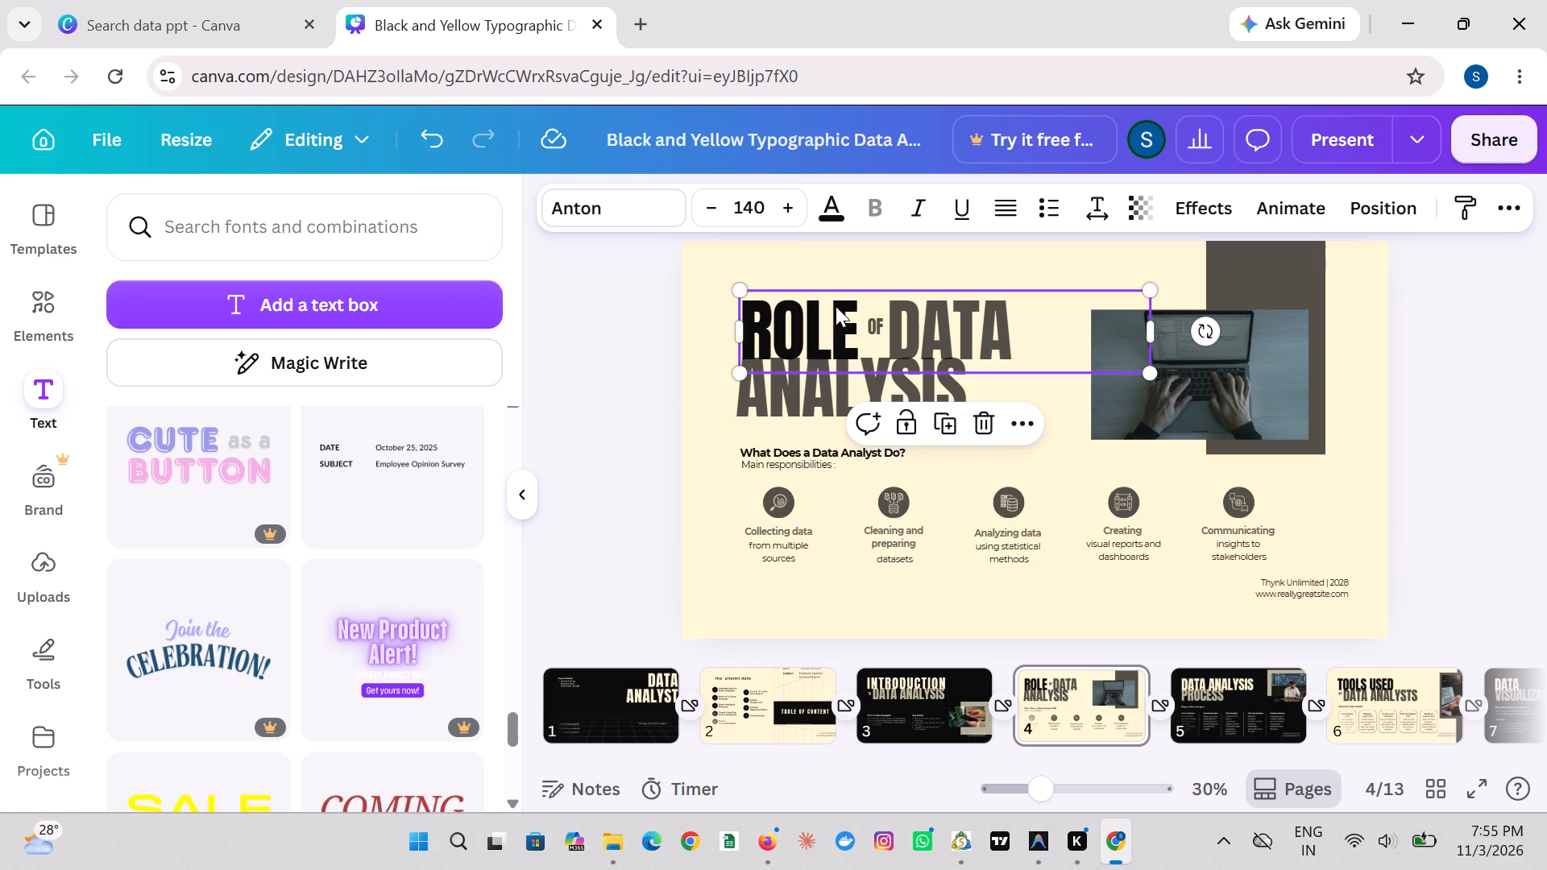
pyautogui.click(827, 313)
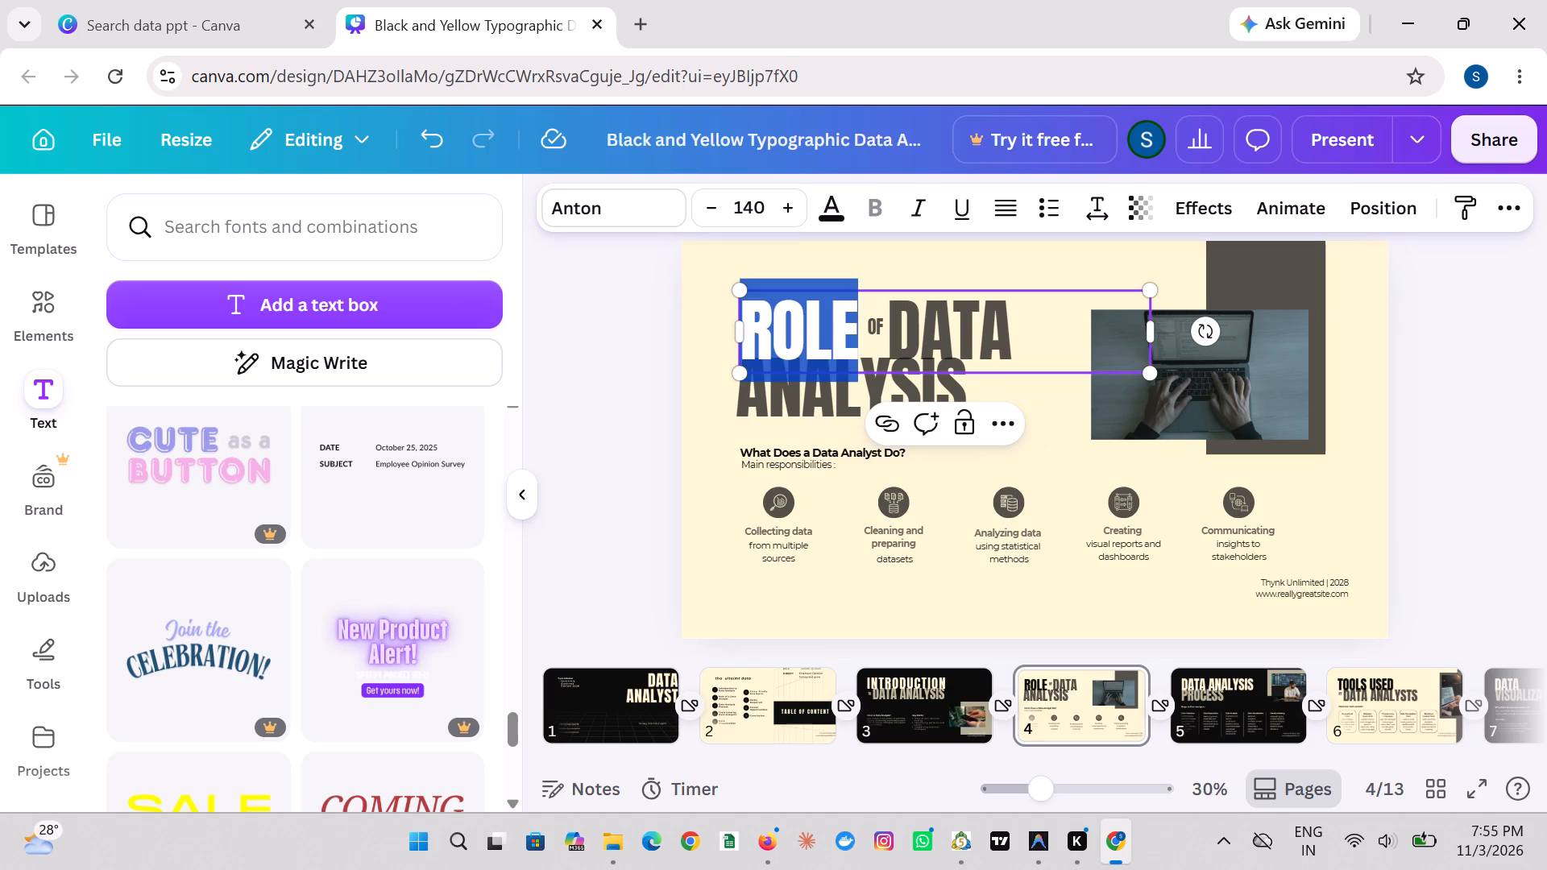
pyautogui.click(819, 313)
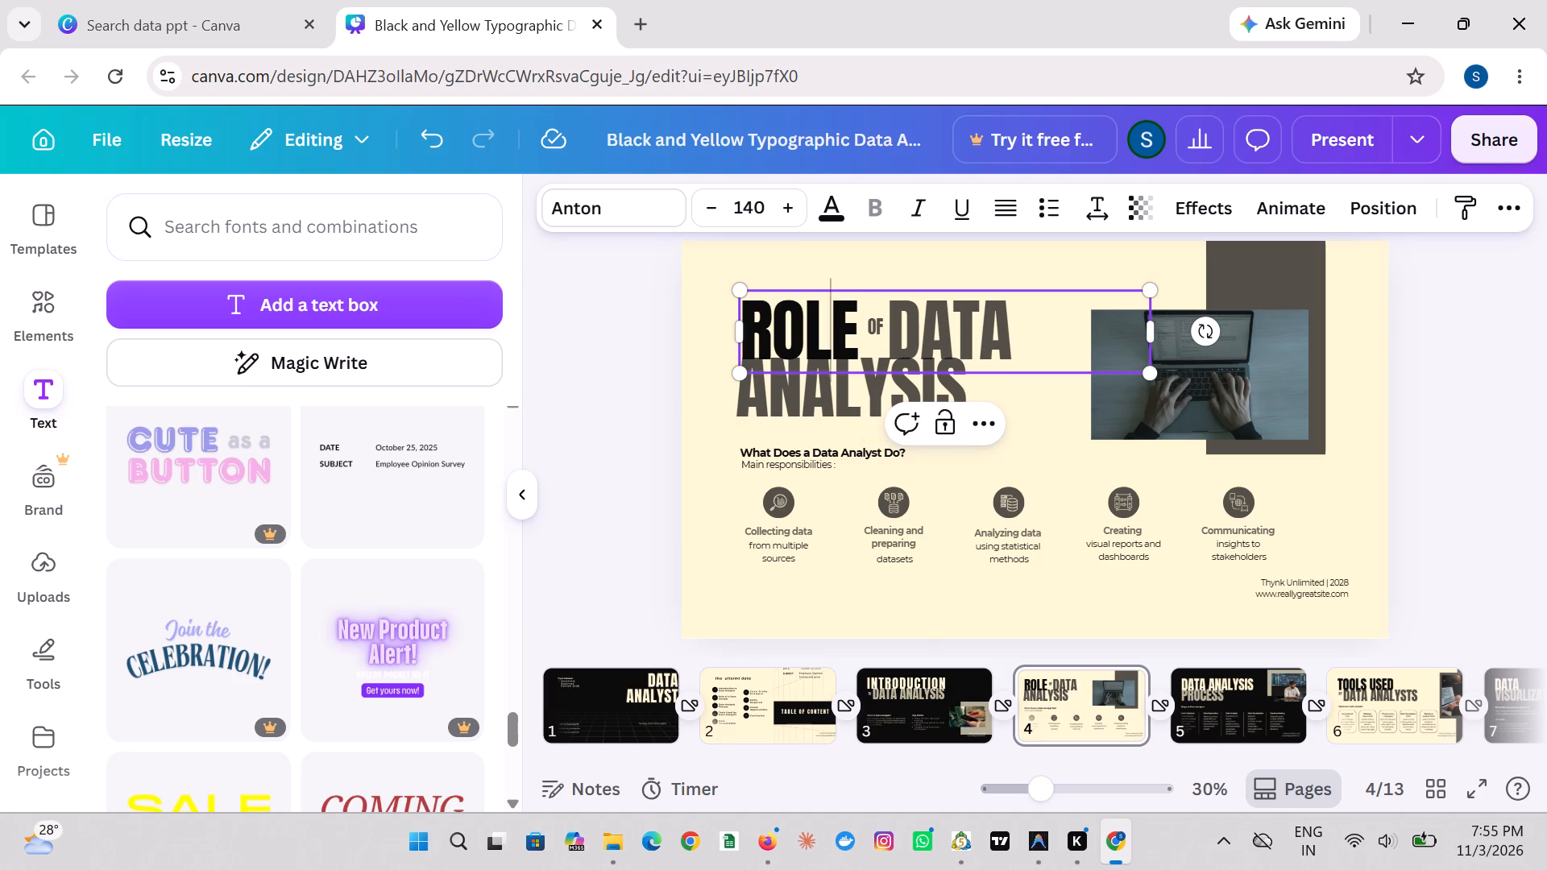
pyautogui.moveTo(956, 323); pyautogui.dragTo(943, 319)
pyautogui.moveTo(943, 319); pyautogui.dragTo(944, 327)
pyautogui.moveTo(944, 327); pyautogui.dragTo(917, 375)
pyautogui.click(917, 375)
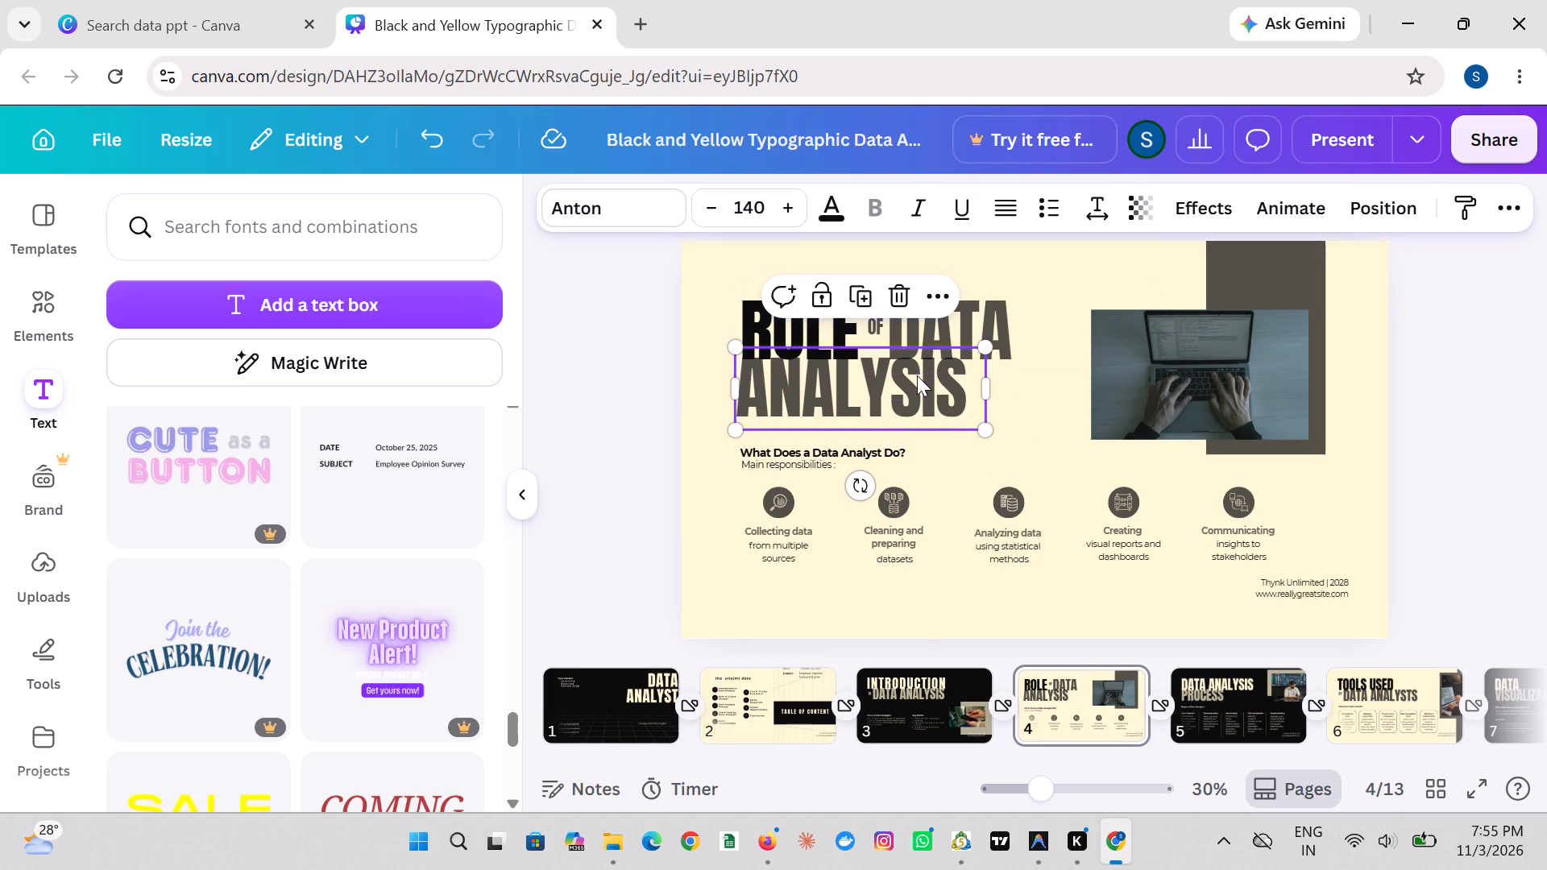
pyautogui.click(961, 333)
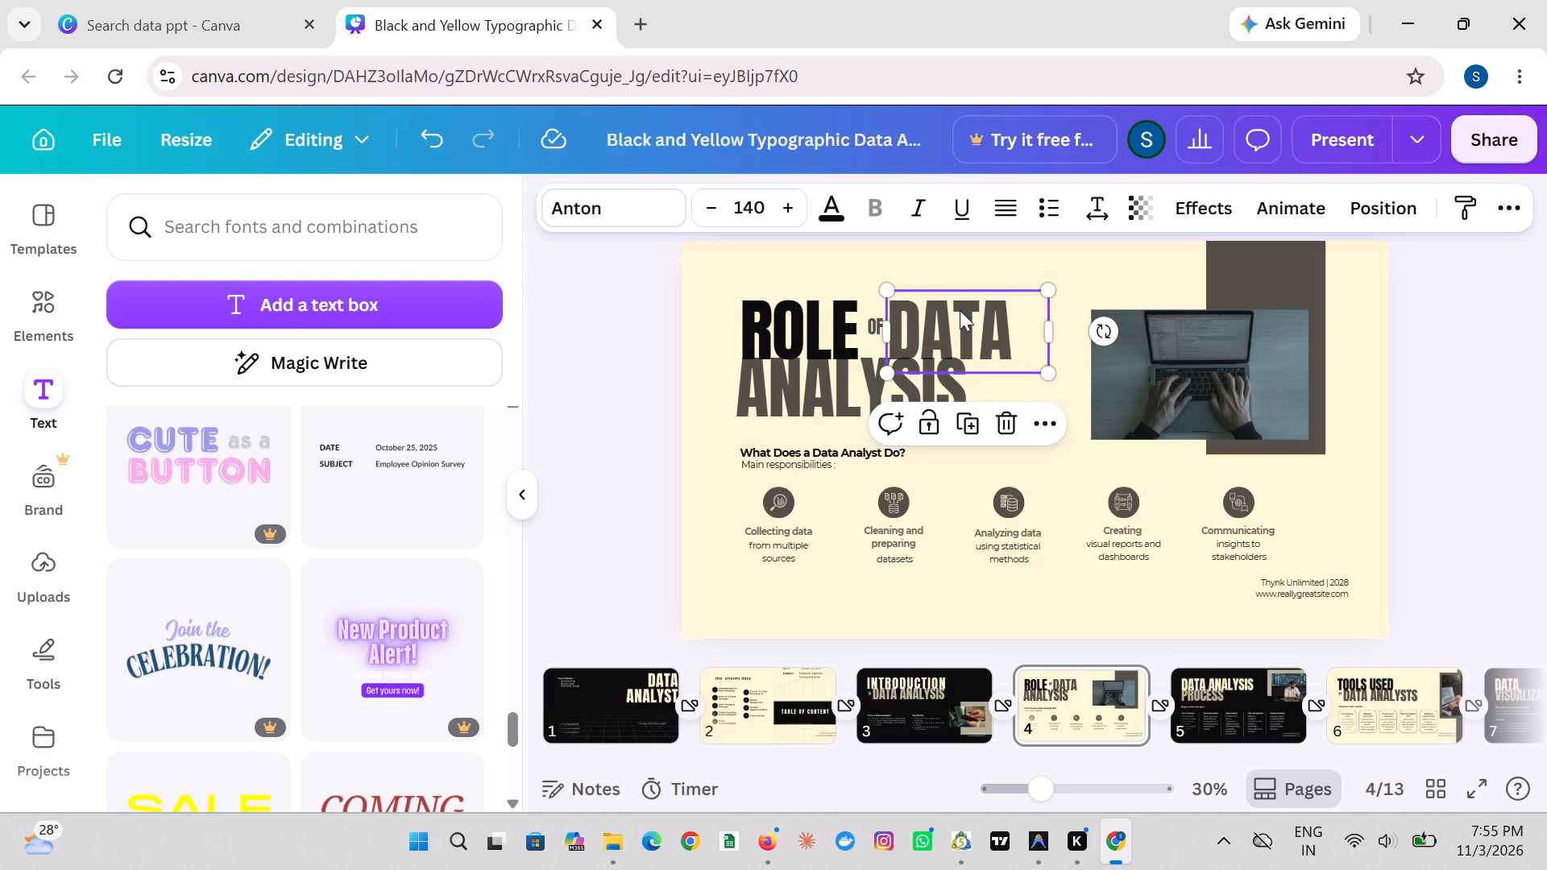
pyautogui.click(774, 304)
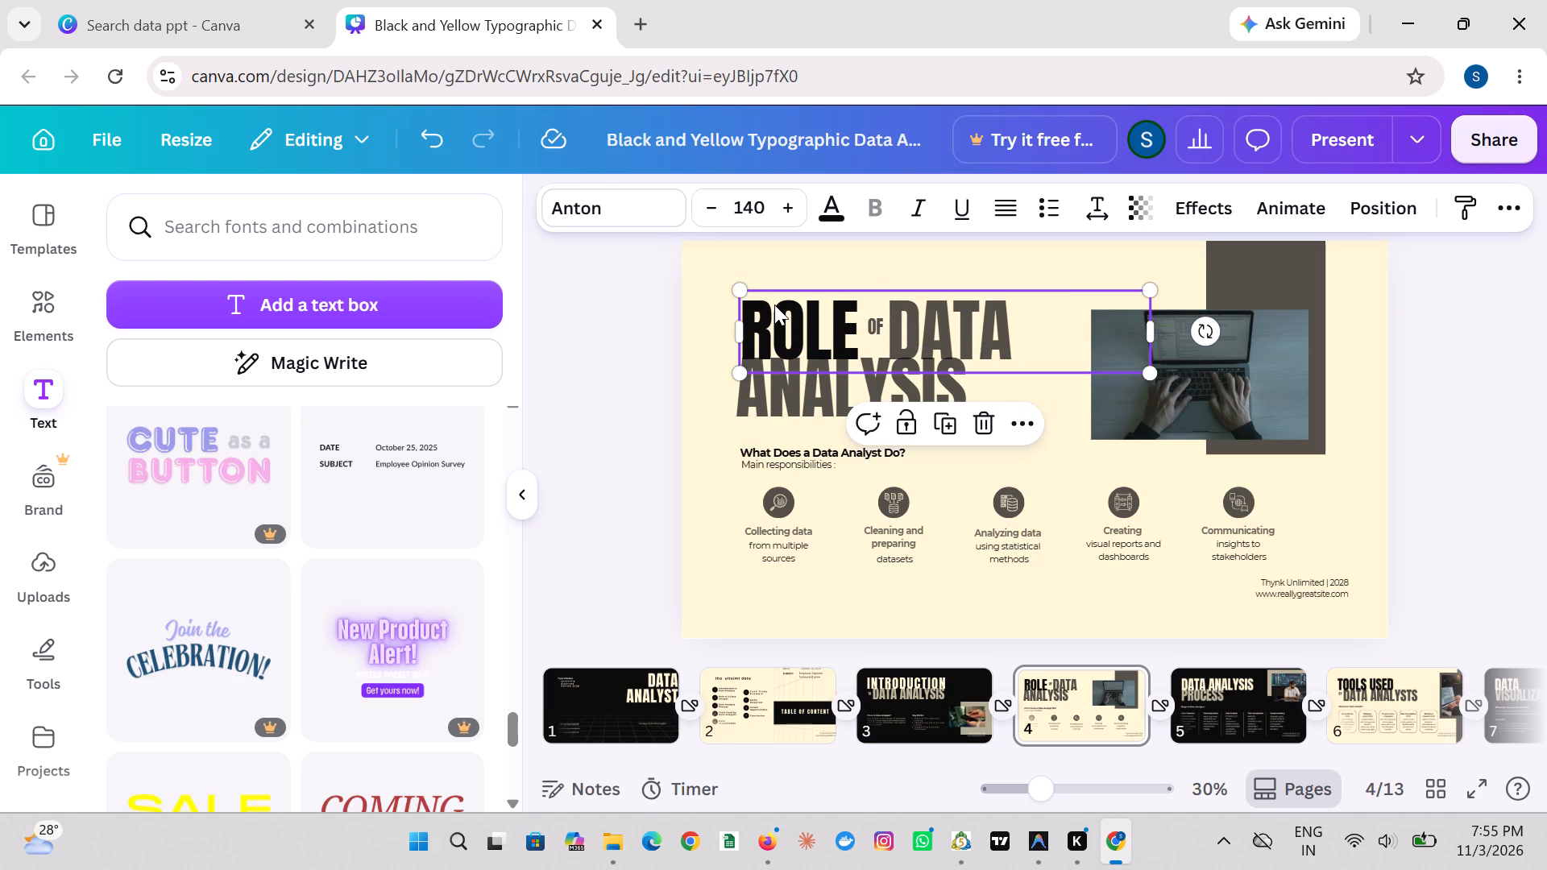
pyautogui.moveTo(774, 321); pyautogui.dragTo(779, 271)
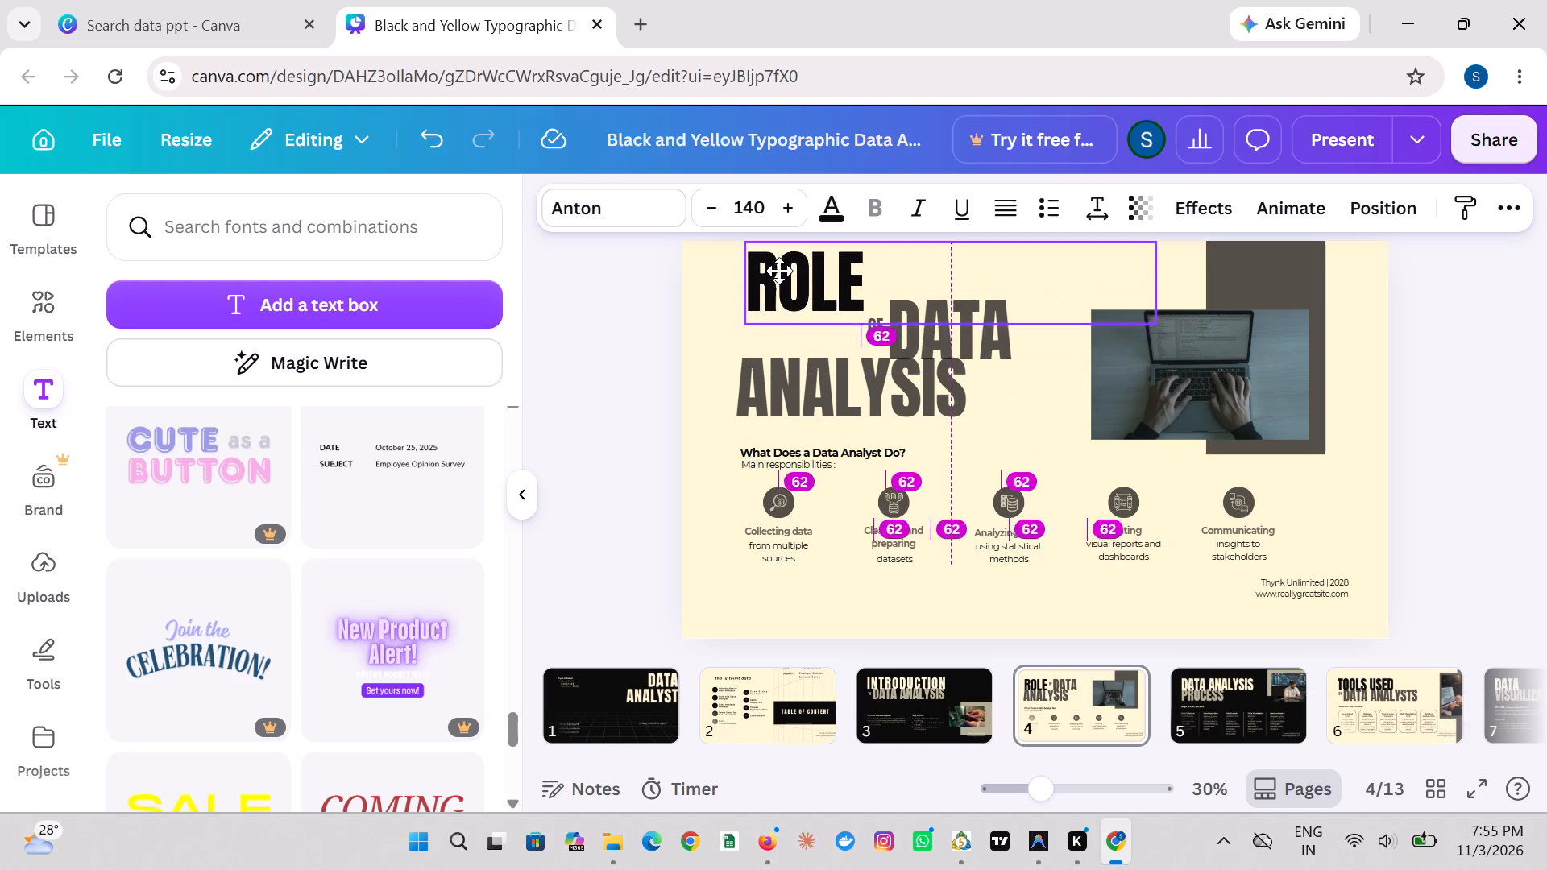
pyautogui.moveTo(779, 271); pyautogui.dragTo(757, 323)
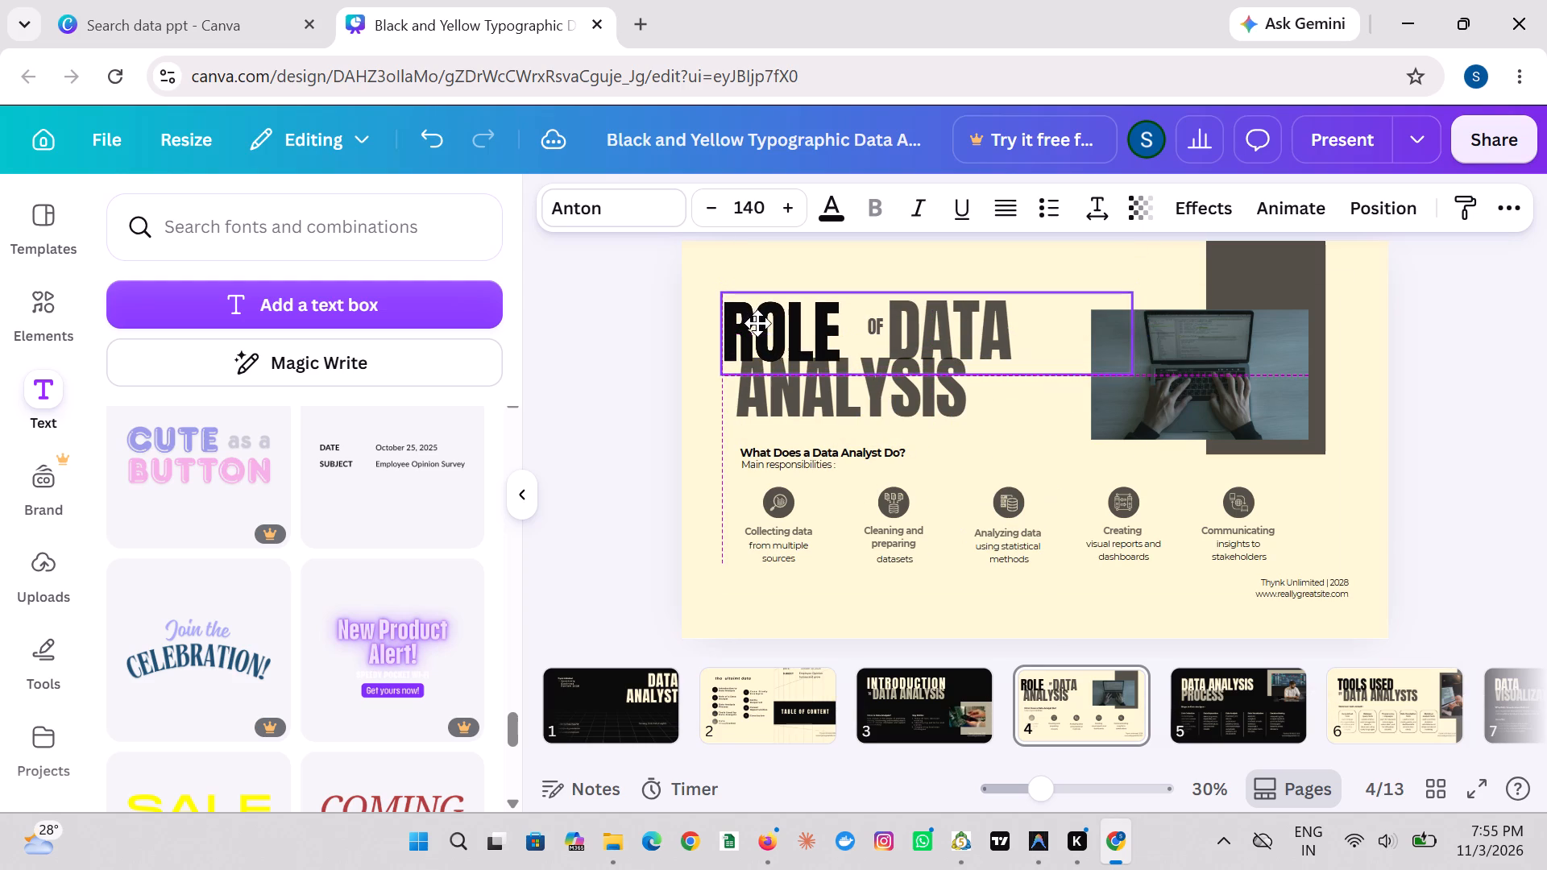
pyautogui.moveTo(757, 323); pyautogui.dragTo(767, 328)
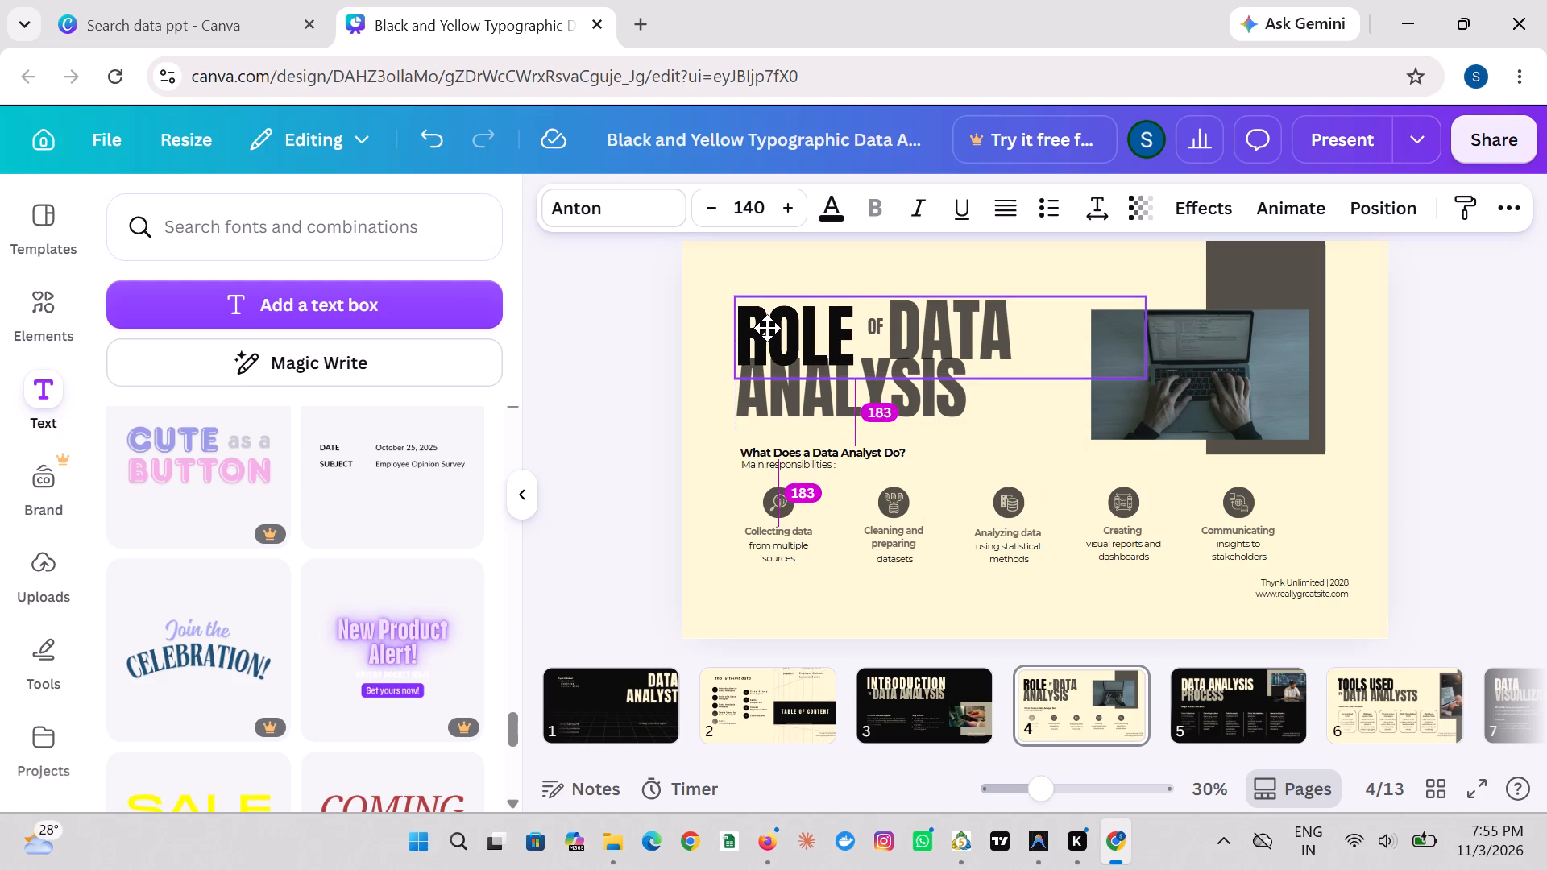
pyautogui.moveTo(767, 328); pyautogui.dragTo(768, 329)
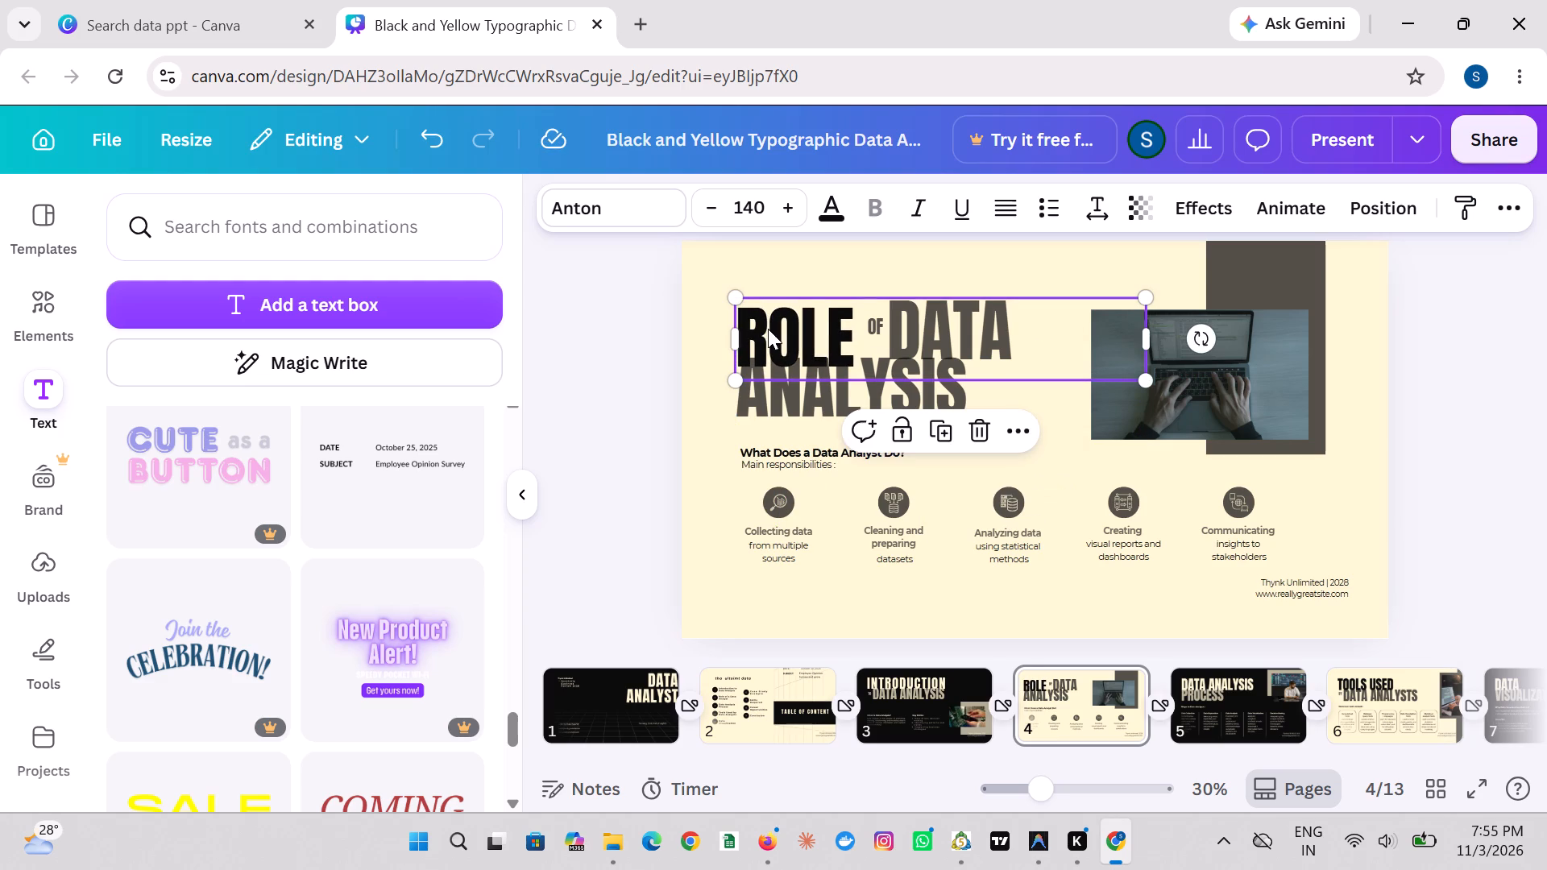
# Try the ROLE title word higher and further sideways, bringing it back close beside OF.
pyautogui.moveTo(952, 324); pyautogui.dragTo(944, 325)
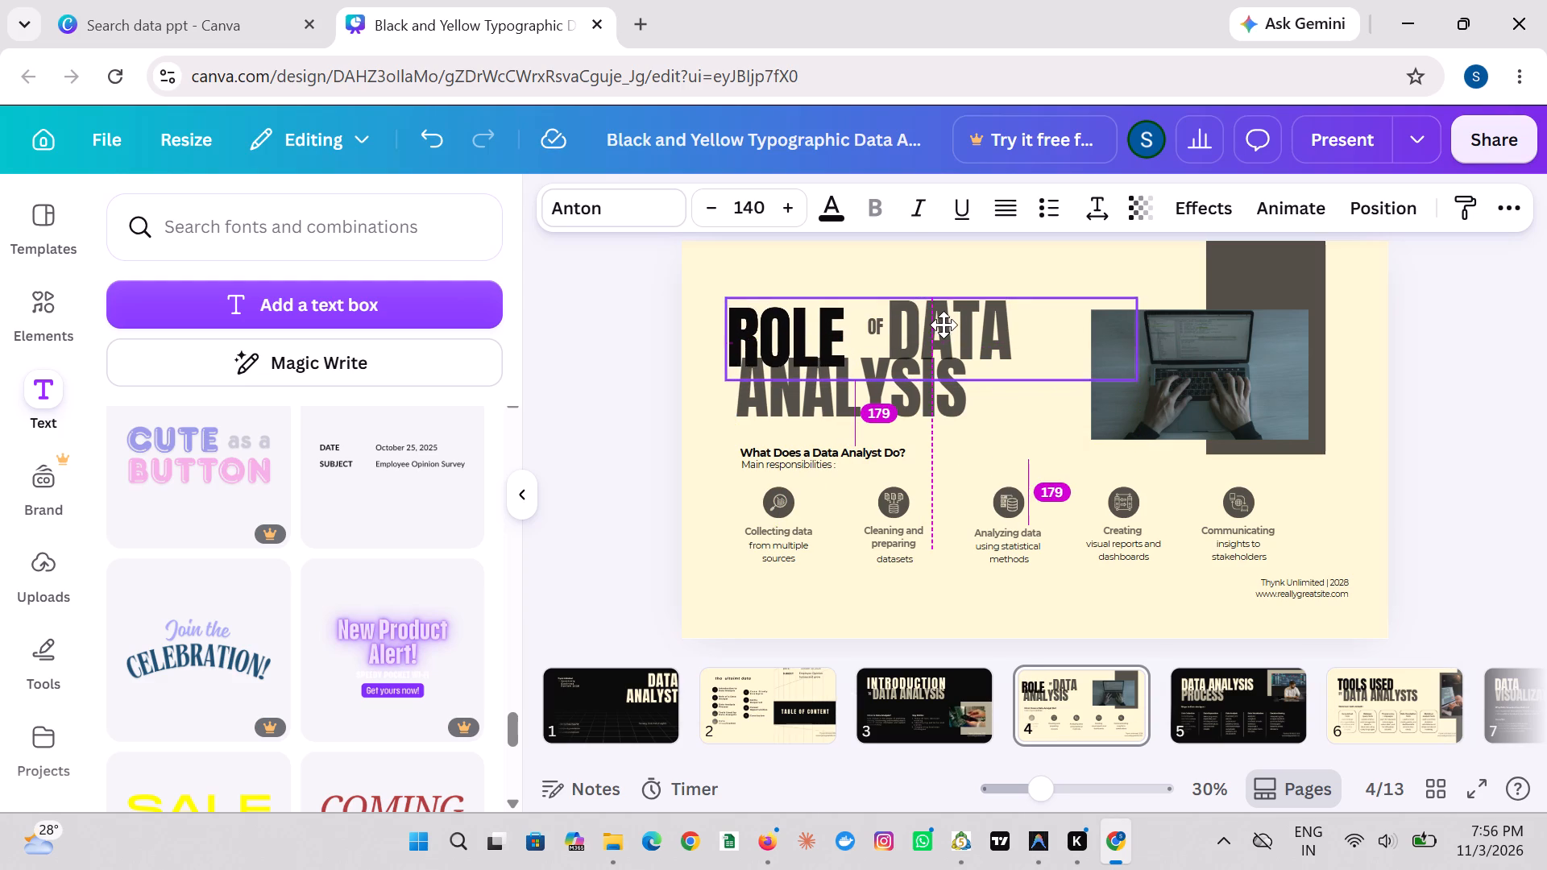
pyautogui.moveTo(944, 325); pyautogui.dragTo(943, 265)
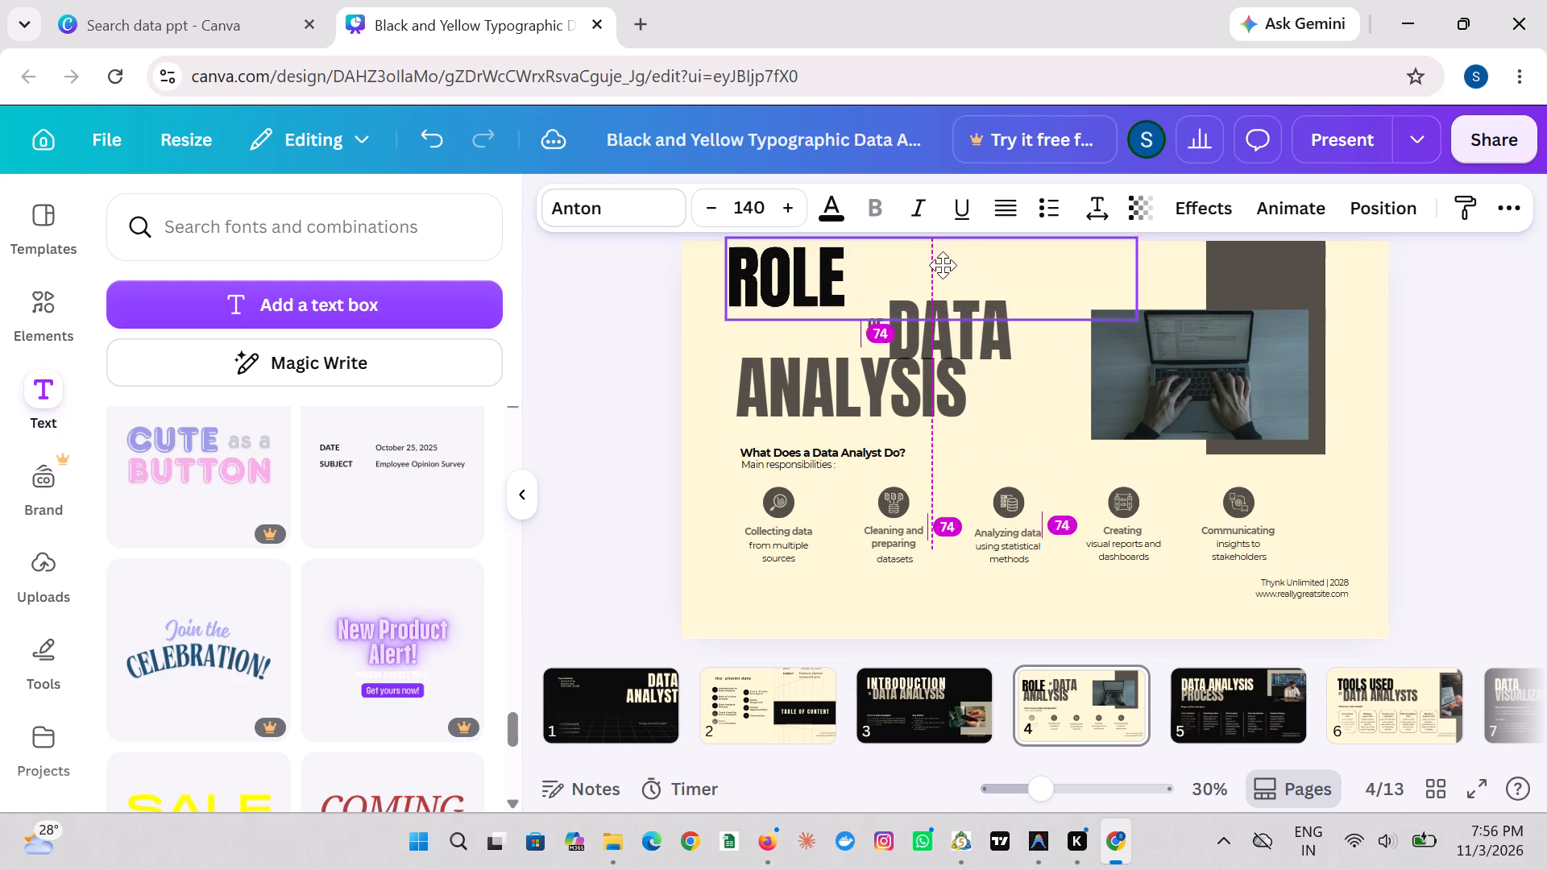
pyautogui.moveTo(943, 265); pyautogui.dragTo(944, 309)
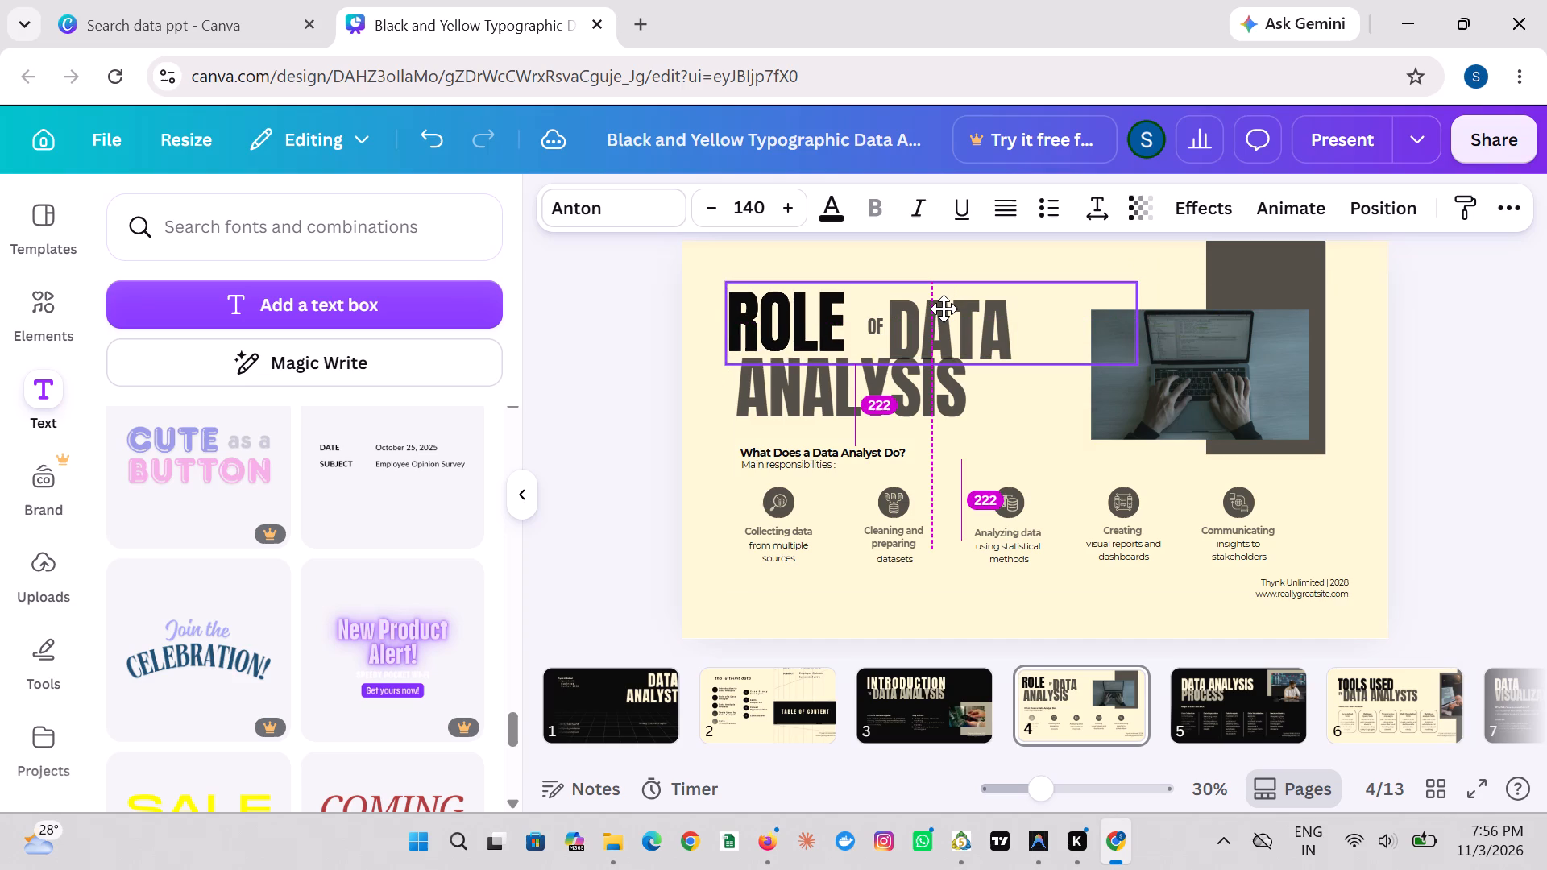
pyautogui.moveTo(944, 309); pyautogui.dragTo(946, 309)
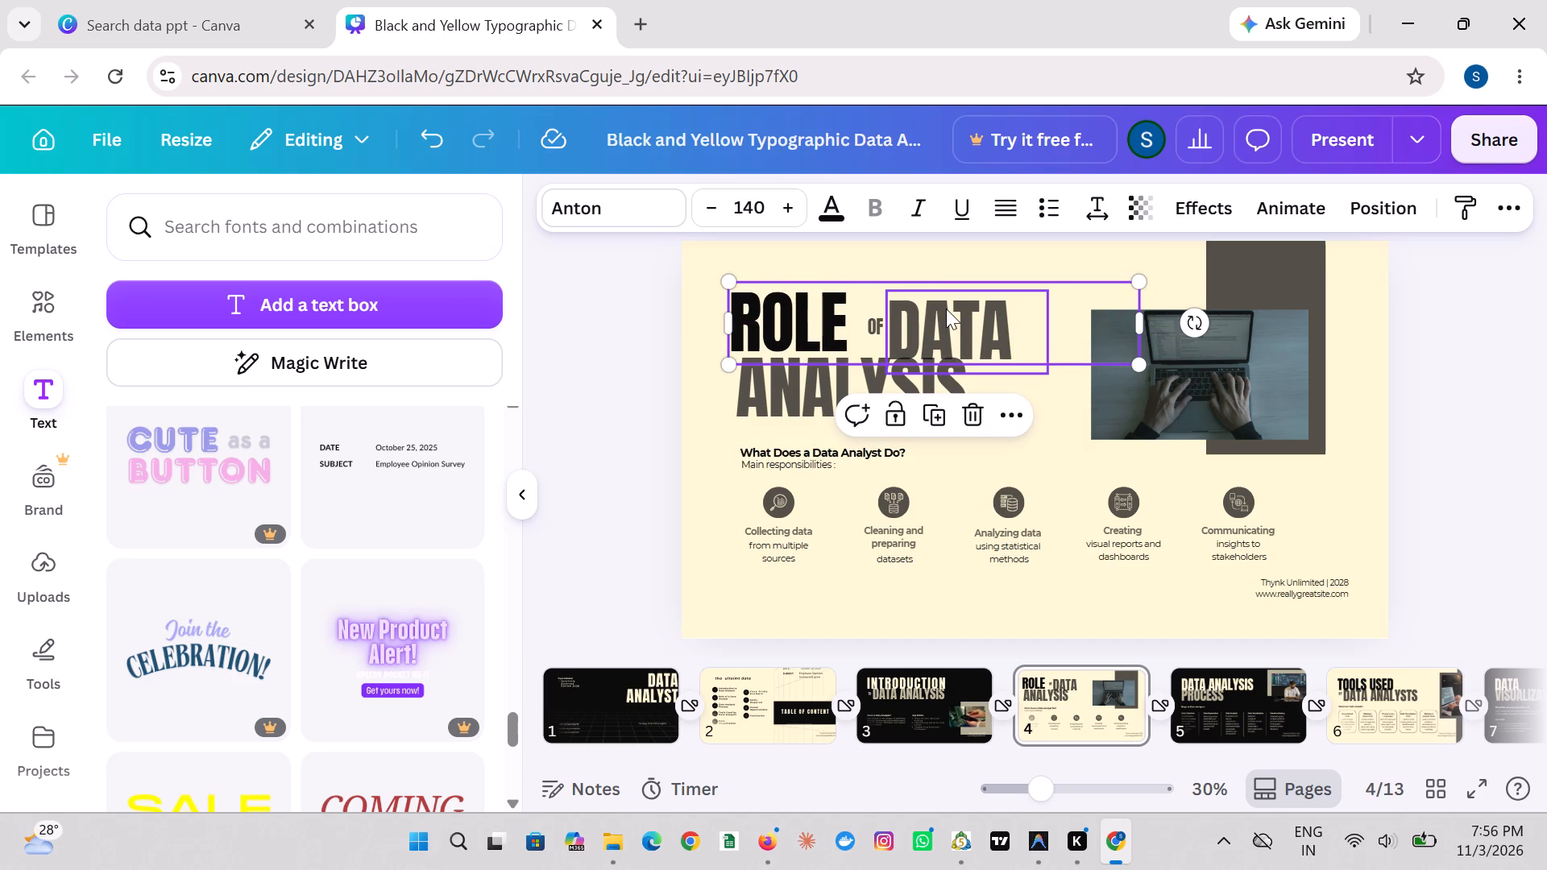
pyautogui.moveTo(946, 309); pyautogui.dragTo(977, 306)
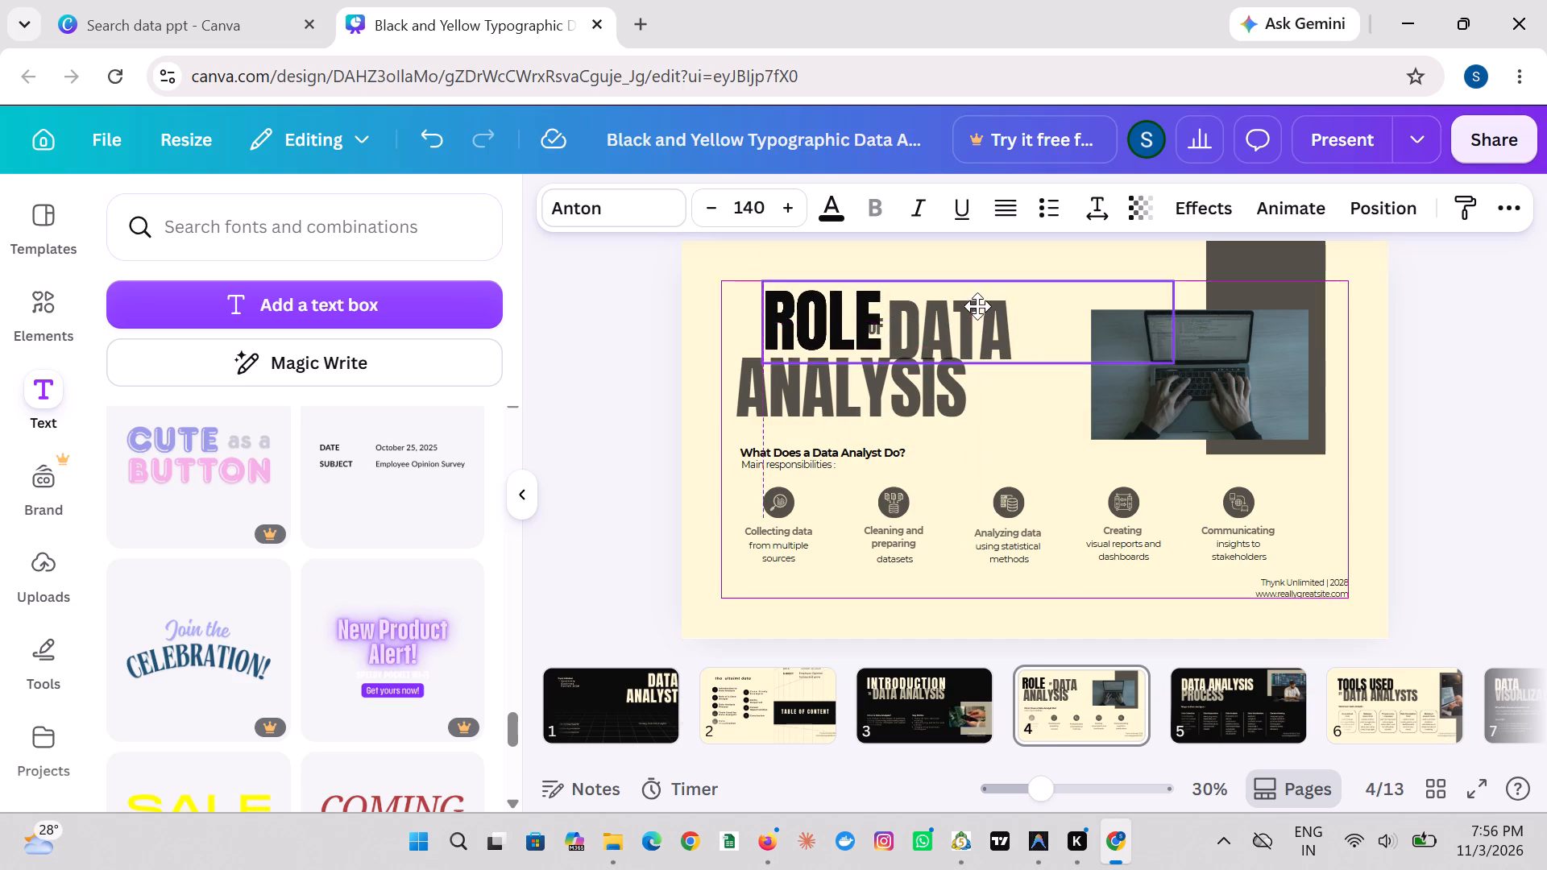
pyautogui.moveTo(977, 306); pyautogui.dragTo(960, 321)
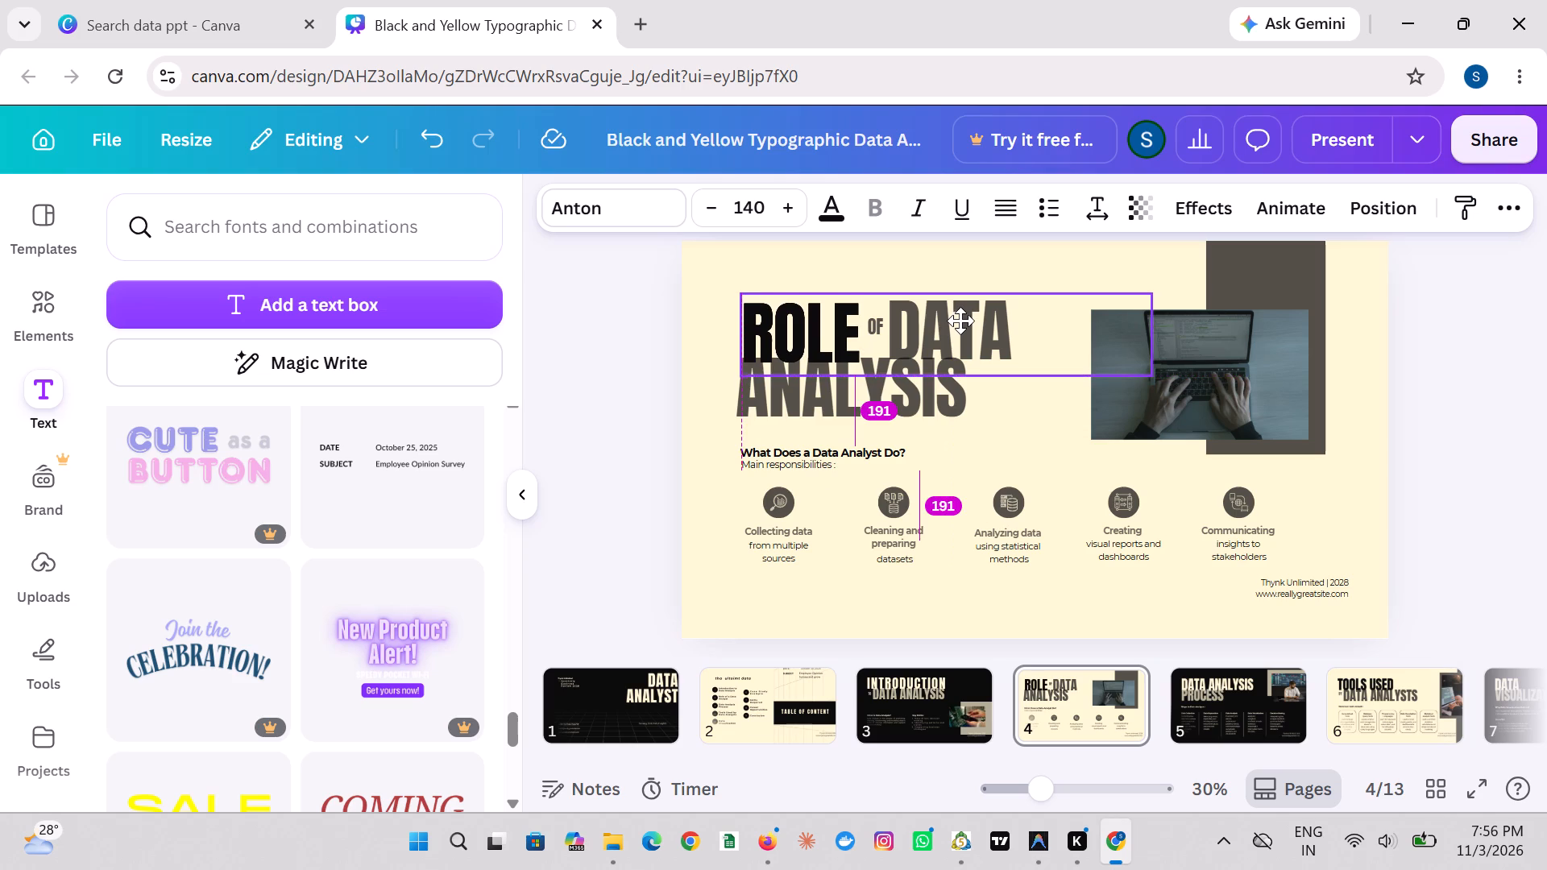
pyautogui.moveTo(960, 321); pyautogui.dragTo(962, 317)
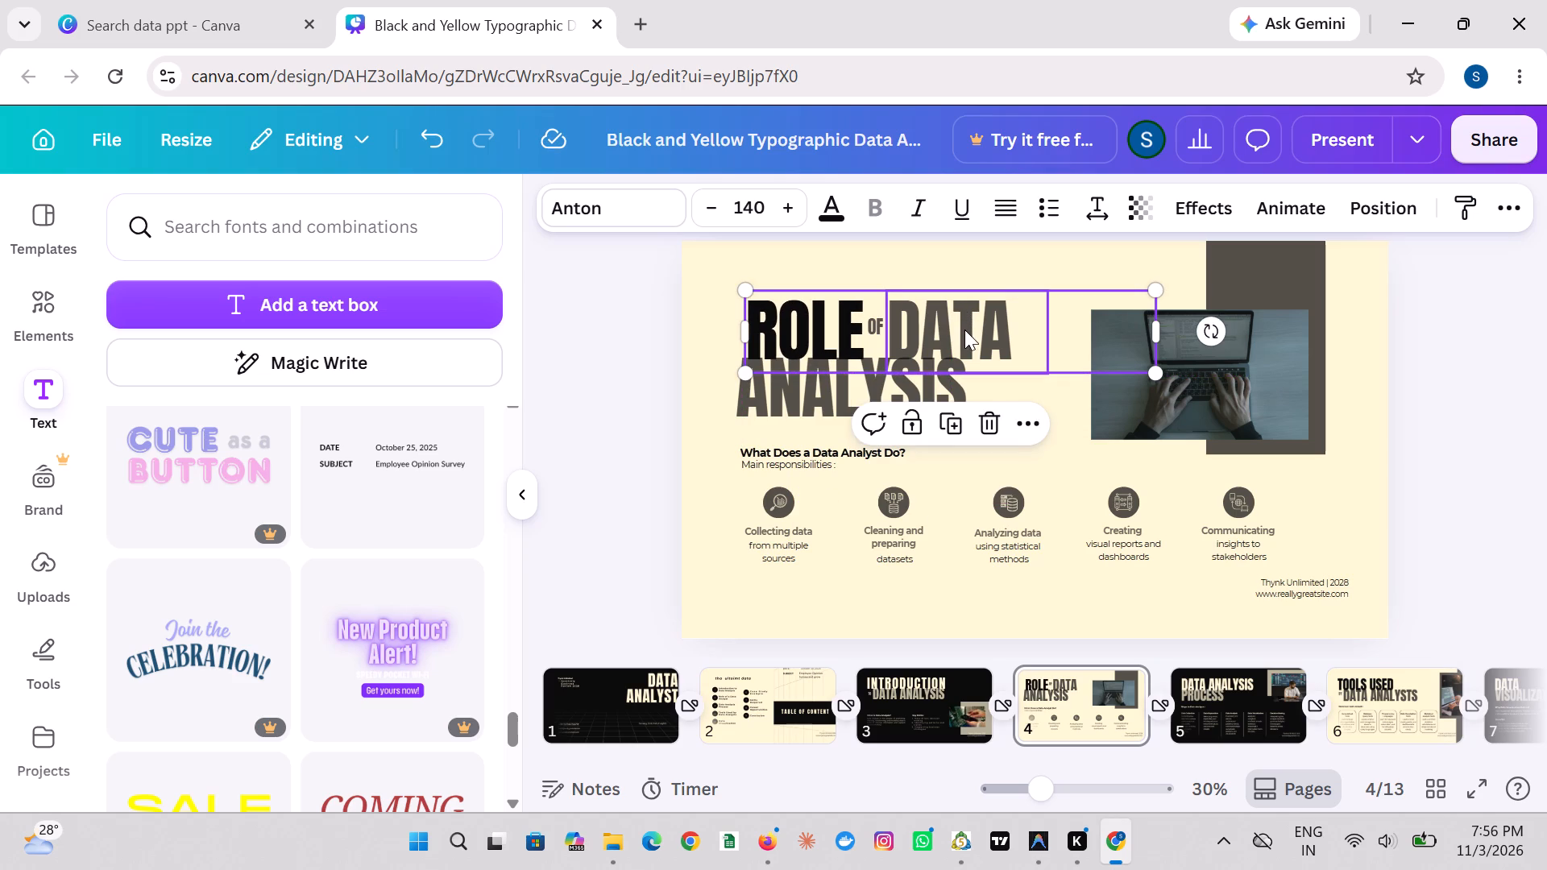
# Nudge DATA and OF slightly down and left, align ROLE with the left edge of ANALYSIS, and lower ANALYSIS slightly.
pyautogui.click(961, 325)
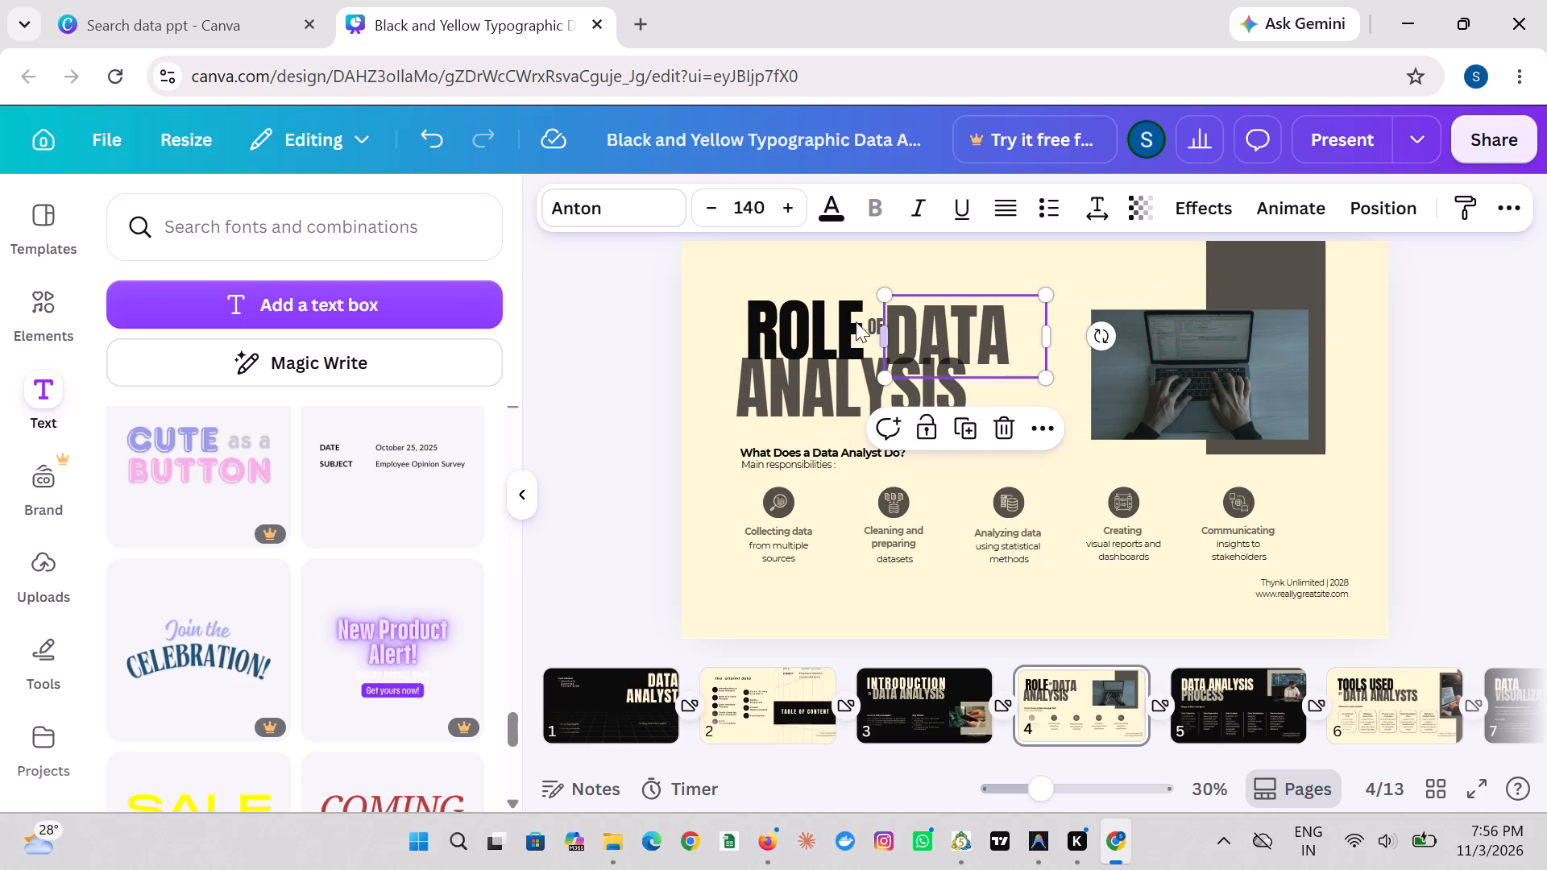
pyautogui.moveTo(832, 316); pyautogui.dragTo(827, 325)
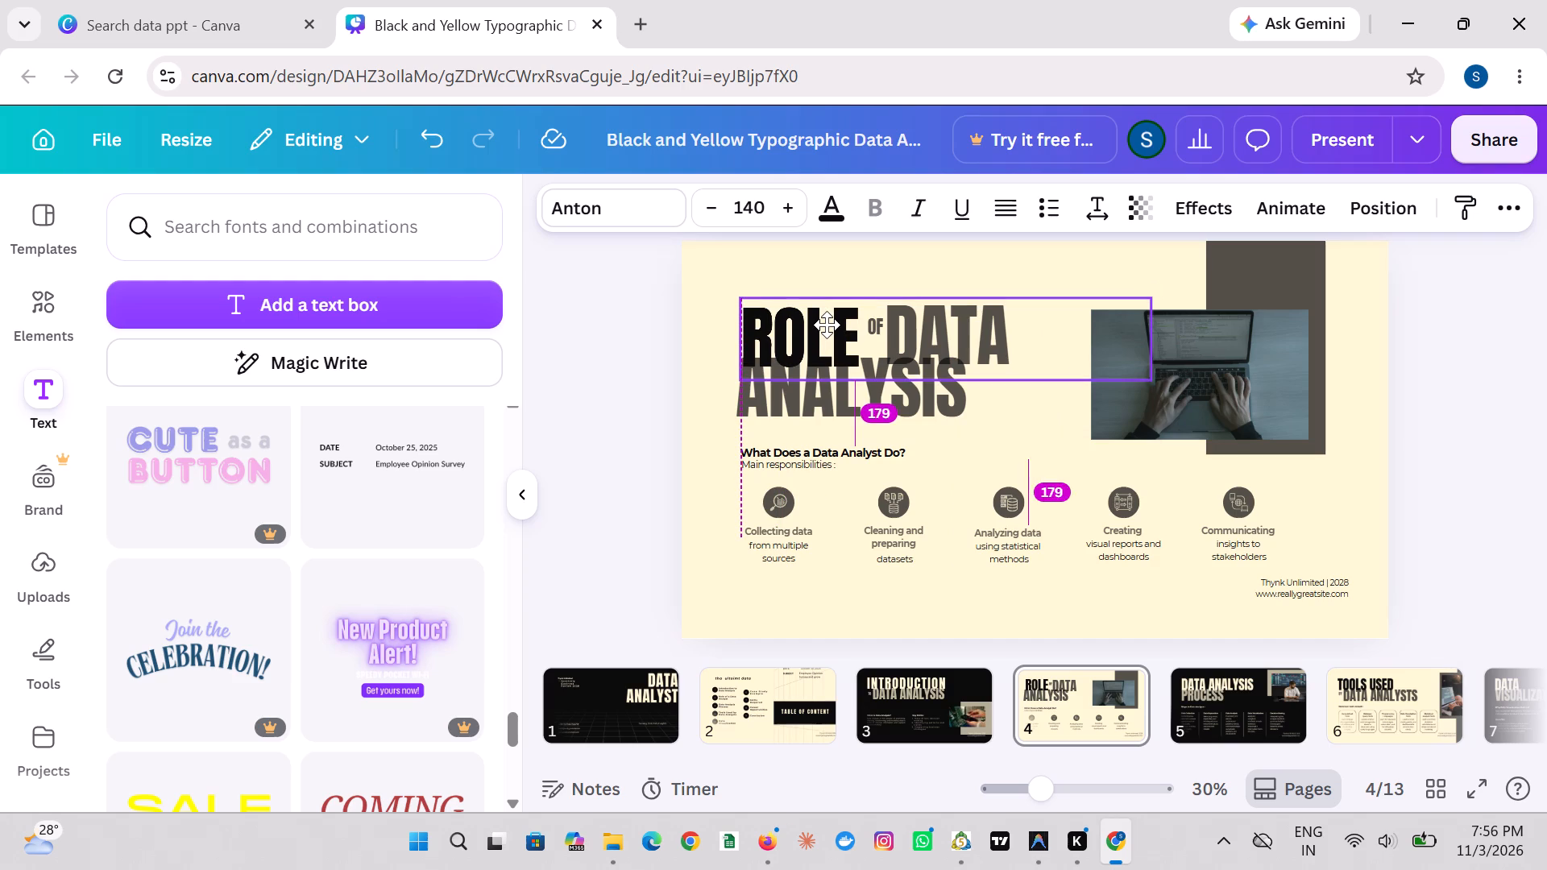
pyautogui.moveTo(827, 325); pyautogui.dragTo(827, 323)
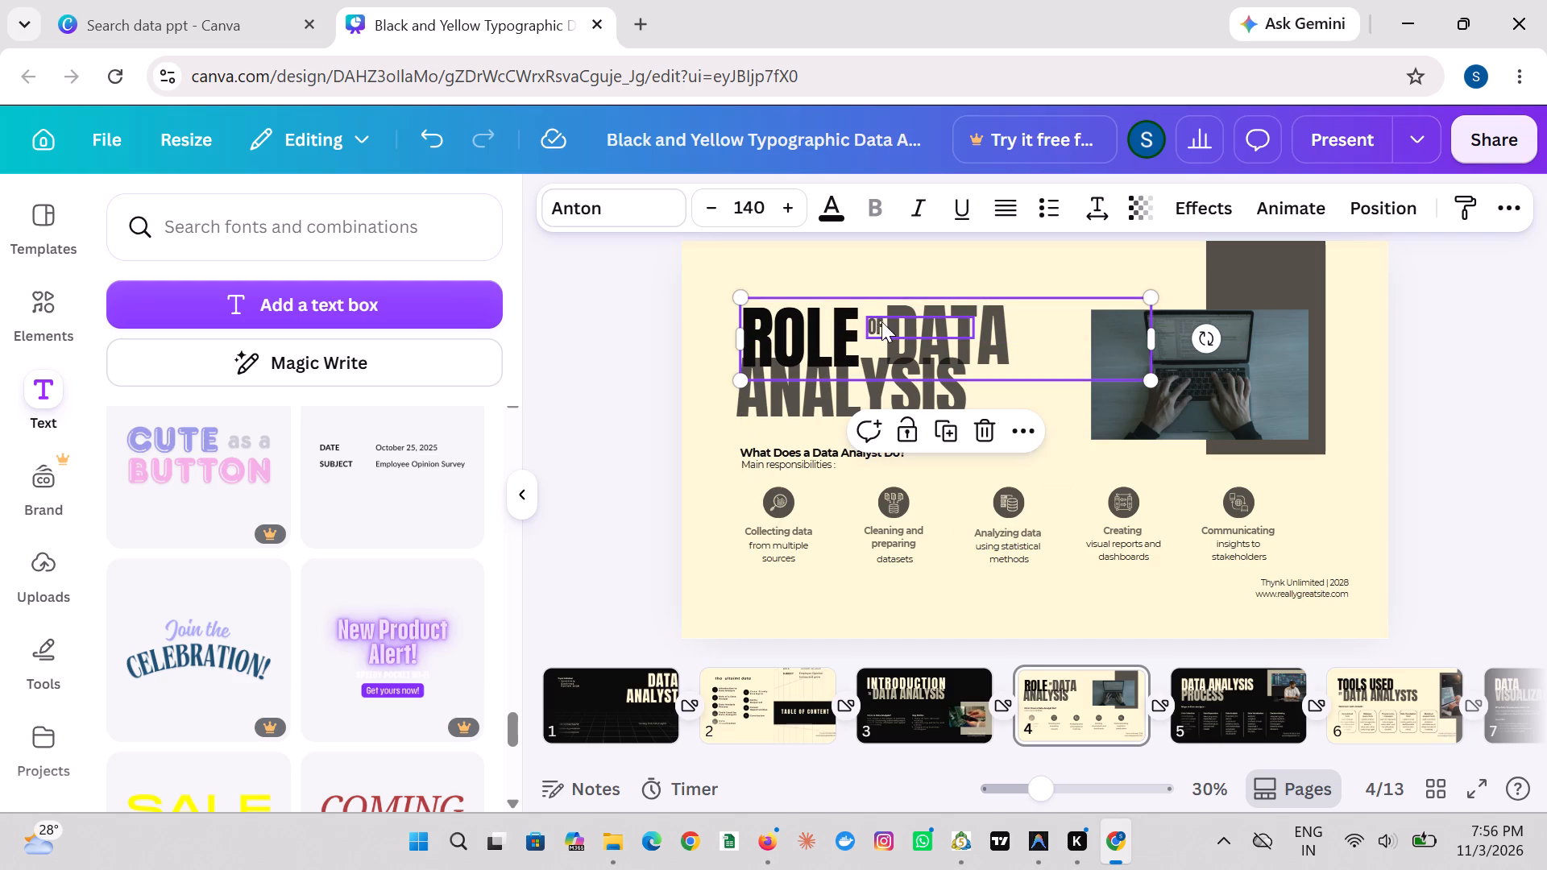
pyautogui.click(882, 325)
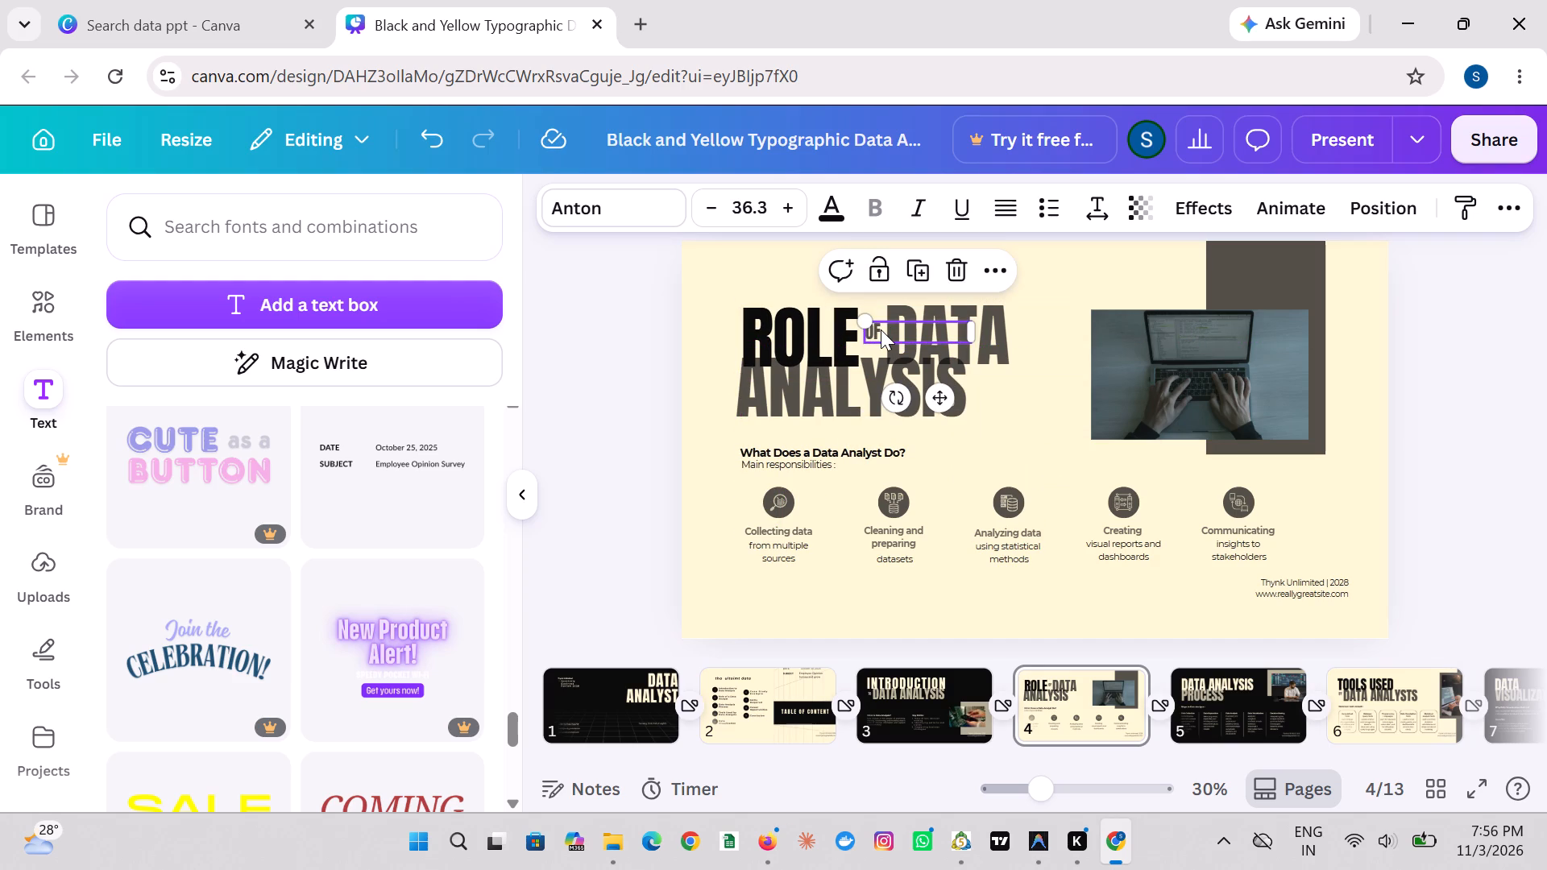
pyautogui.click(986, 418)
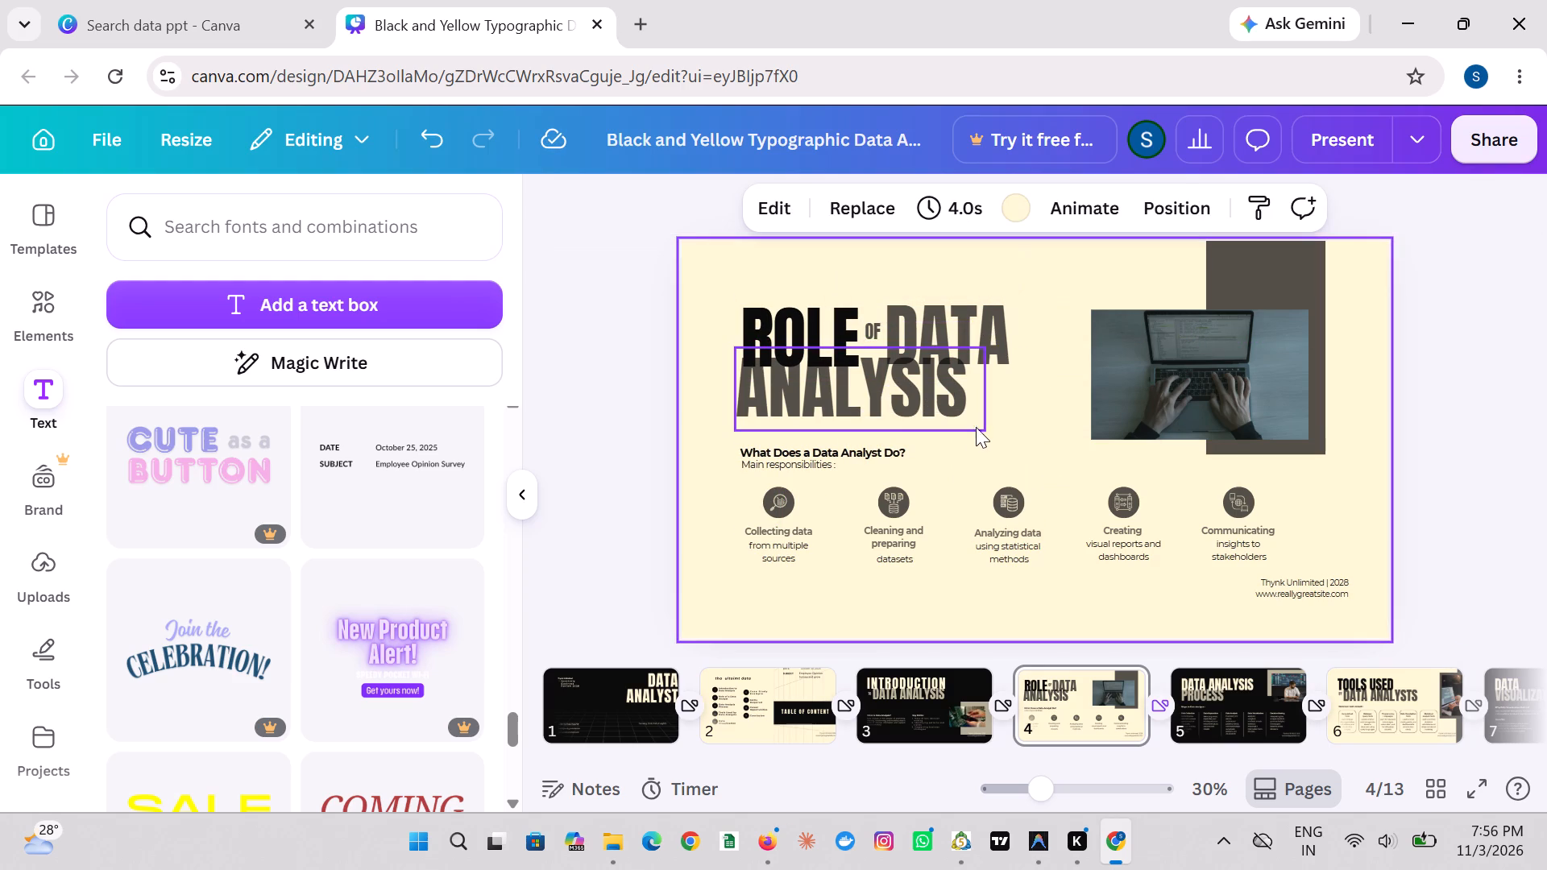
pyautogui.click(807, 331)
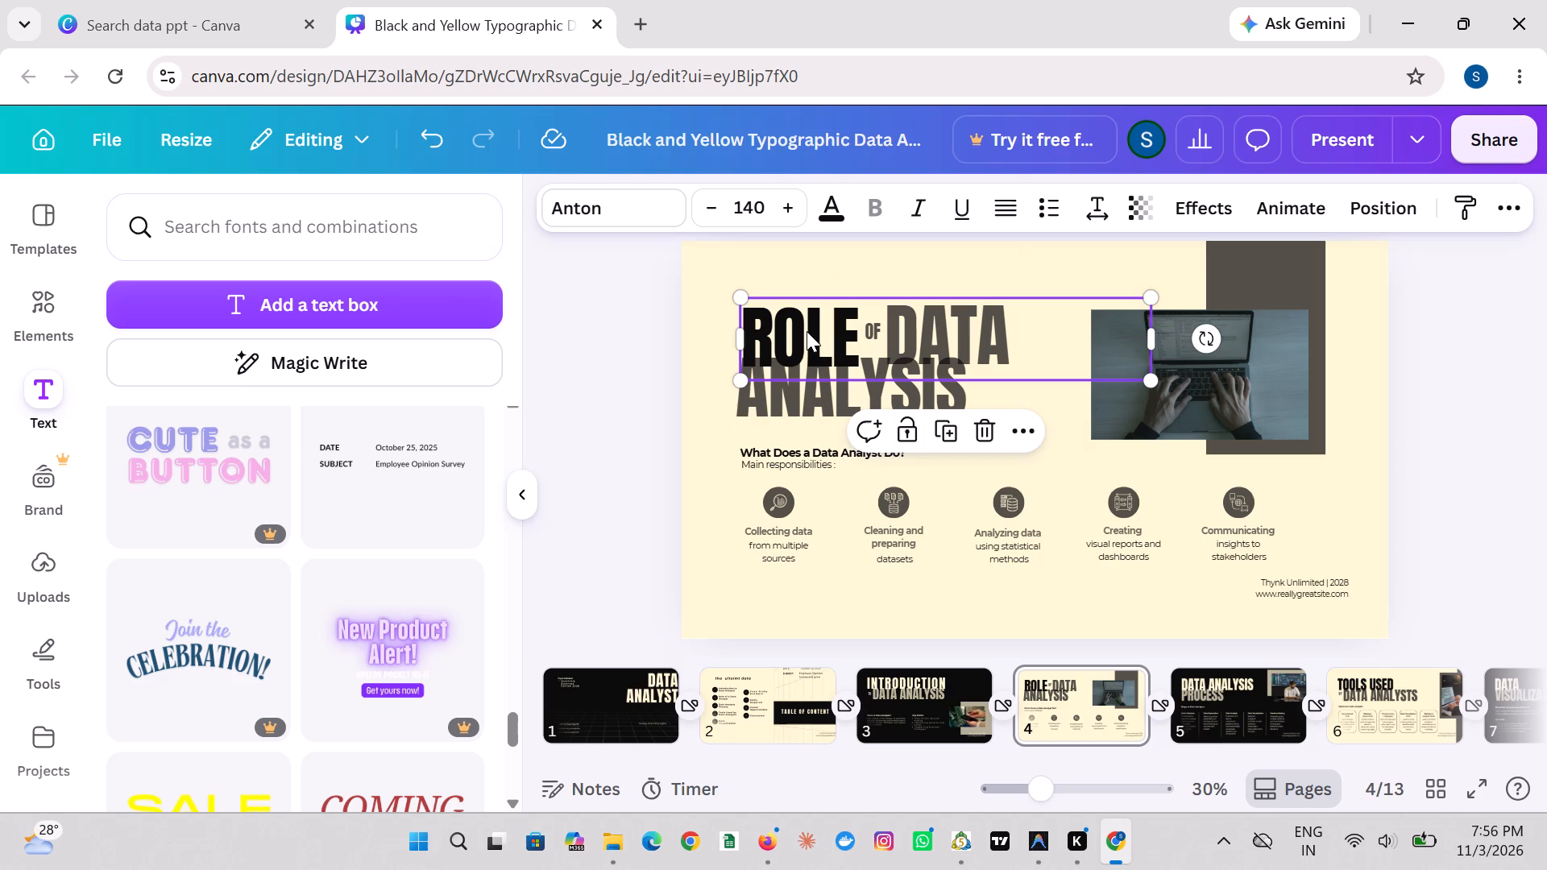
pyautogui.click(802, 332)
pyautogui.click(802, 332)
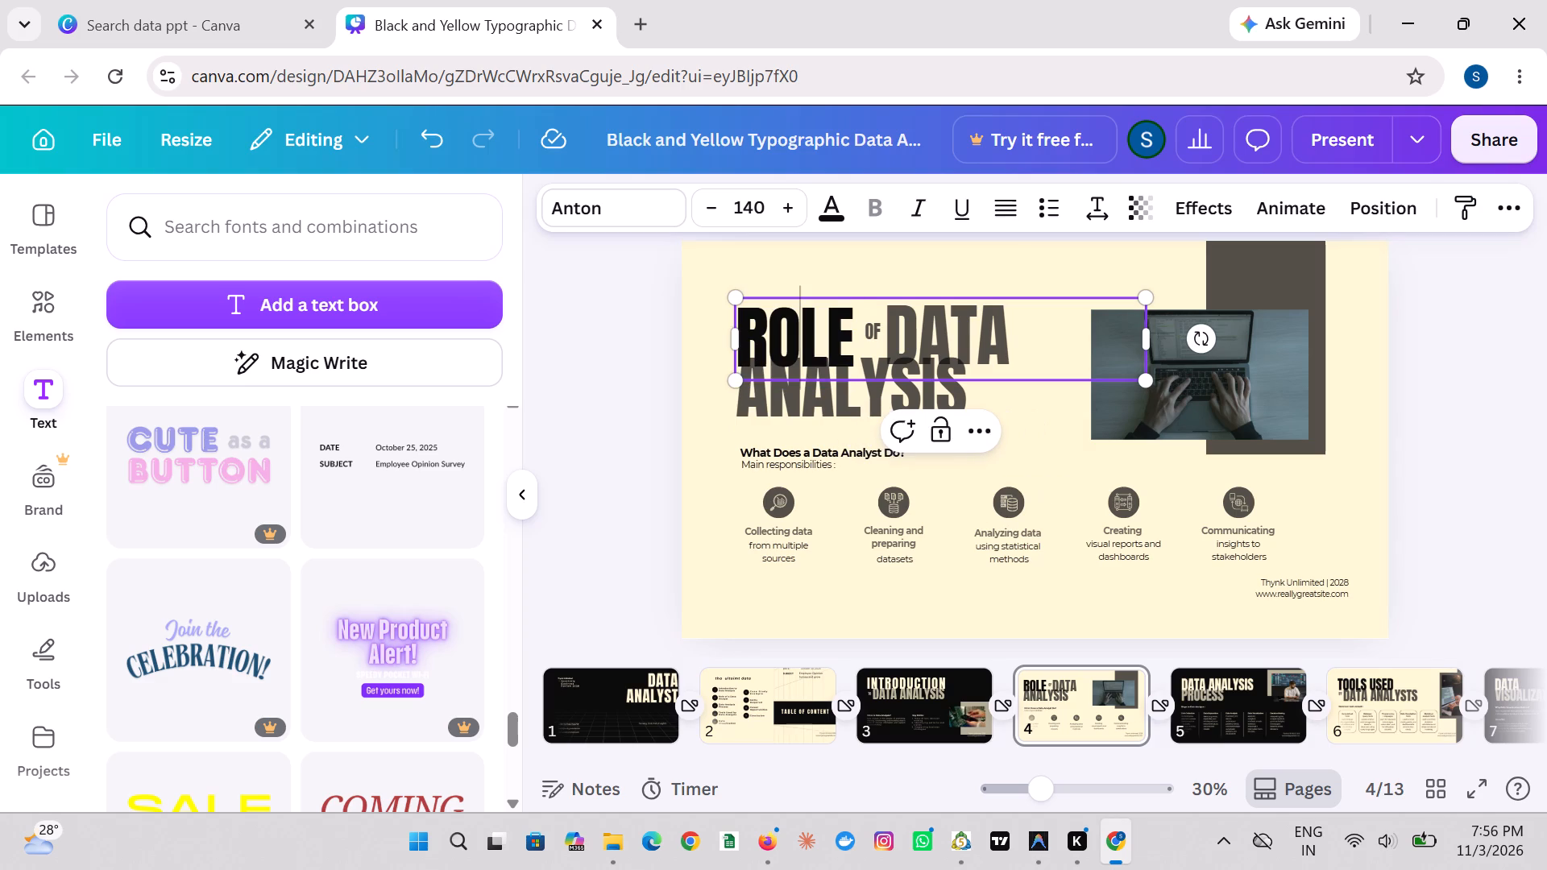
pyautogui.click(730, 408)
pyautogui.click(776, 406)
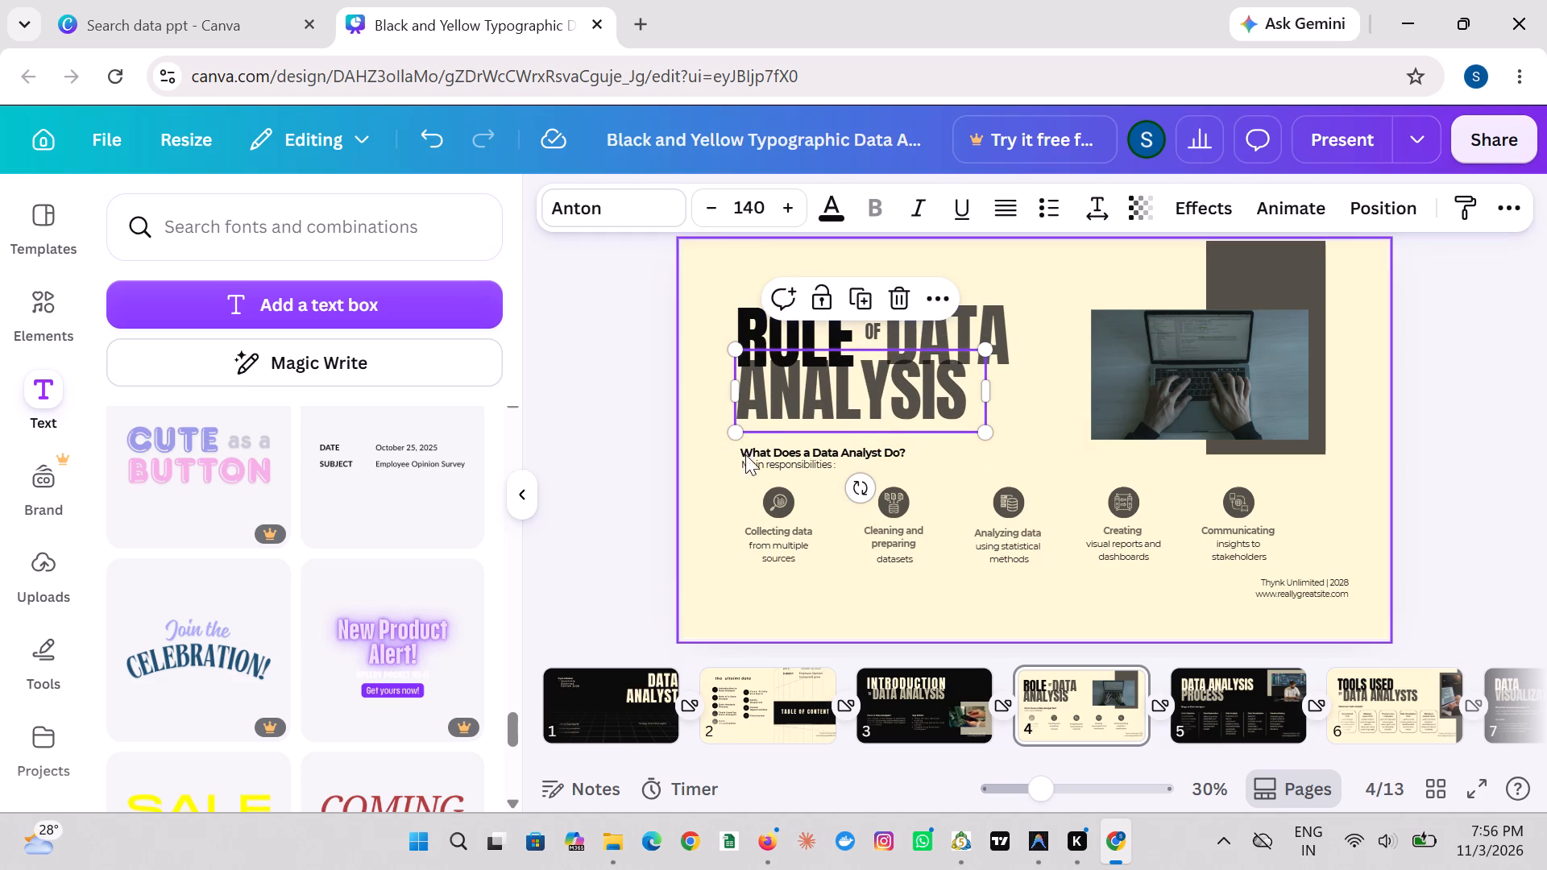
pyautogui.click(695, 429)
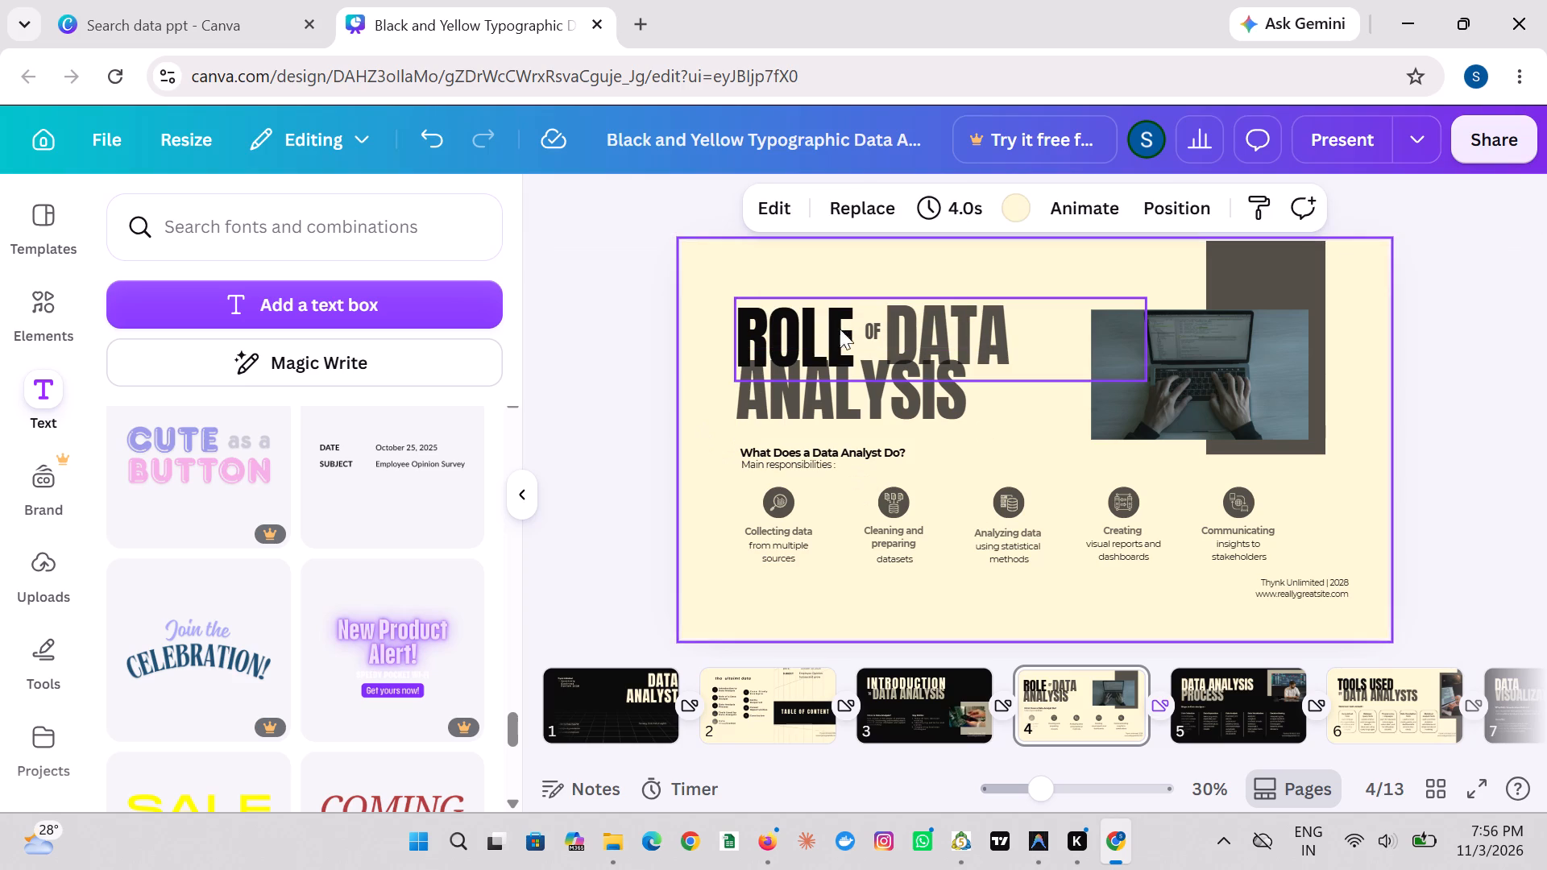
# Set the letter spacing of the "Main responsibilities :" line to 75.
pyautogui.click(882, 445)
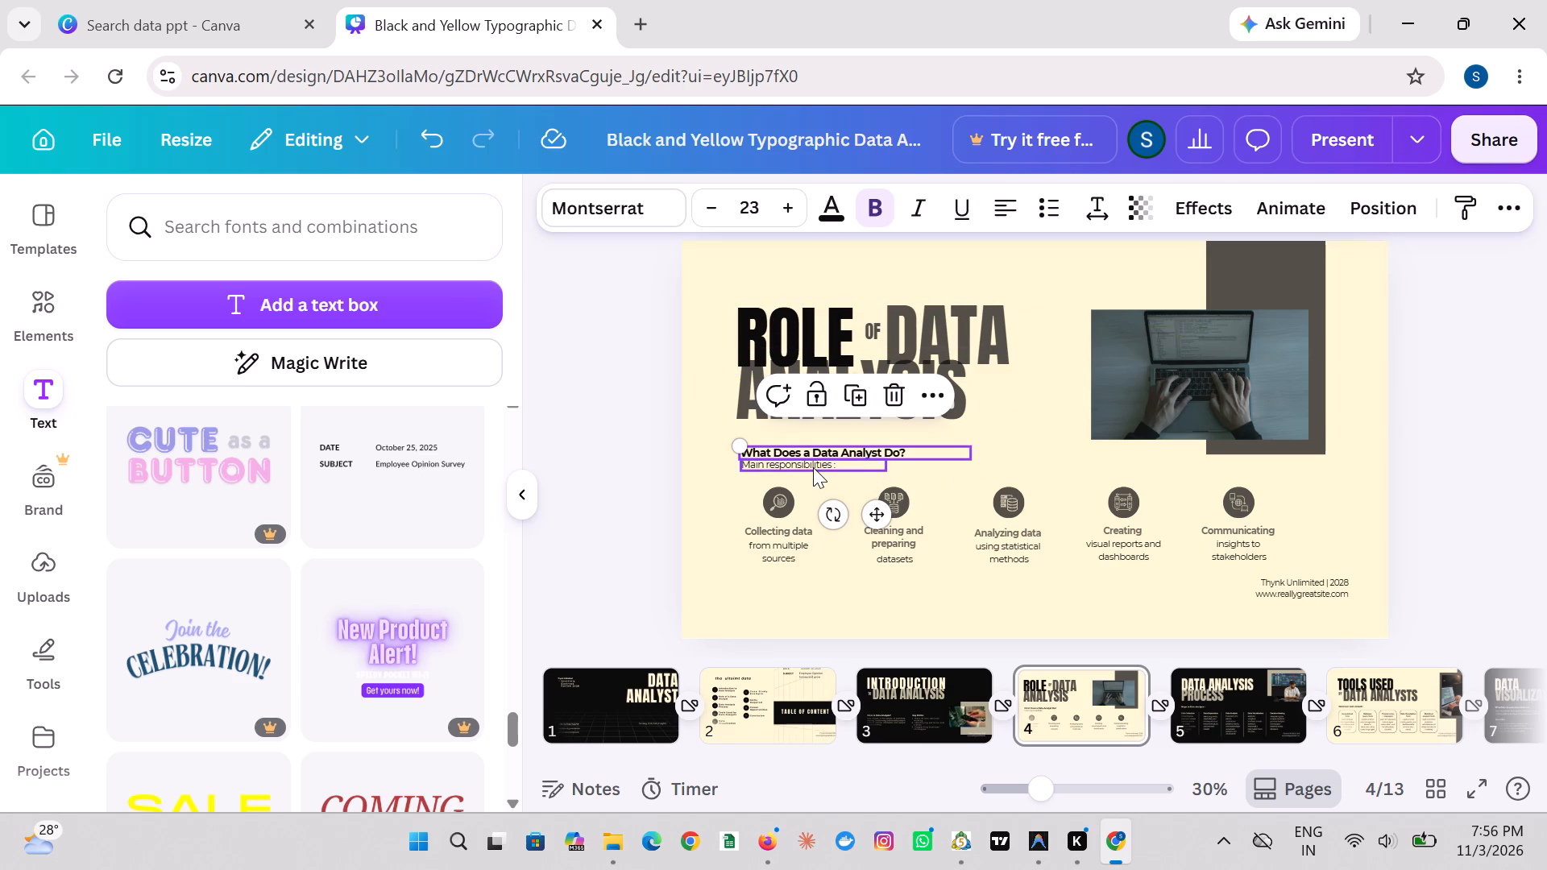
pyautogui.click(813, 467)
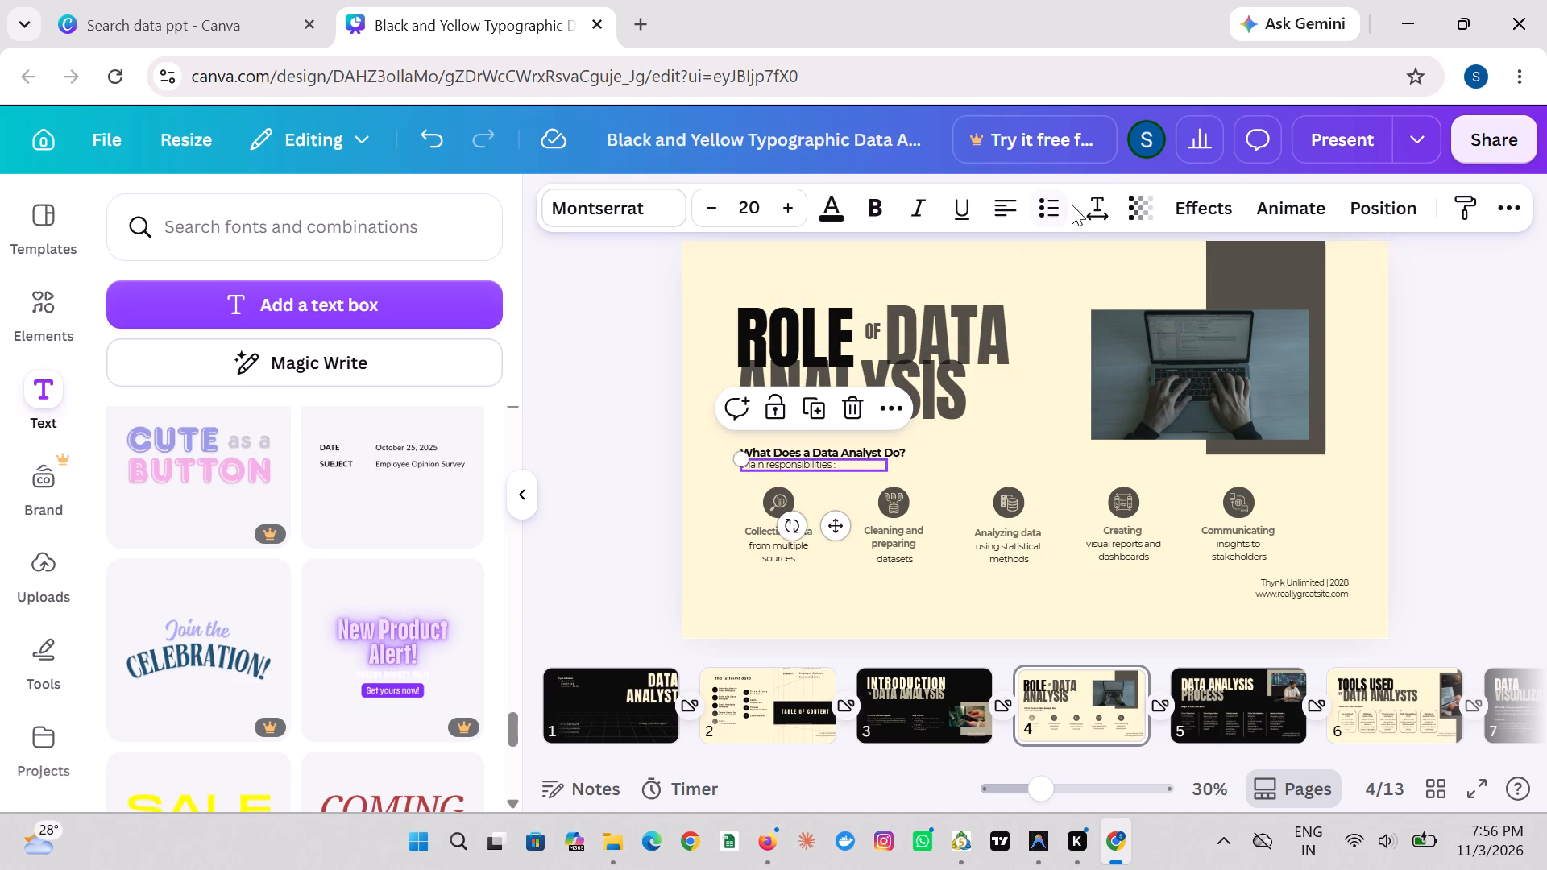
pyautogui.click(1105, 204)
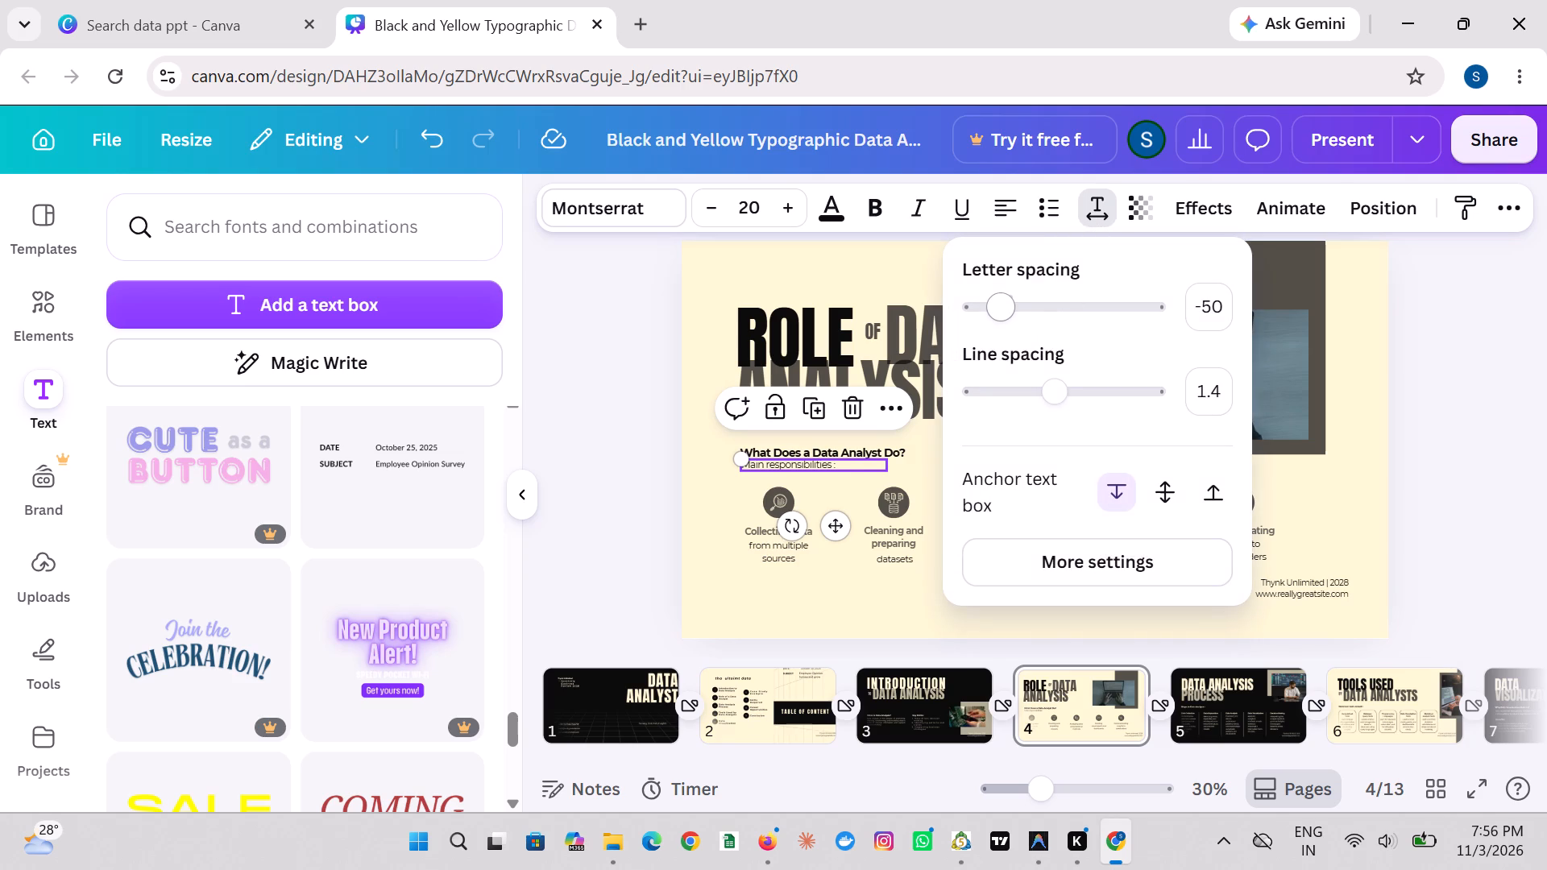
pyautogui.click(1022, 311)
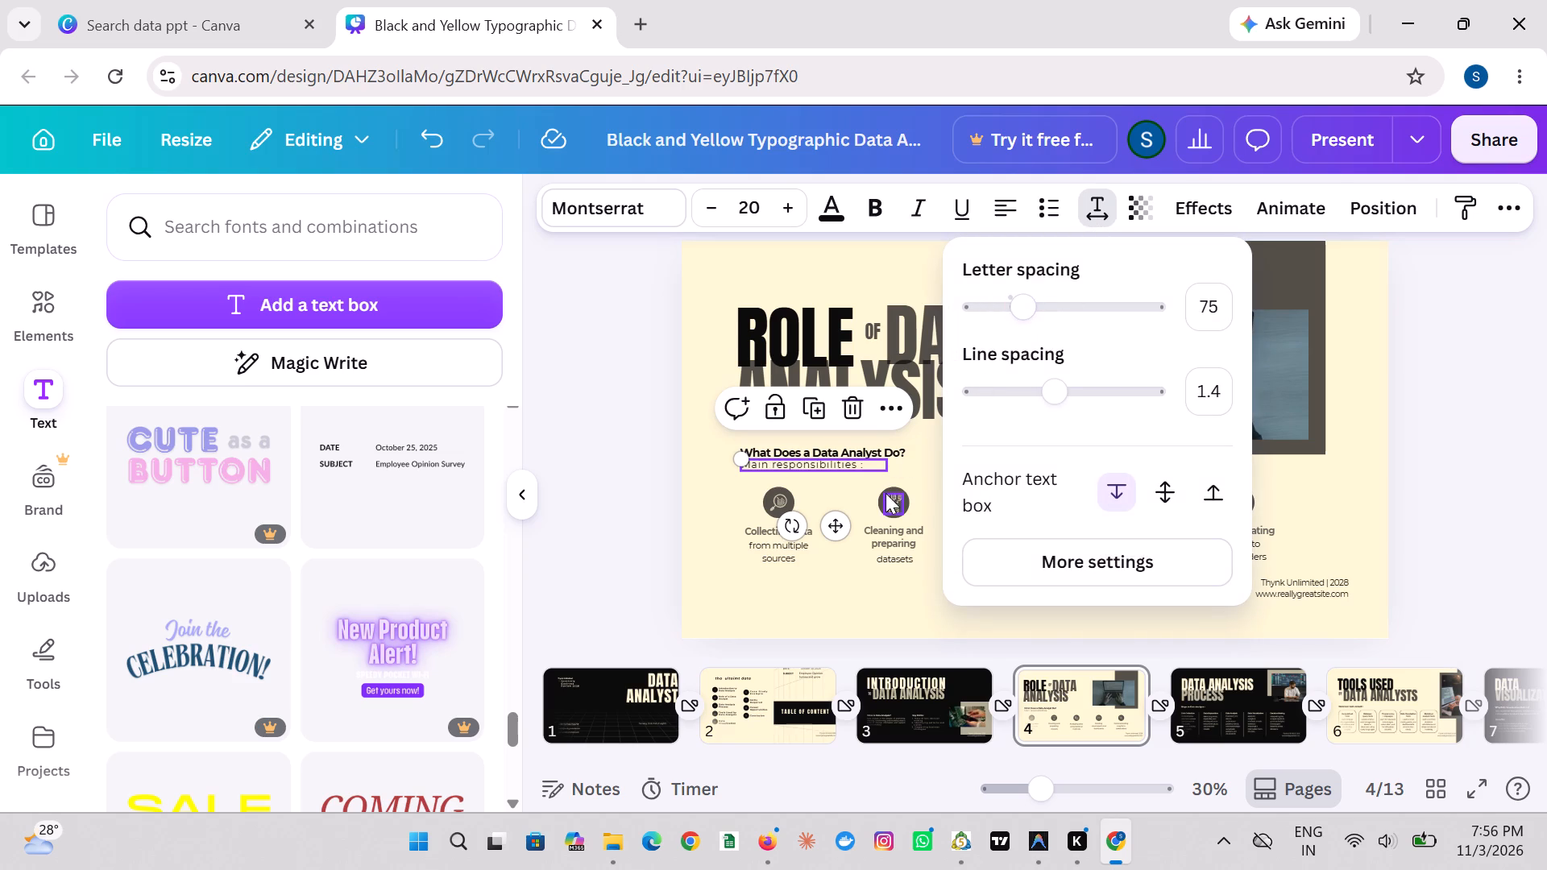
pyautogui.click(918, 474)
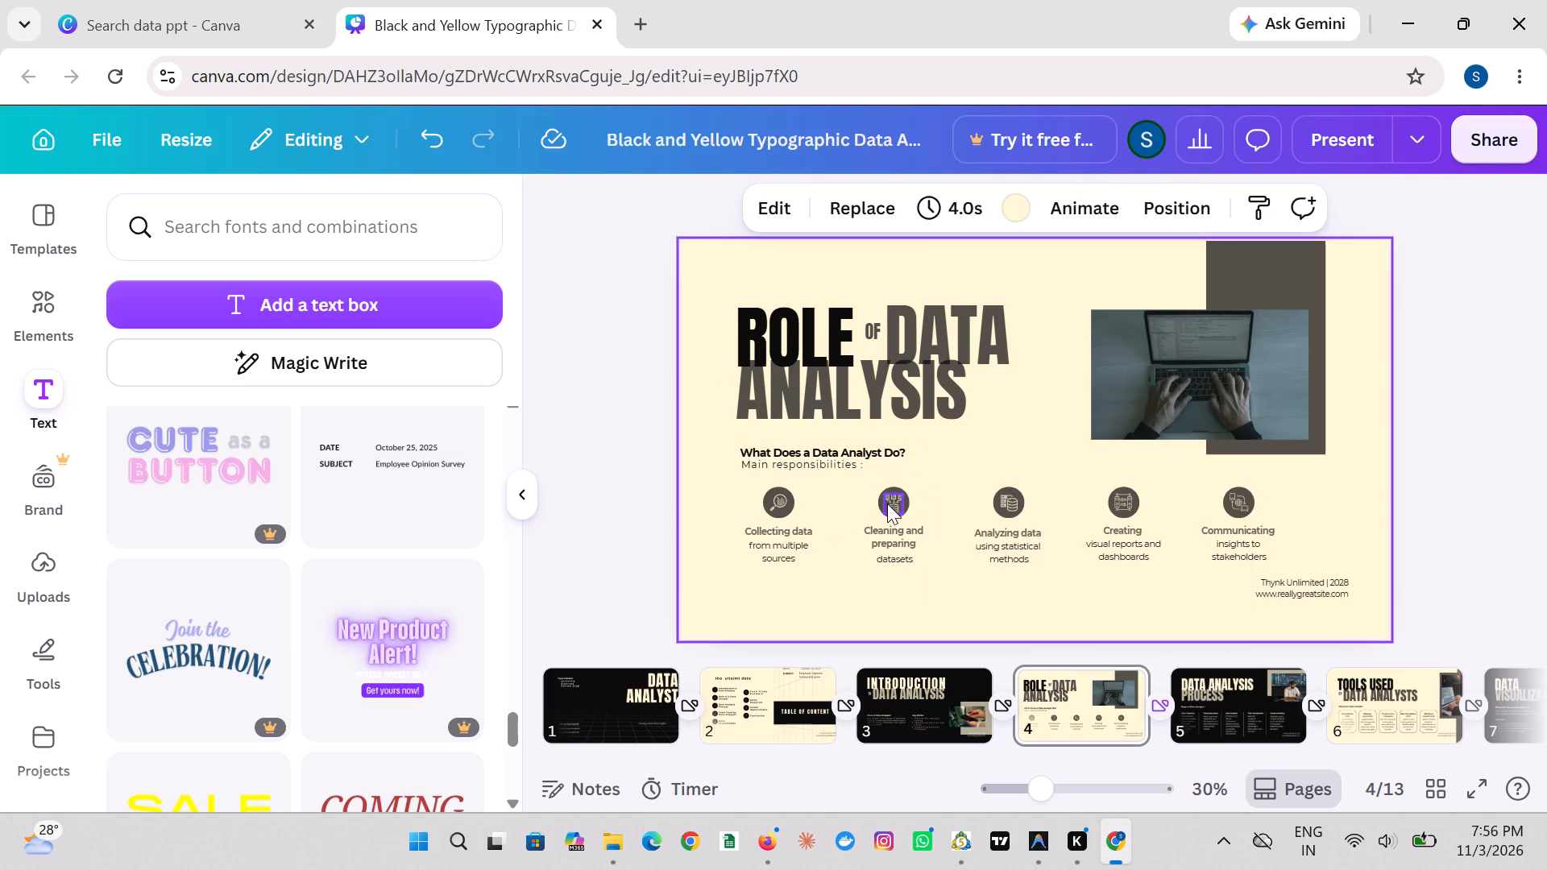
# Remove the bold formatting from the "Collecting data" label under the first icon.
pyautogui.click(768, 539)
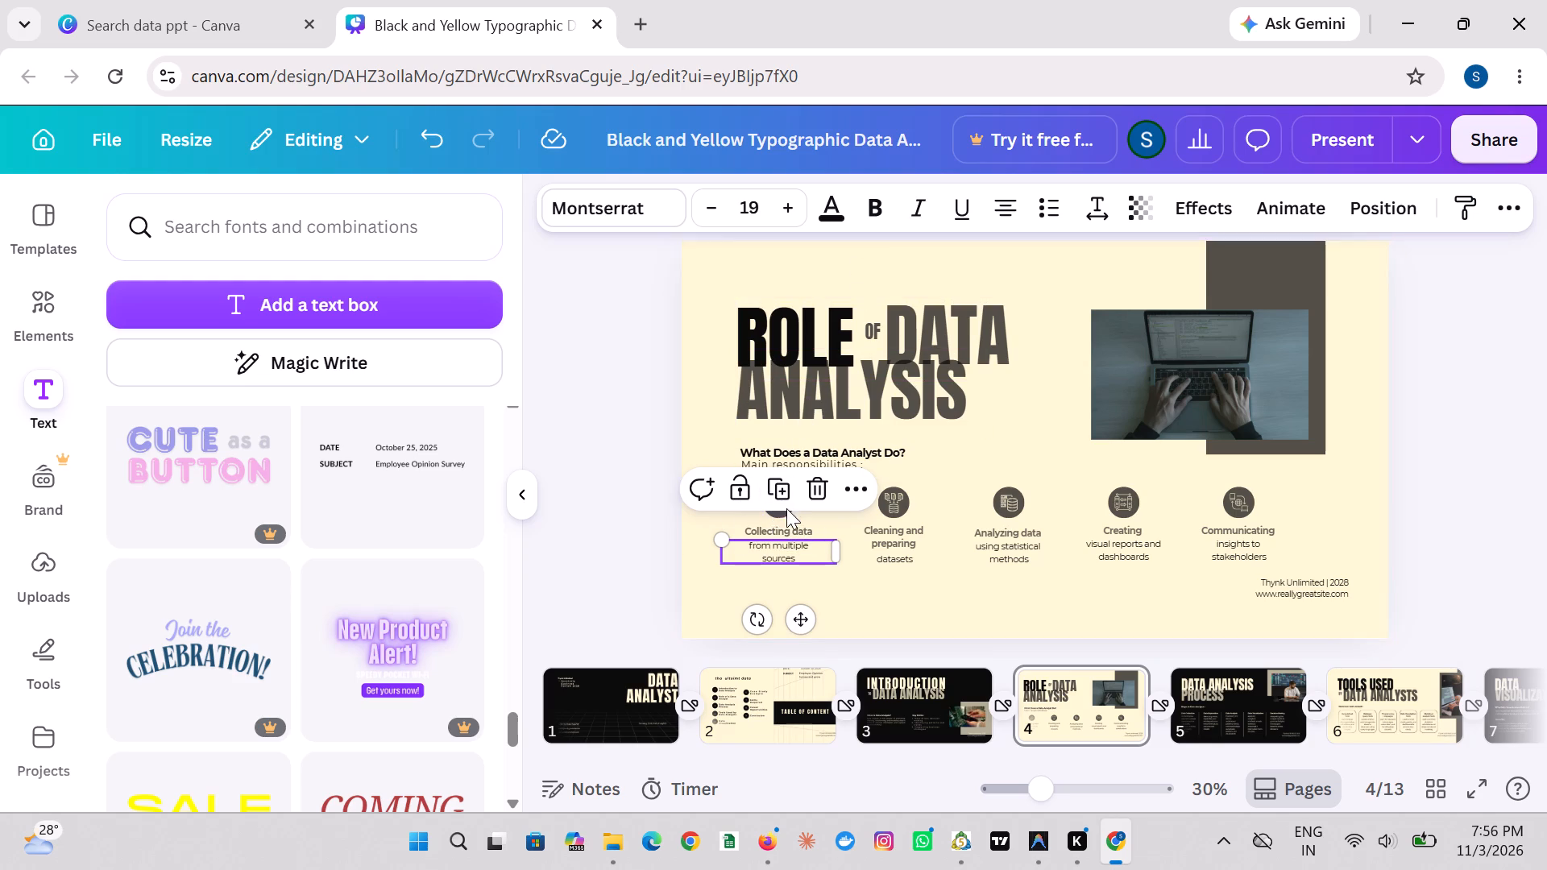
pyautogui.click(787, 525)
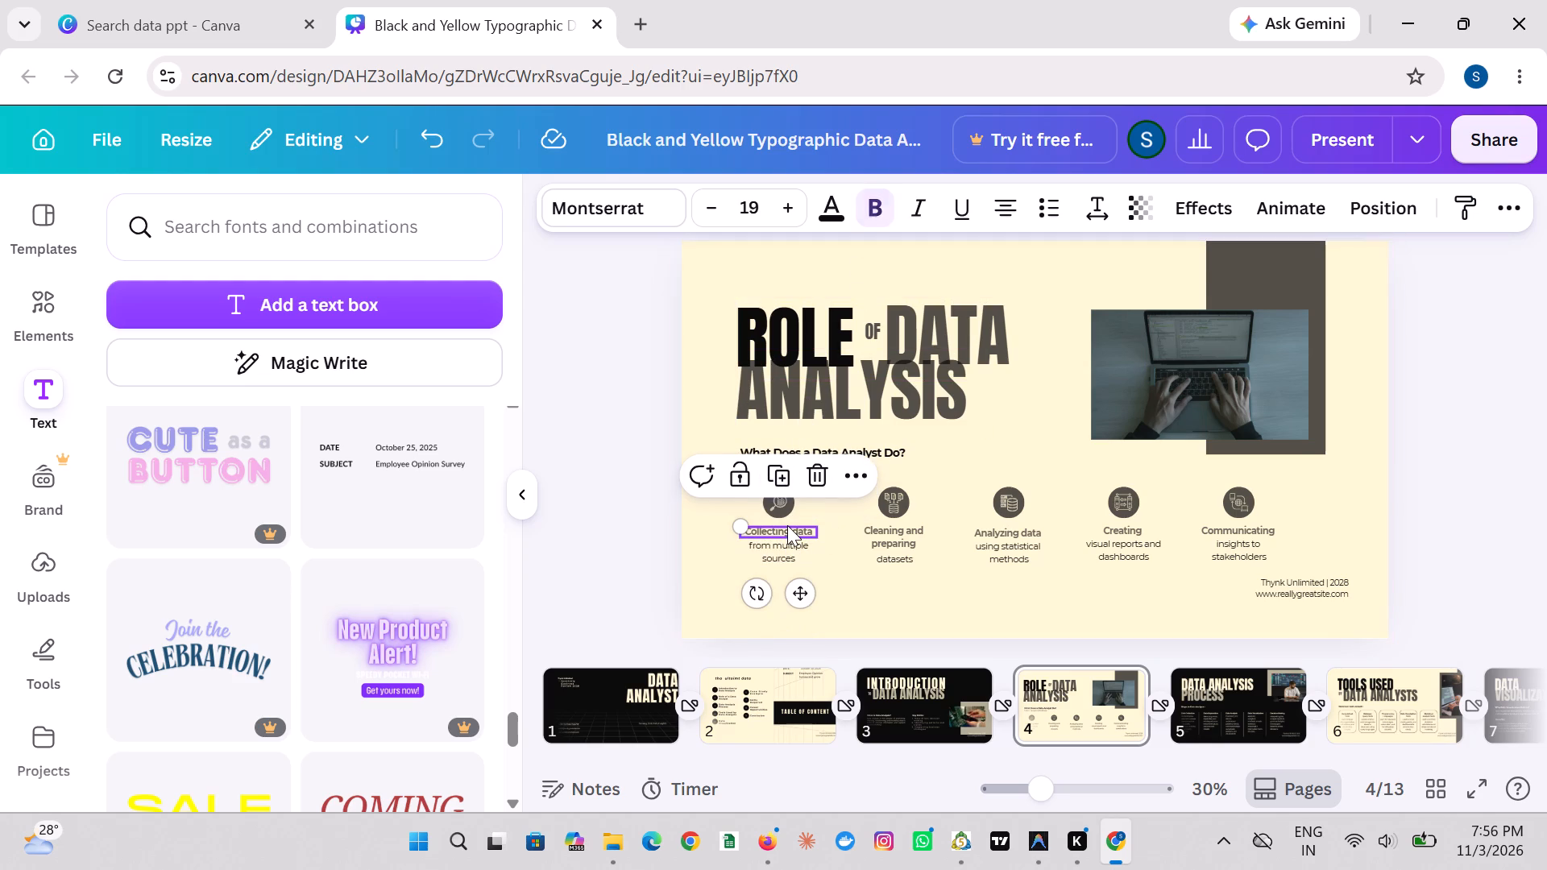
pyautogui.click(873, 216)
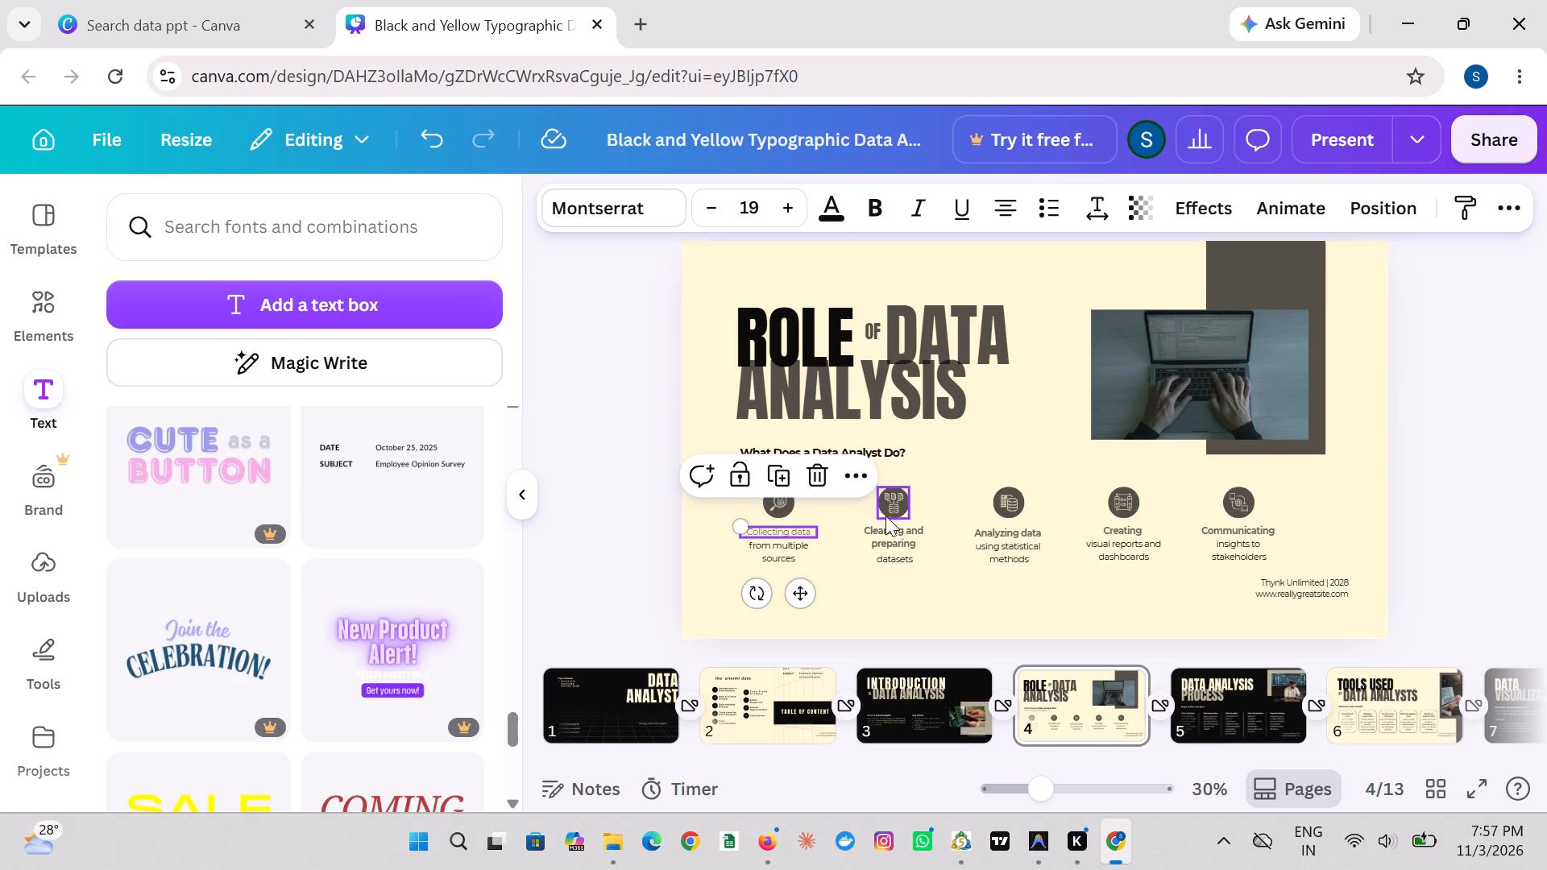
# Restore bold on the "Collecting data" label and make "from multiple sources" beneath it bold.
pyautogui.click(879, 217)
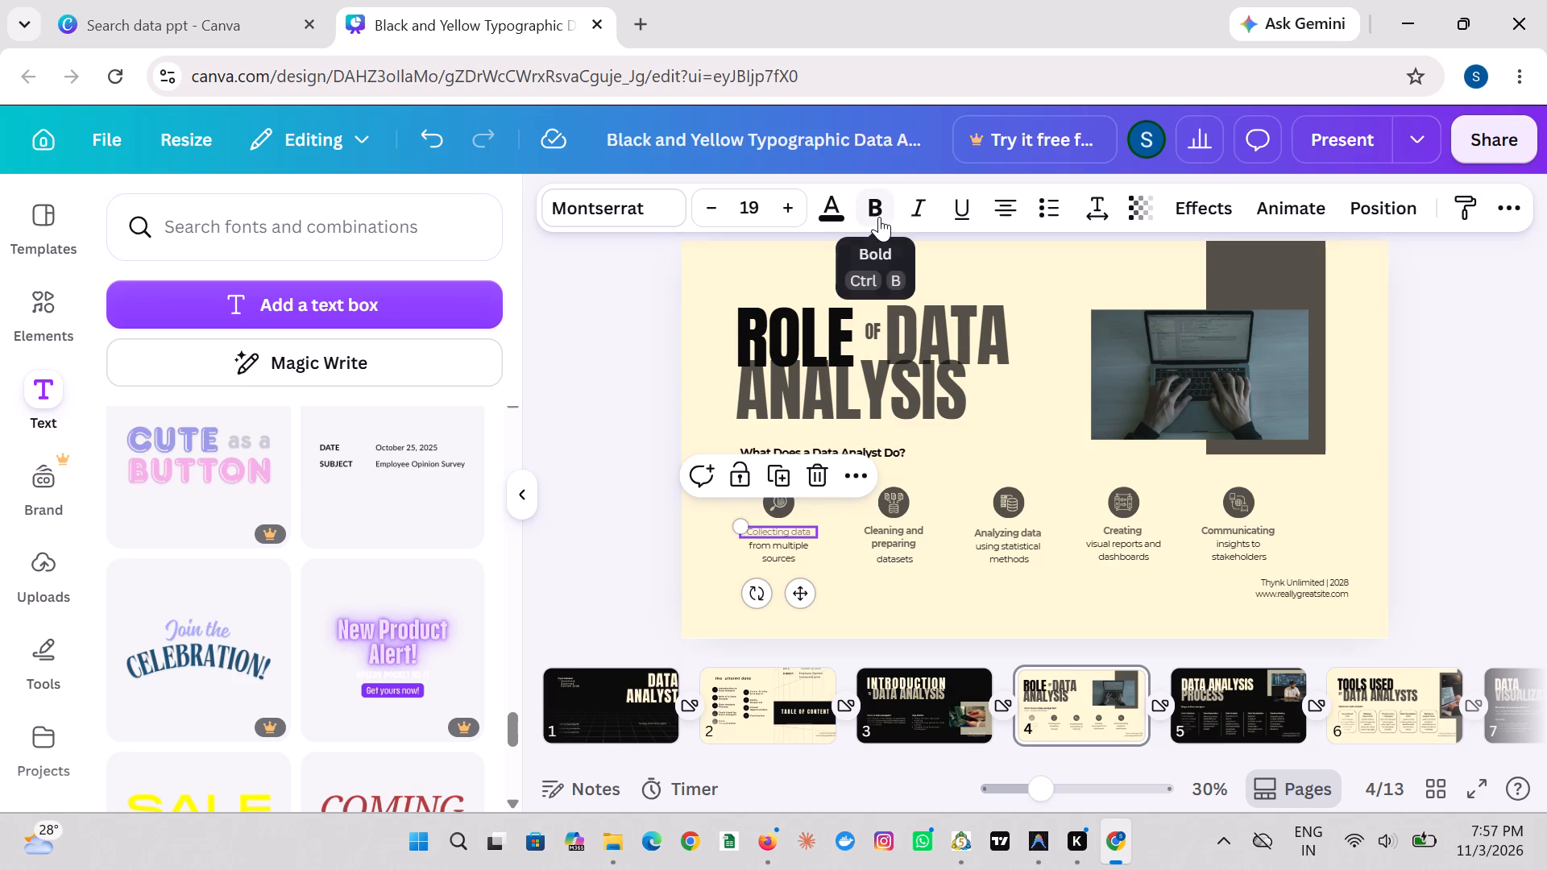
pyautogui.click(823, 553)
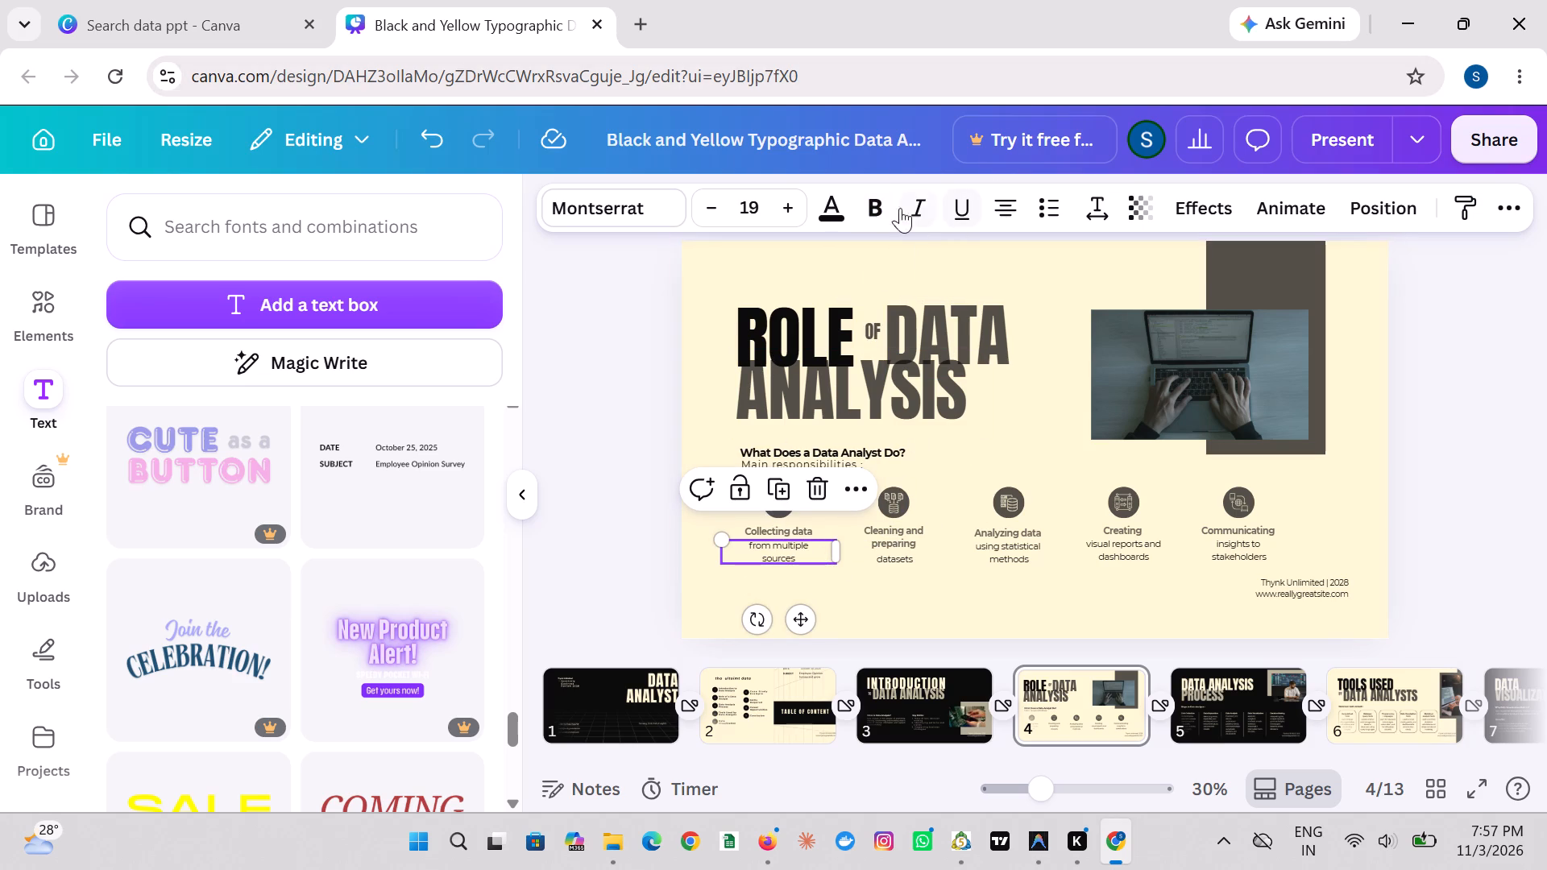
pyautogui.click(887, 208)
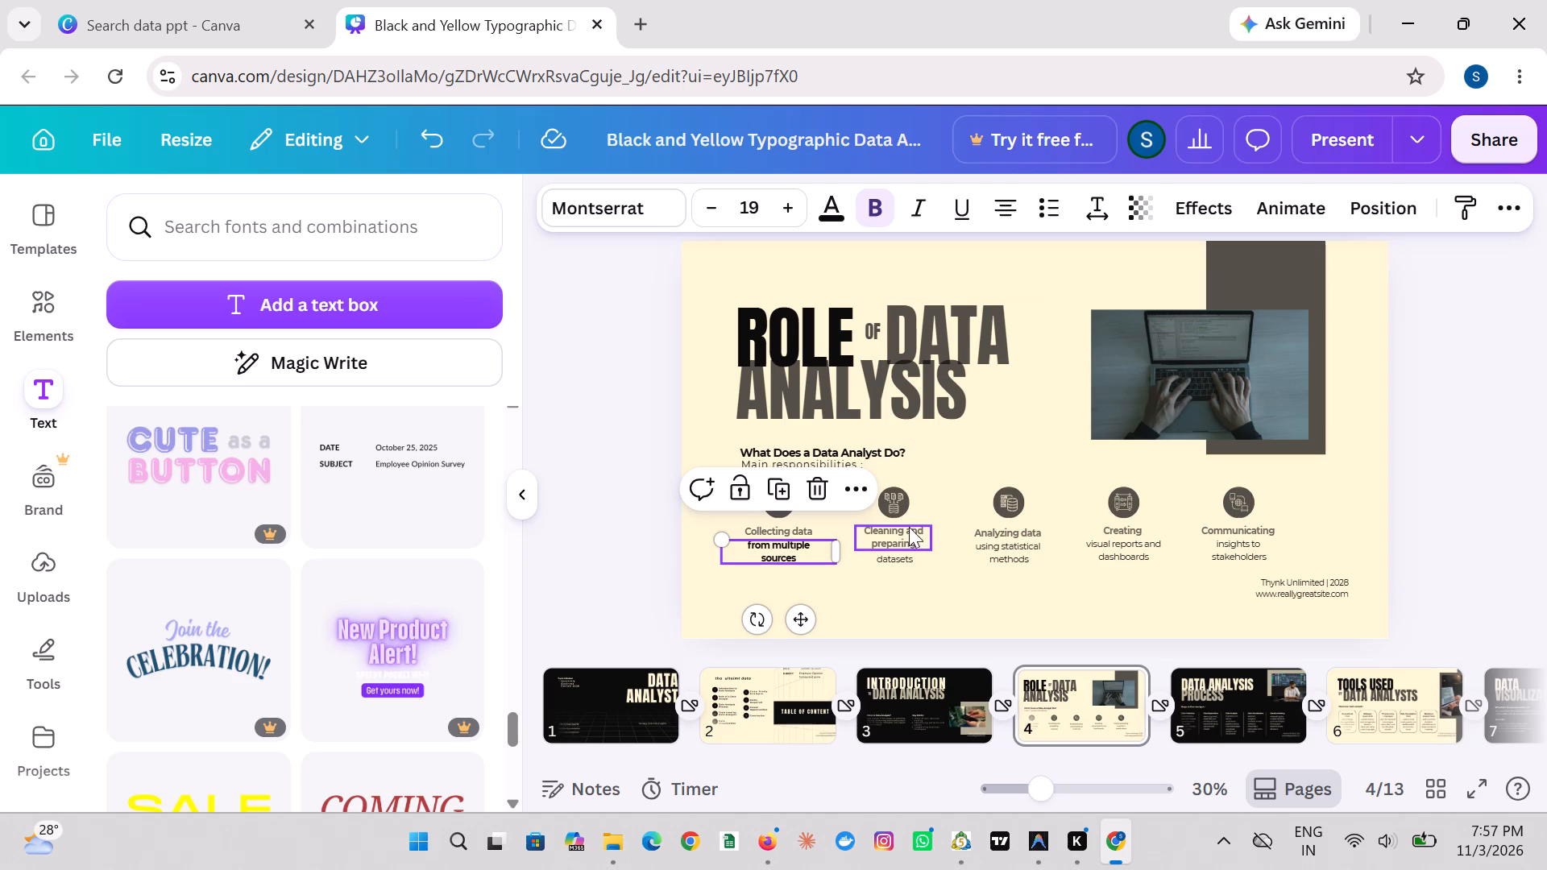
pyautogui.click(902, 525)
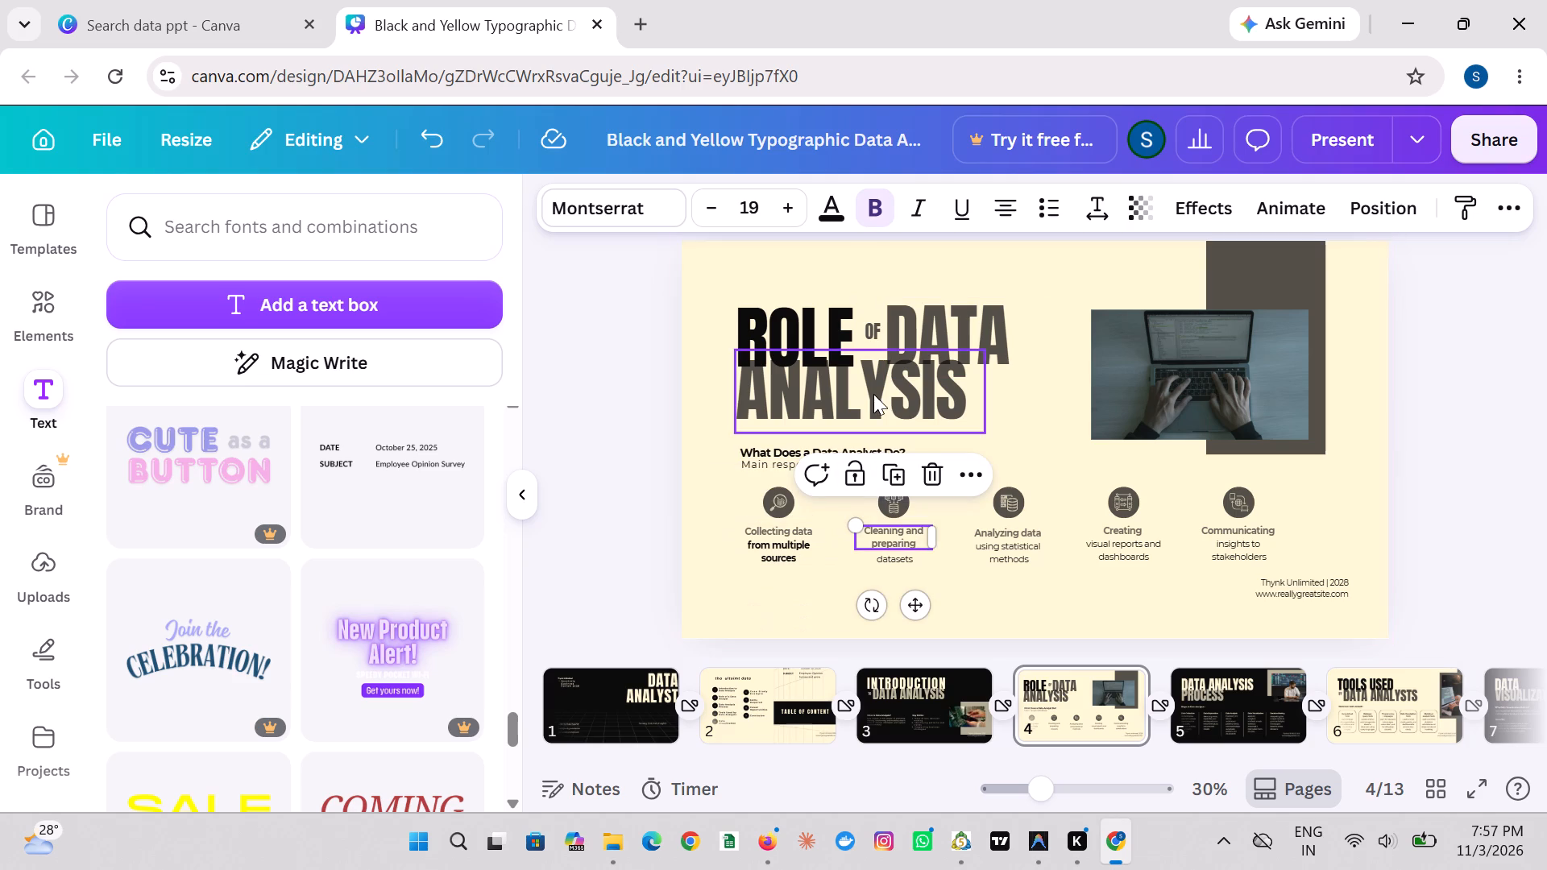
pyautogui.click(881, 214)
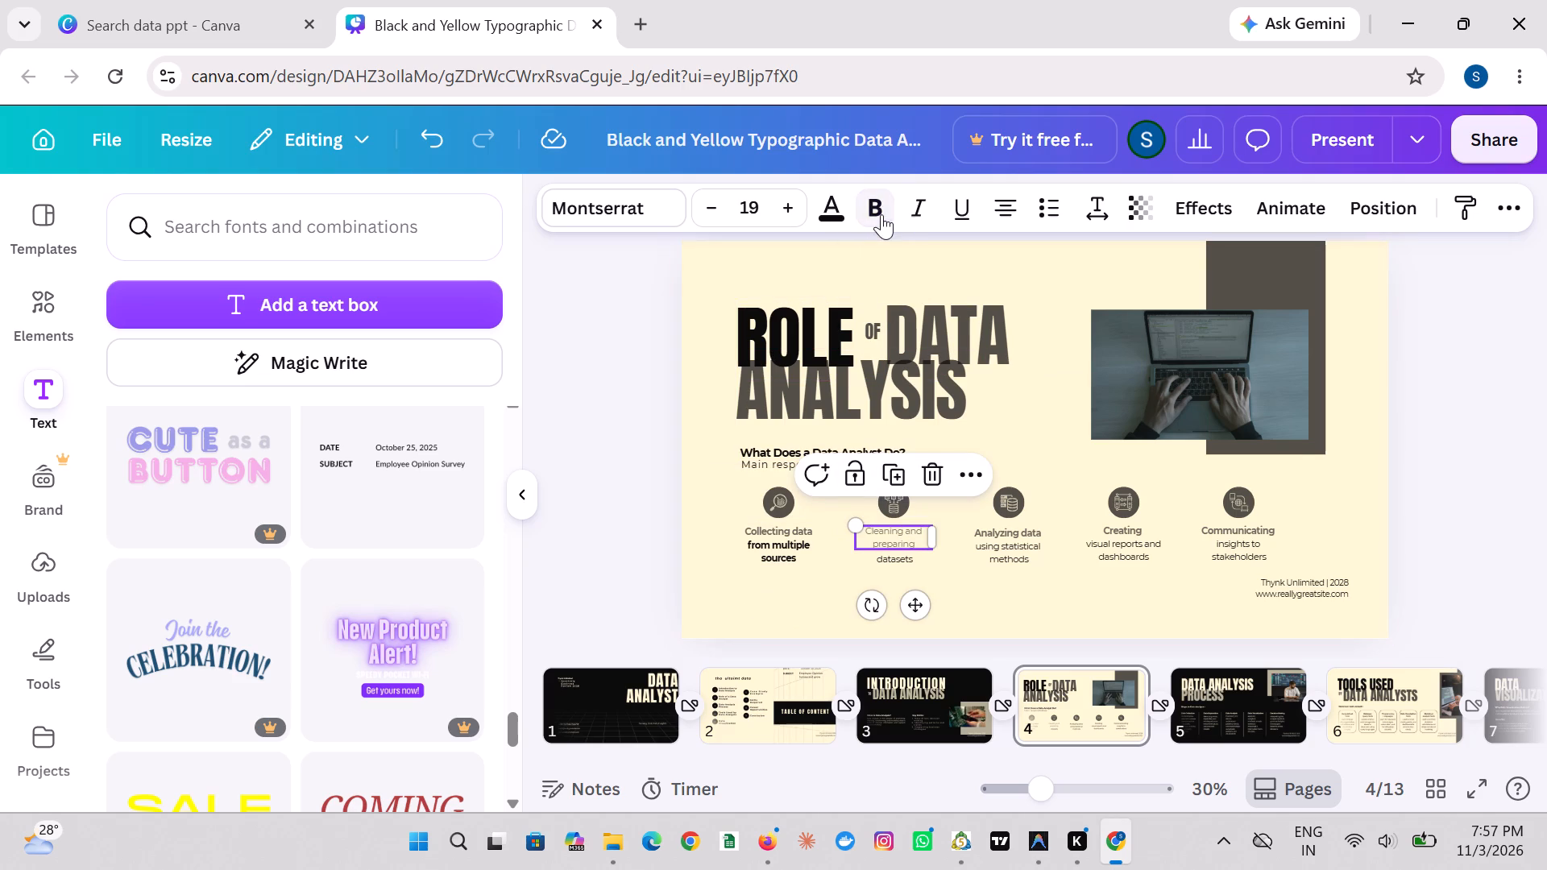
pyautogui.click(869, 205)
# Make the "datasets" text under "Cleaning and preparing" bold.
pyautogui.click(876, 550)
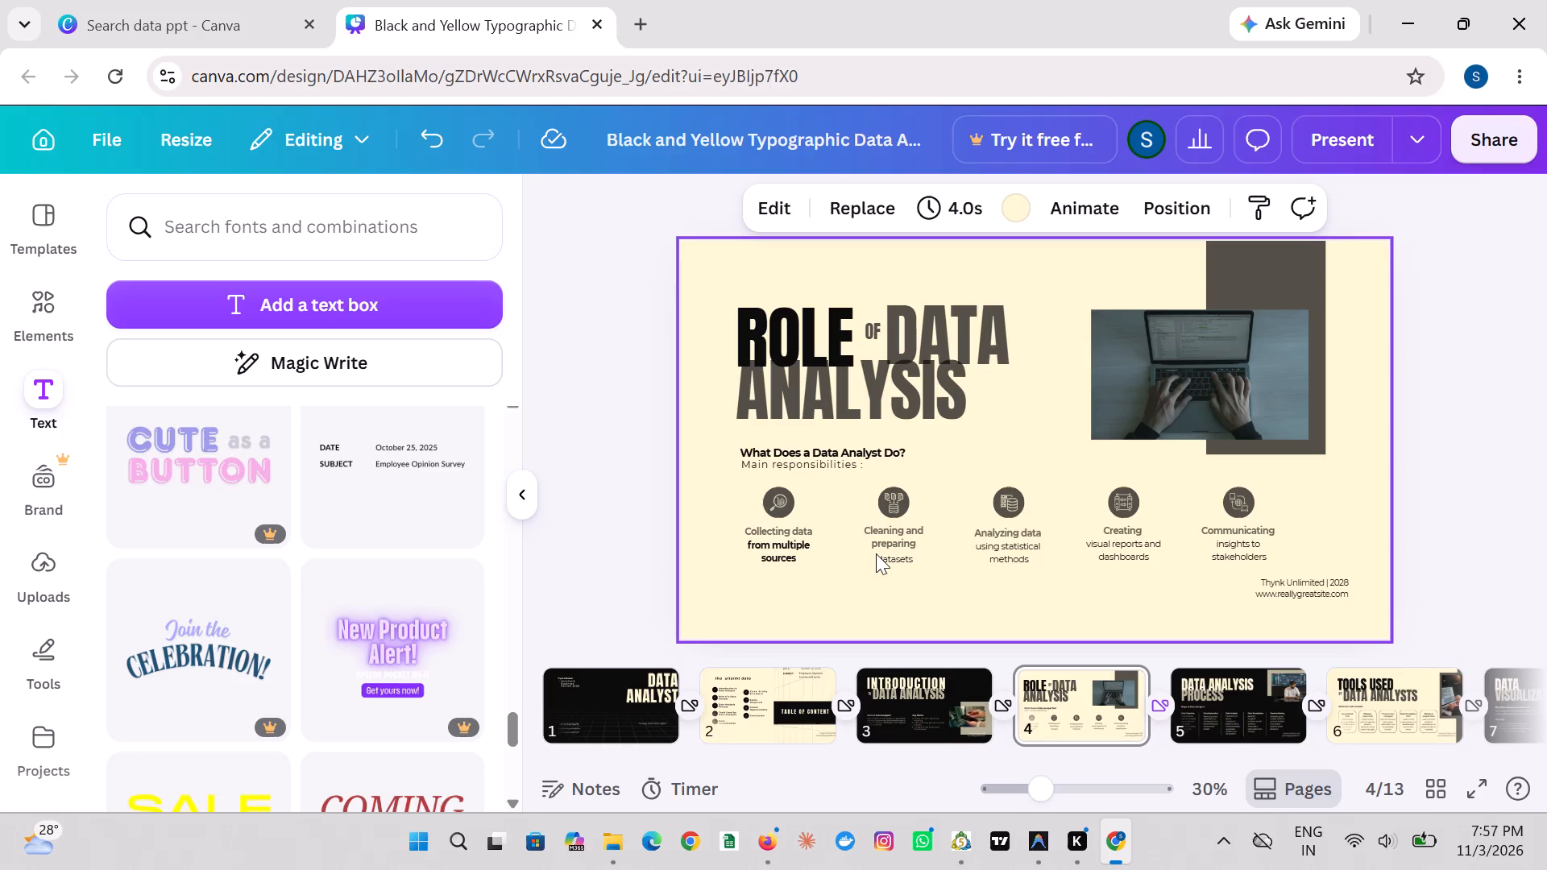
pyautogui.click(888, 563)
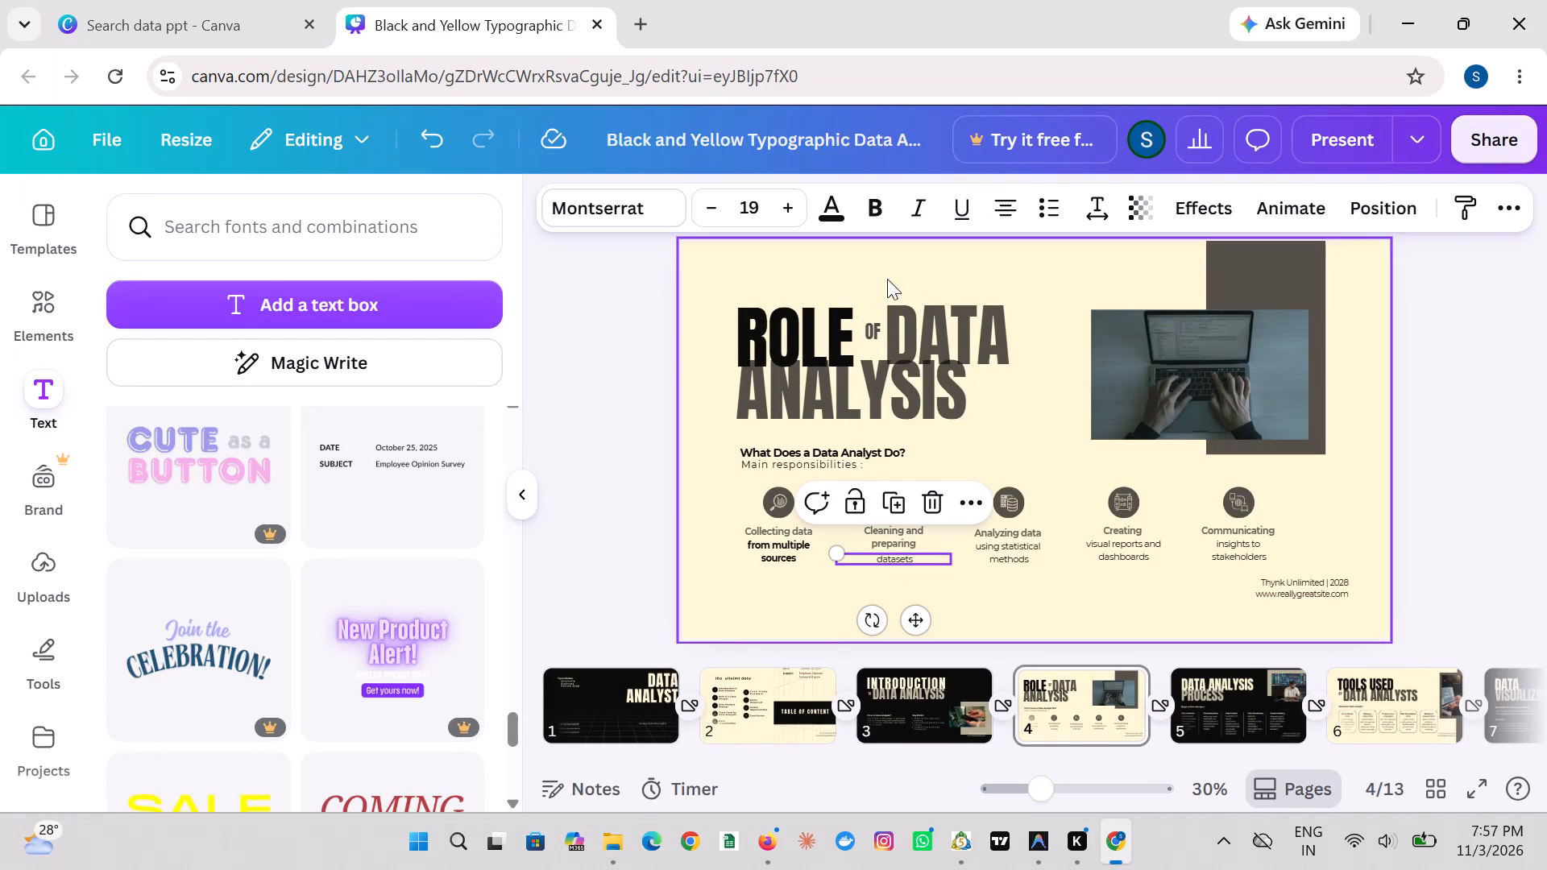
pyautogui.click(865, 212)
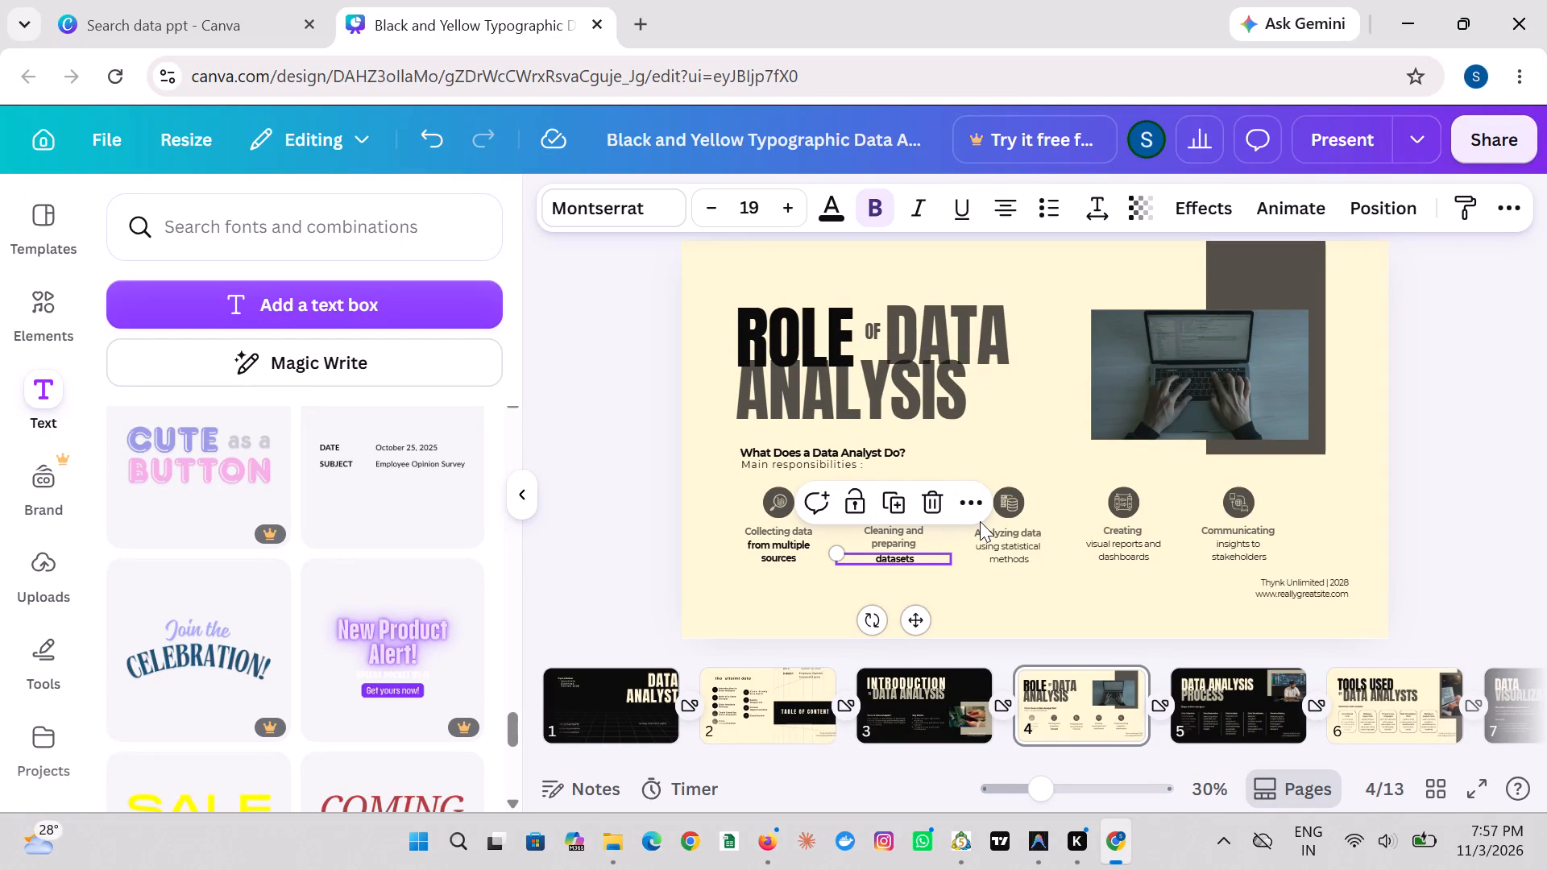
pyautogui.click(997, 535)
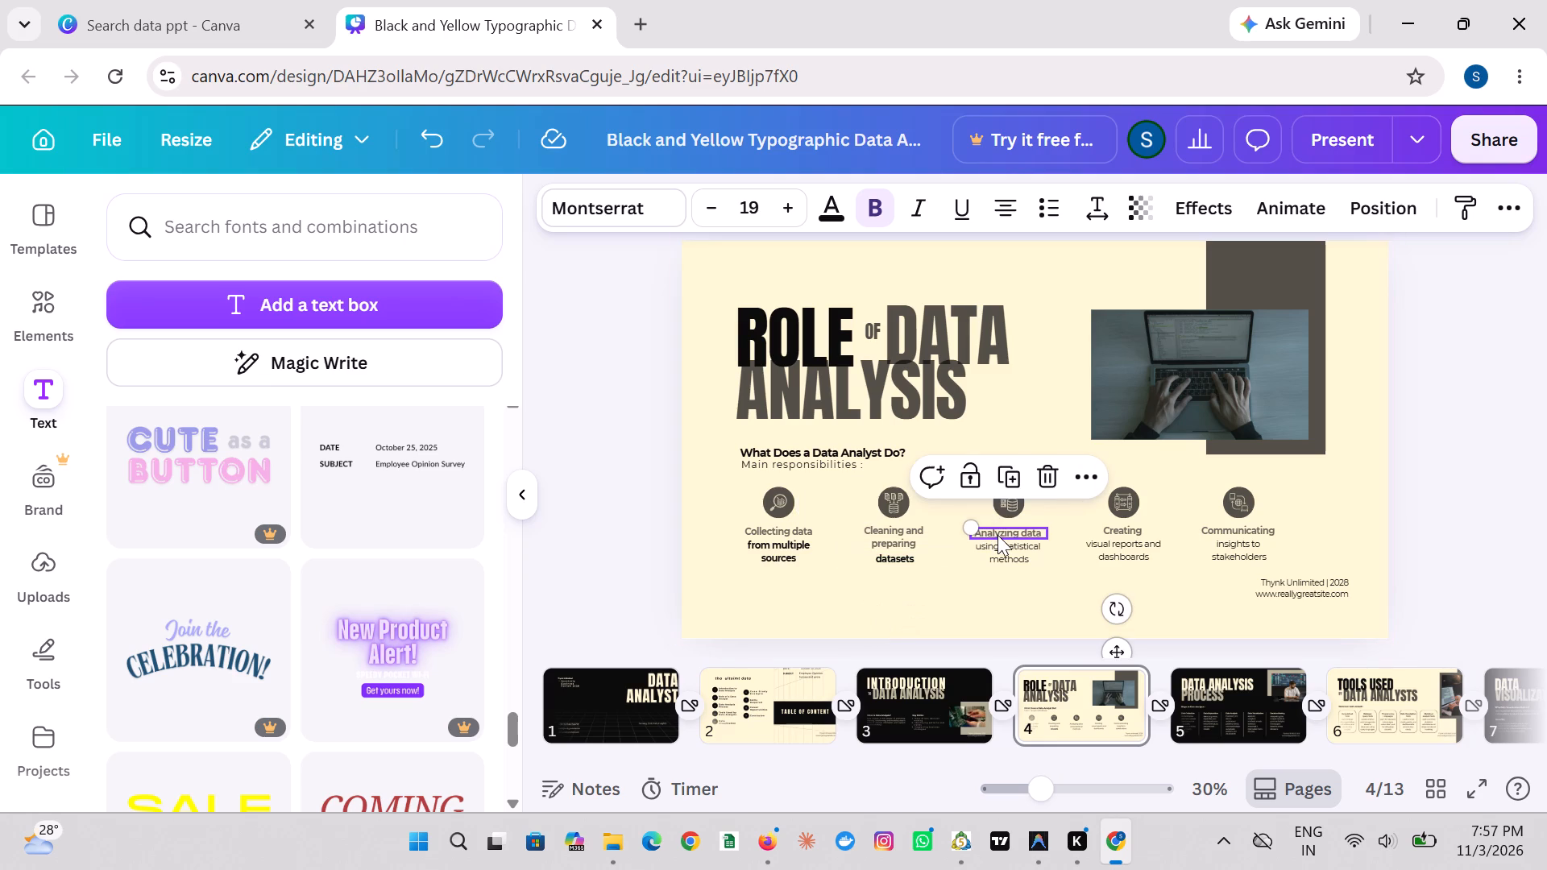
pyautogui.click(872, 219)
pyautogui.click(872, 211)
# Make the "using statistical methods" text under "Analyzing data" bold.
pyautogui.click(1010, 527)
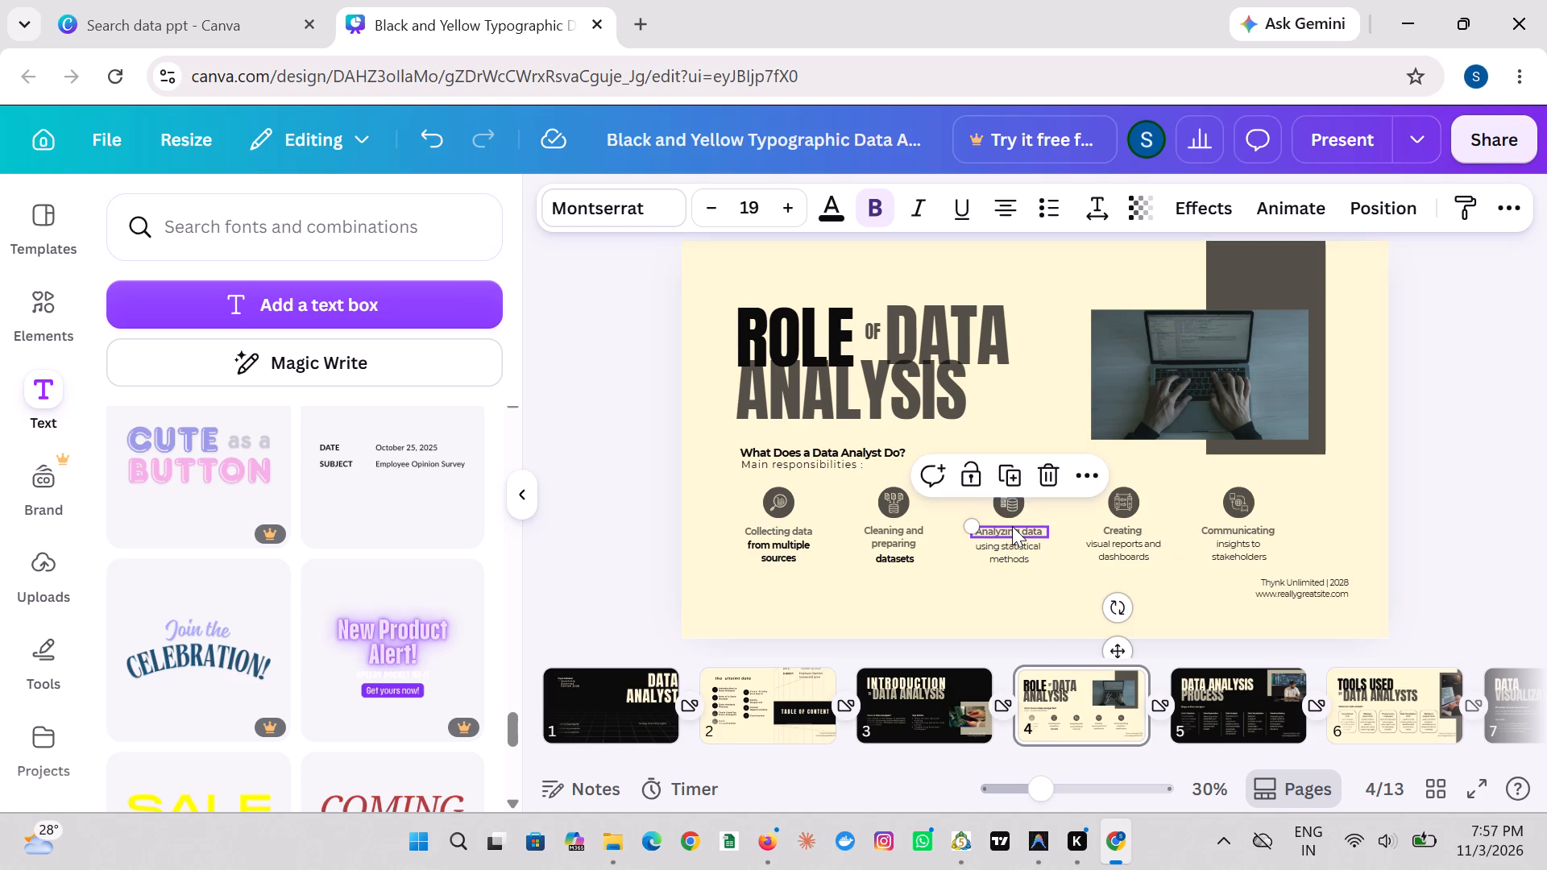
pyautogui.click(1012, 544)
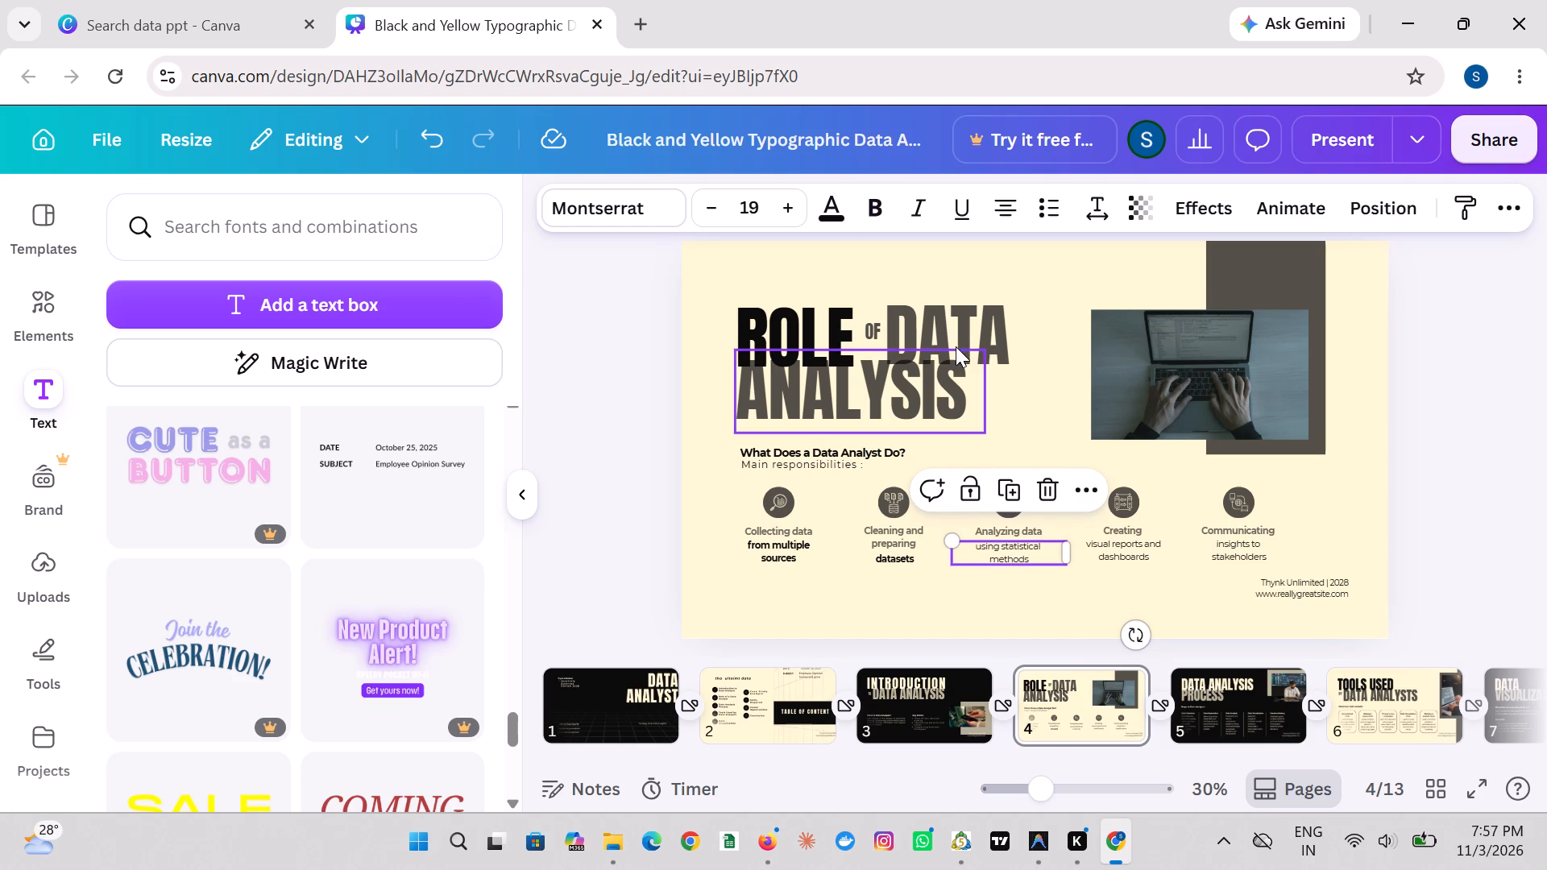
pyautogui.click(881, 213)
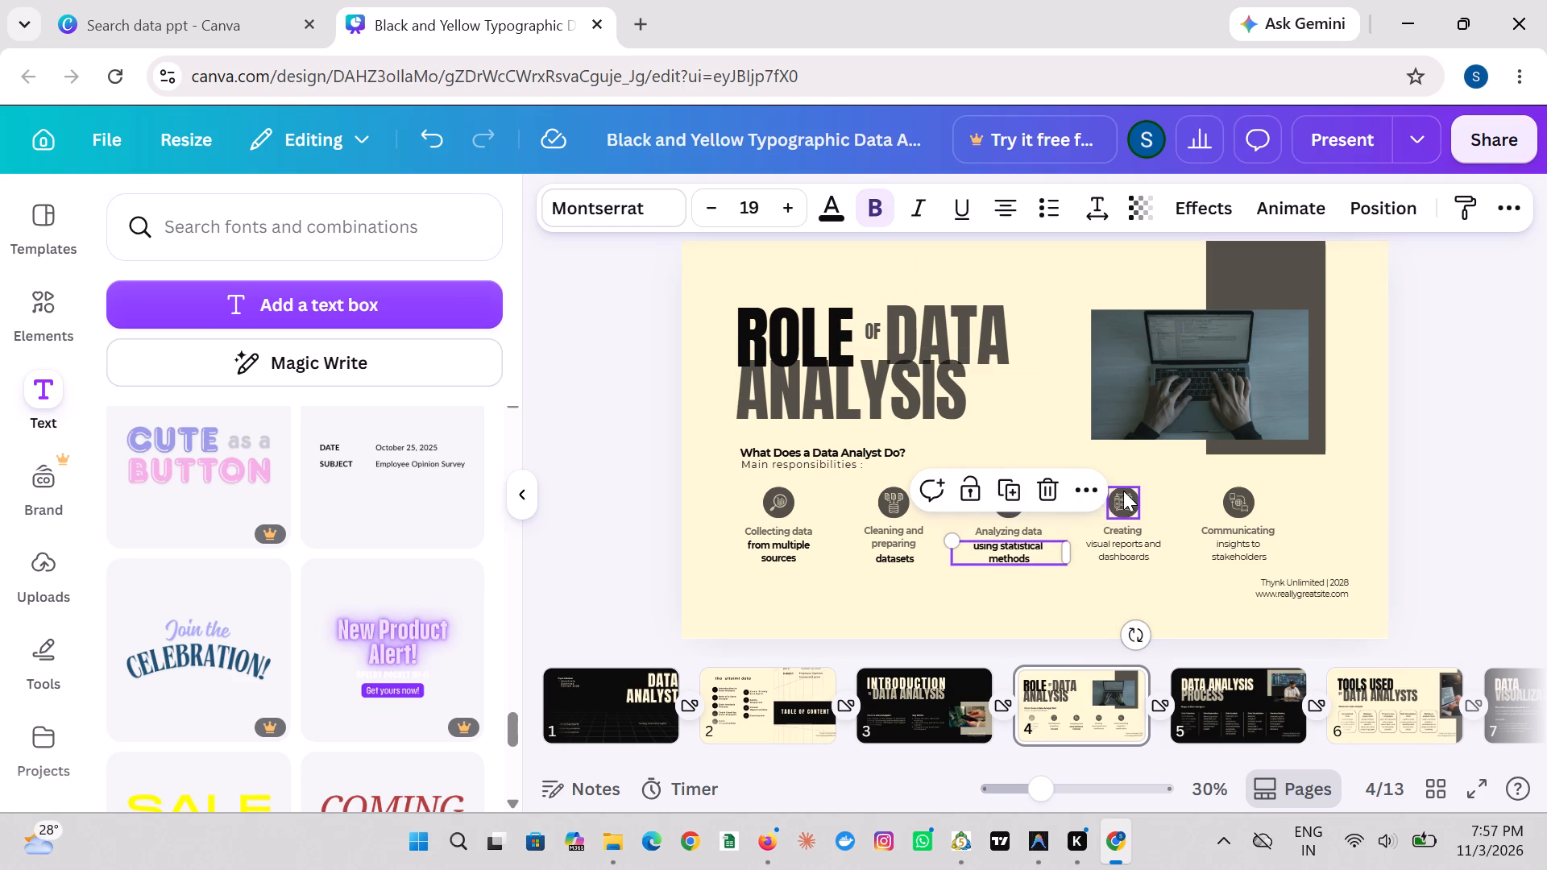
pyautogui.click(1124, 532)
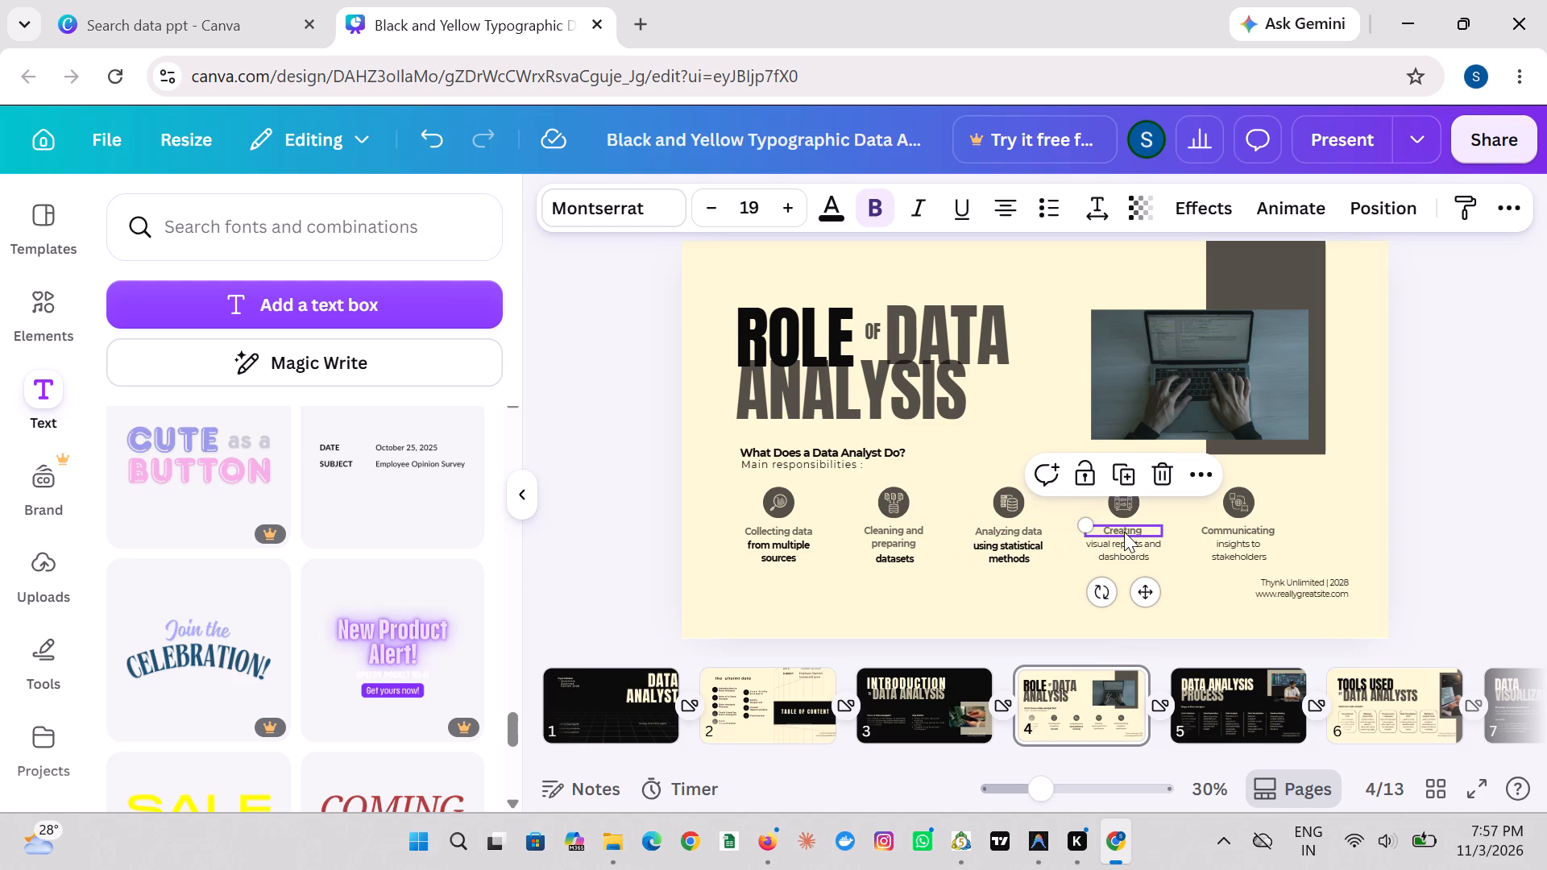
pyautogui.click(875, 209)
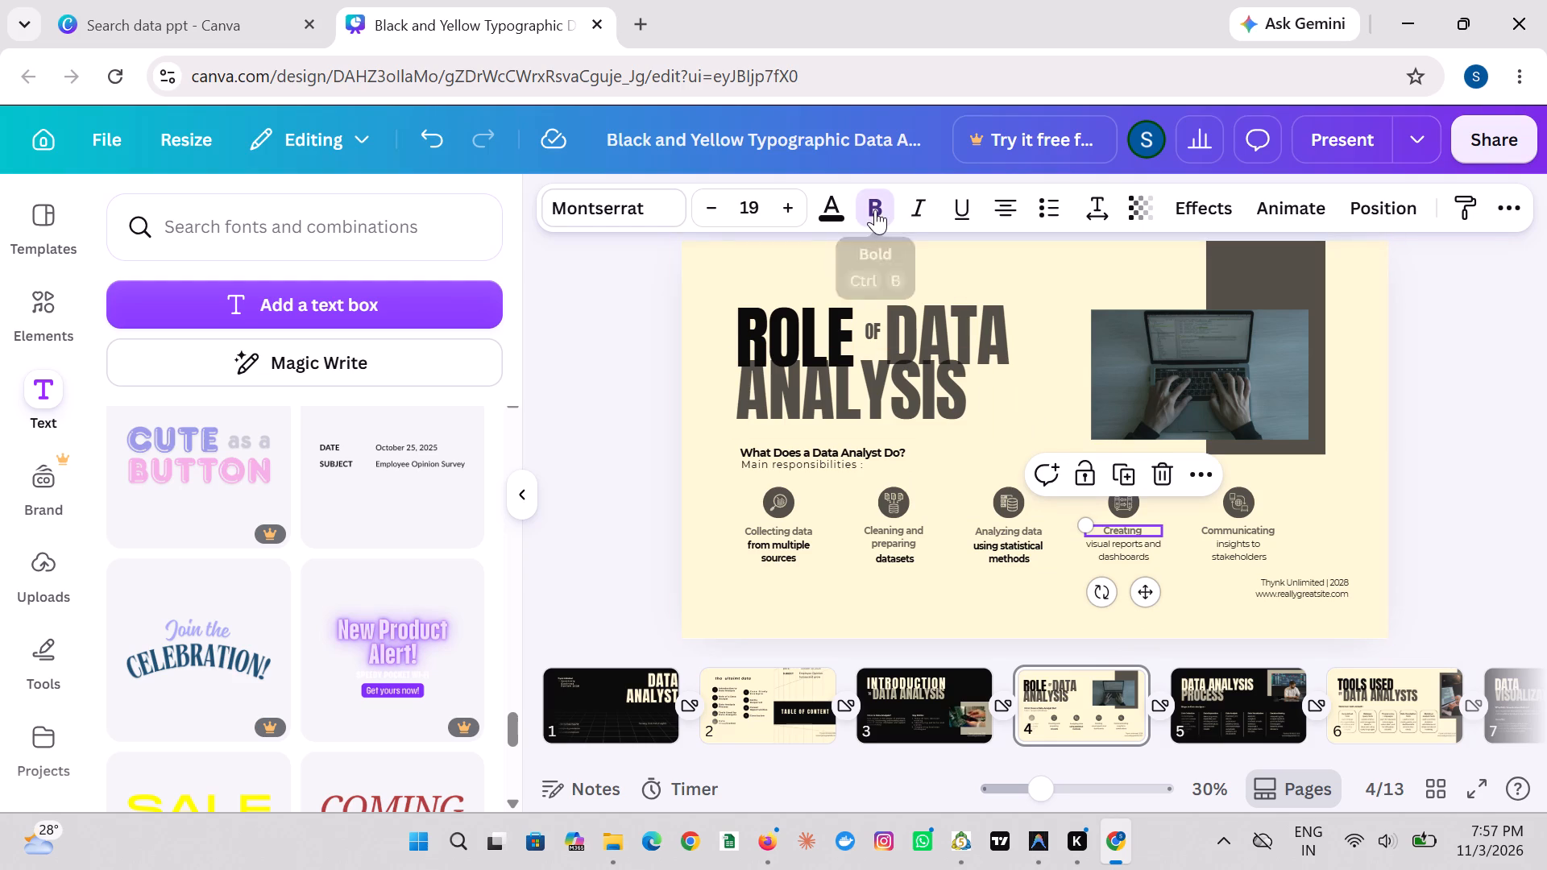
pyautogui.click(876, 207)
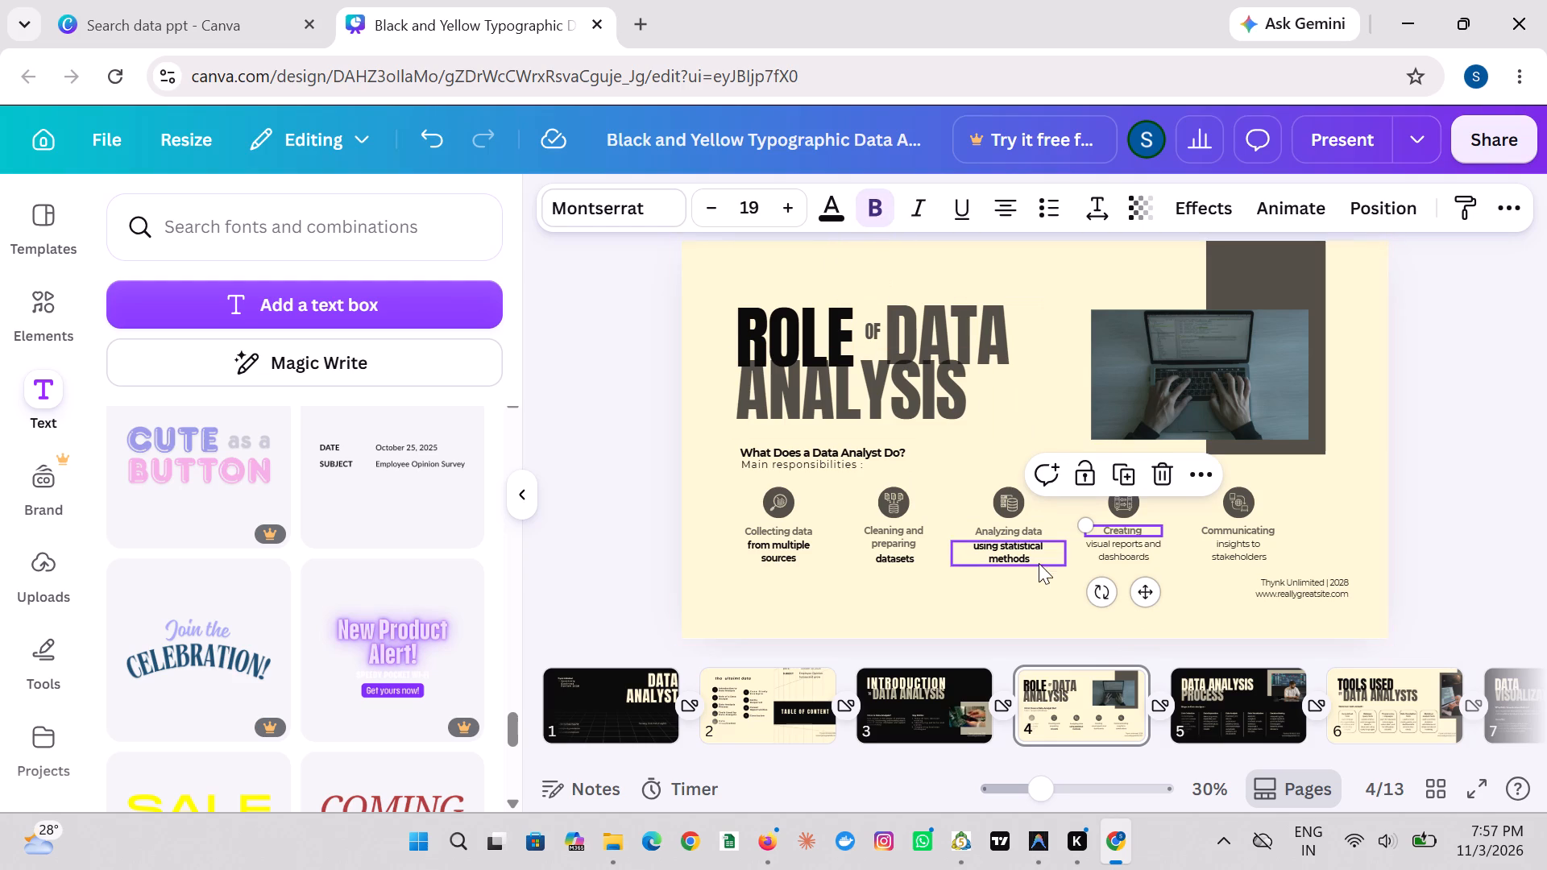
# Make the "visual reports and dashboards" text under "Creating" bold.
pyautogui.click(1103, 546)
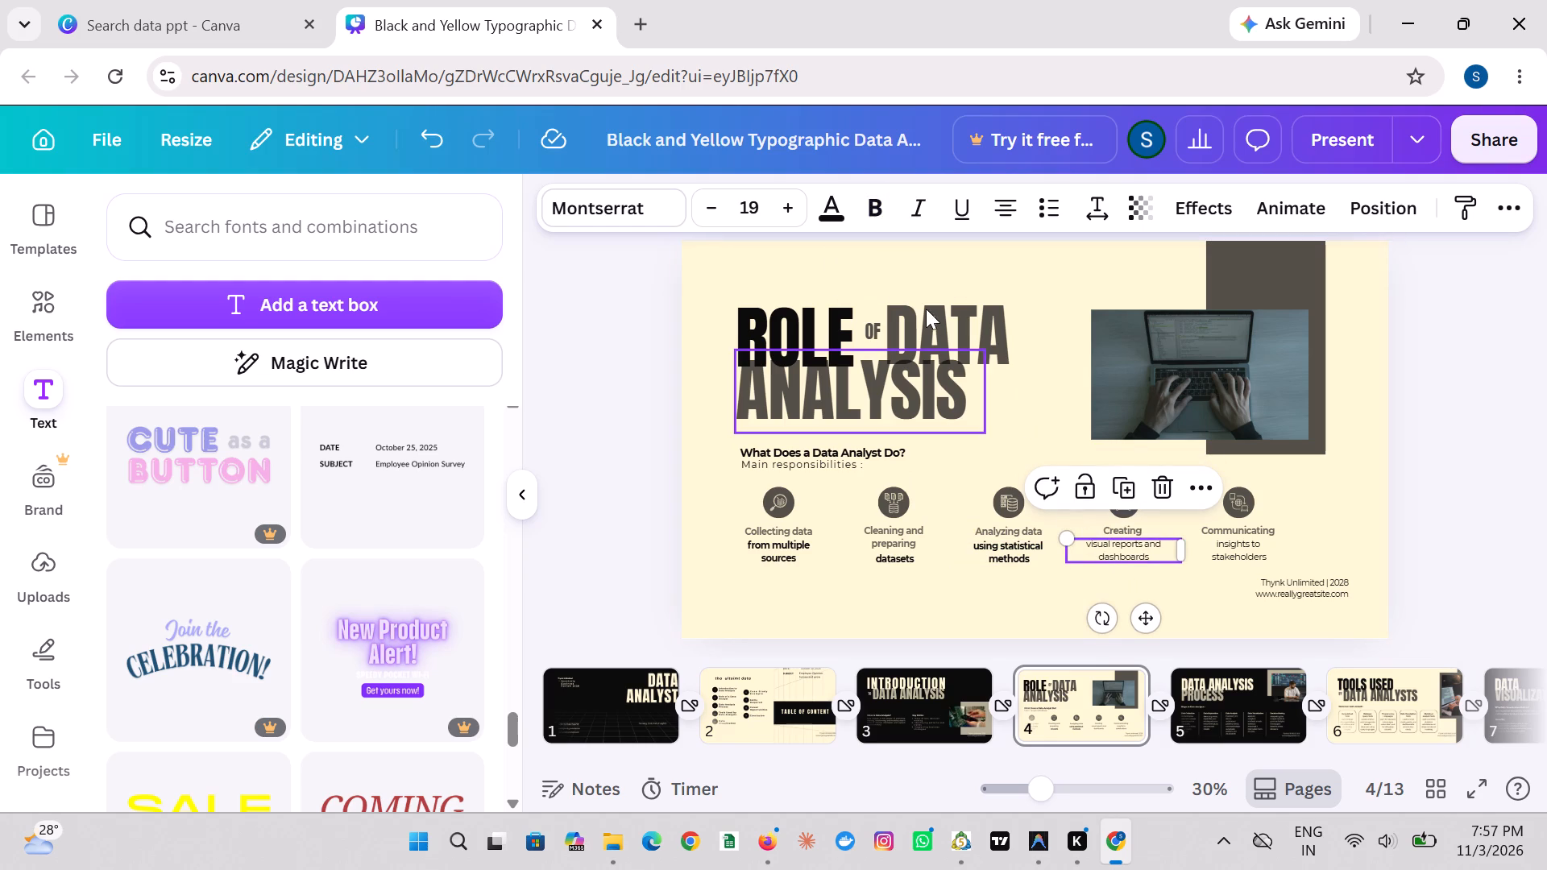
pyautogui.click(880, 213)
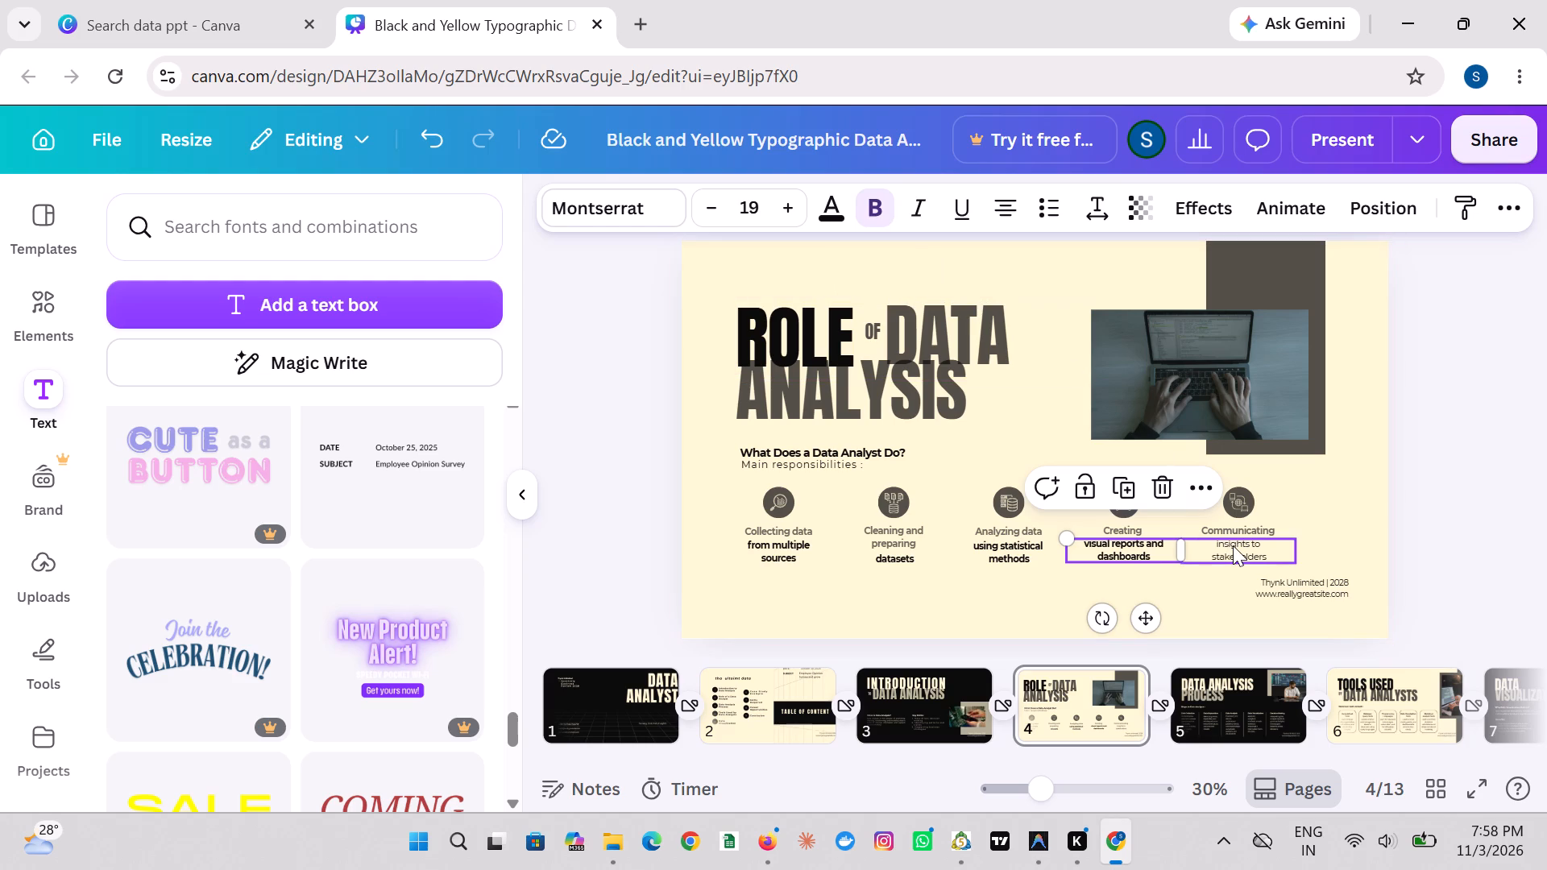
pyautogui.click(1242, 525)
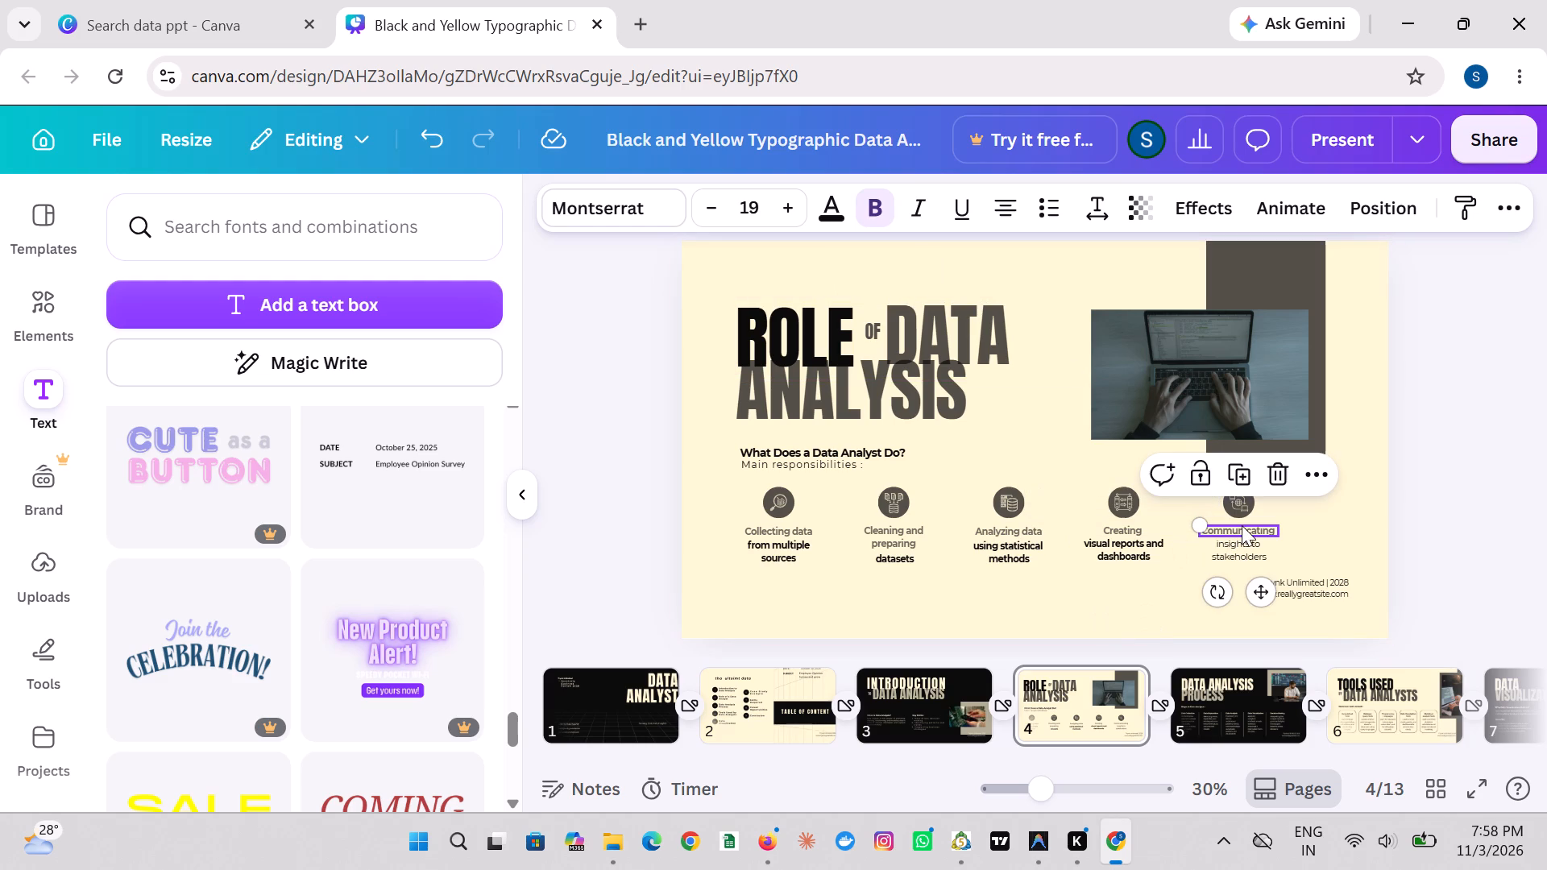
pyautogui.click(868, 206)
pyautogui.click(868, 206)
# Make the "insights to stakeholders" text under "Communicating" bold.
pyautogui.click(1226, 545)
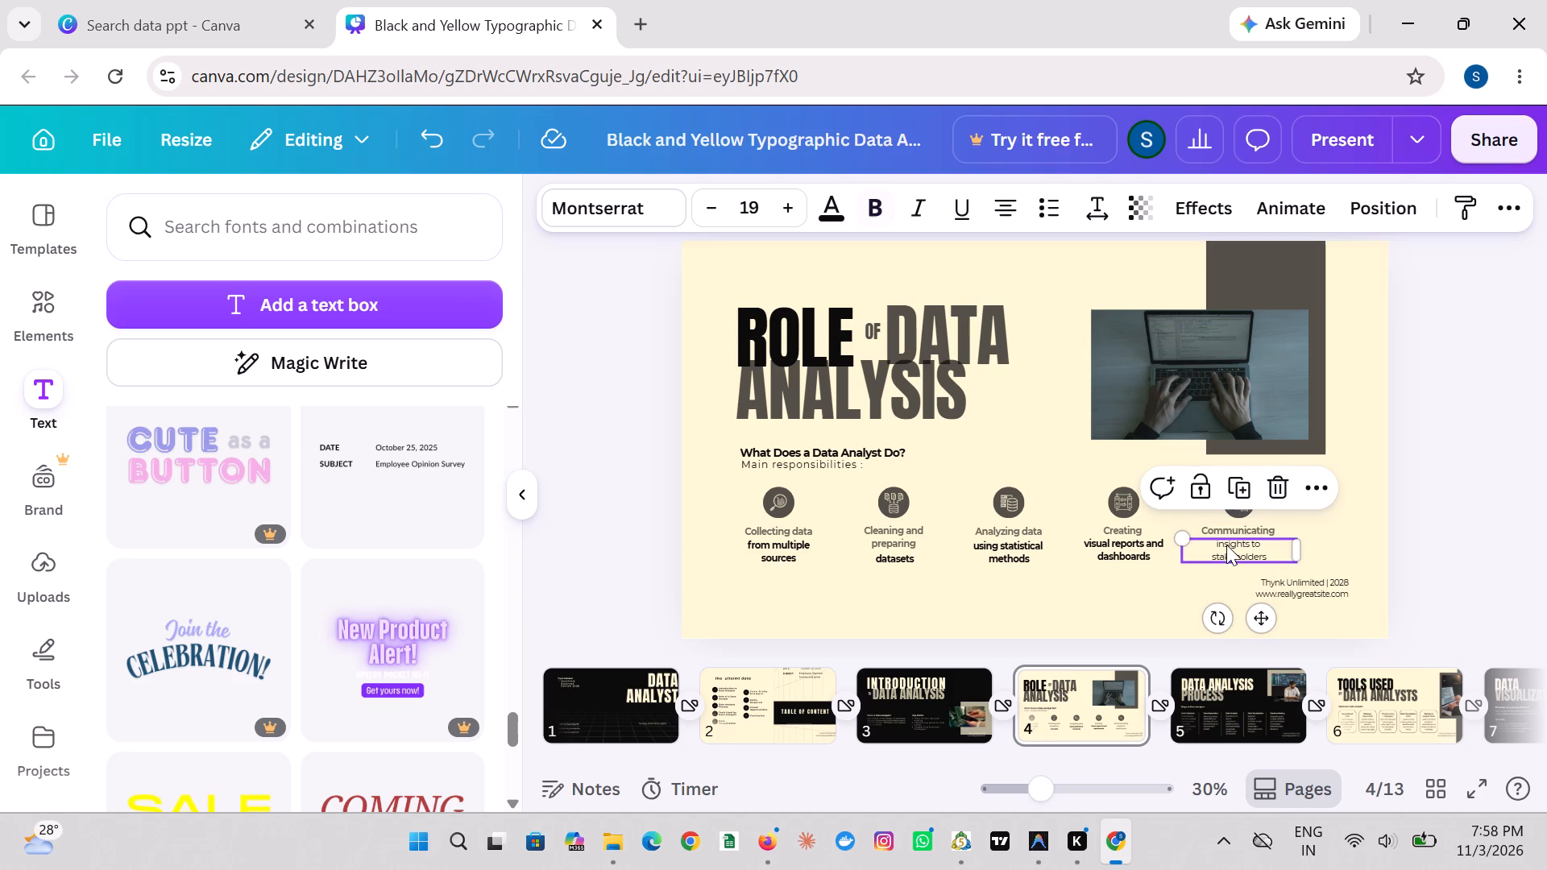
pyautogui.click(880, 203)
pyautogui.click(1051, 466)
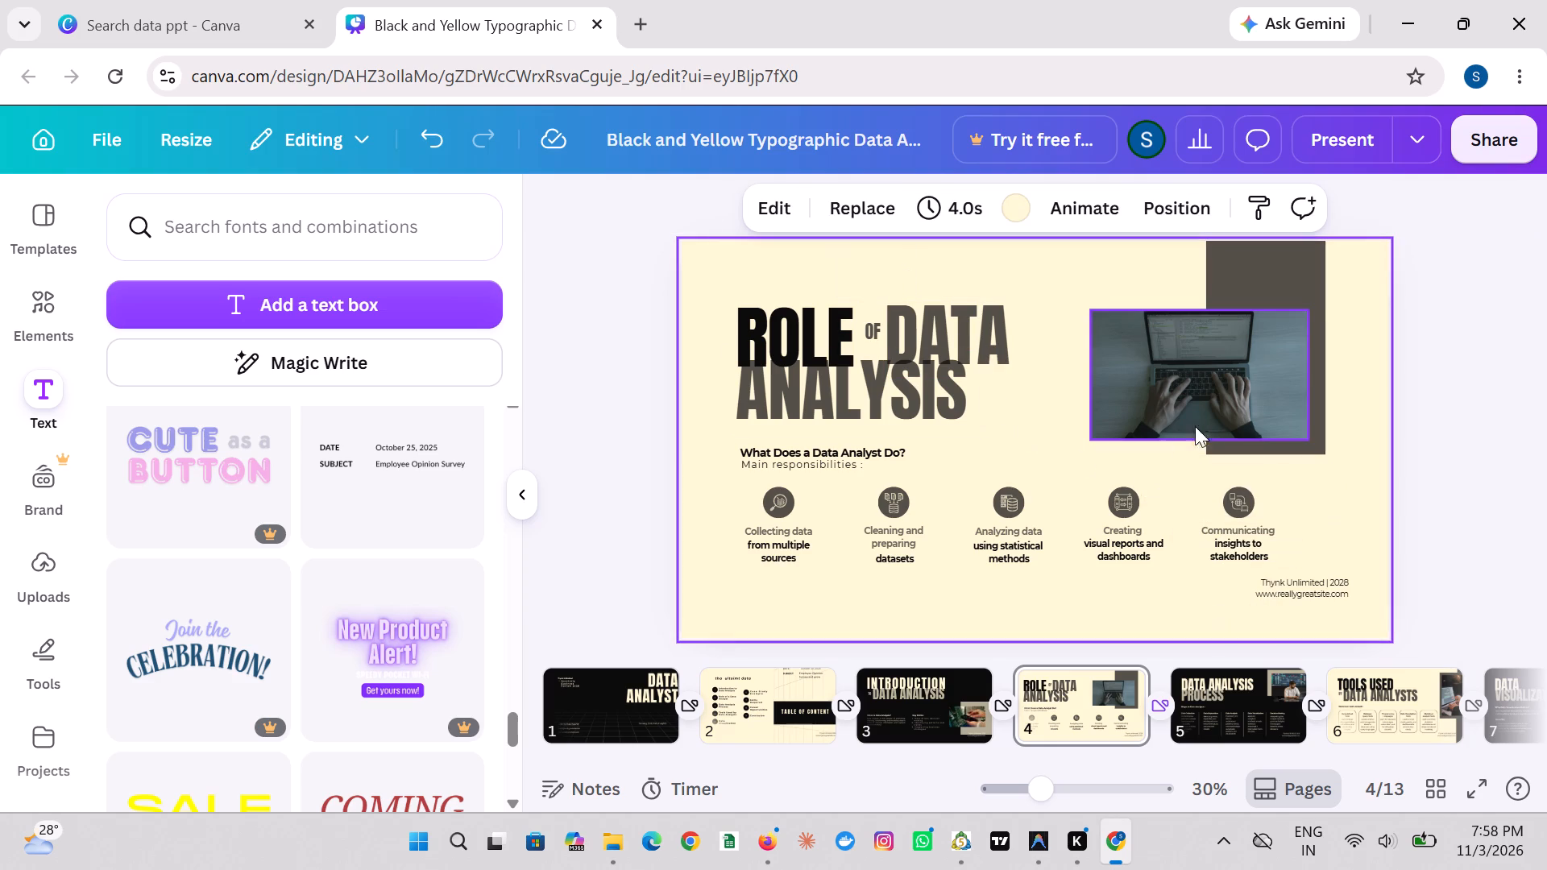
# Move the dark rectangle behind the laptop photo slightly down and right, away from the slide's top edge.
pyautogui.moveTo(1301, 294); pyautogui.dragTo(1301, 310)
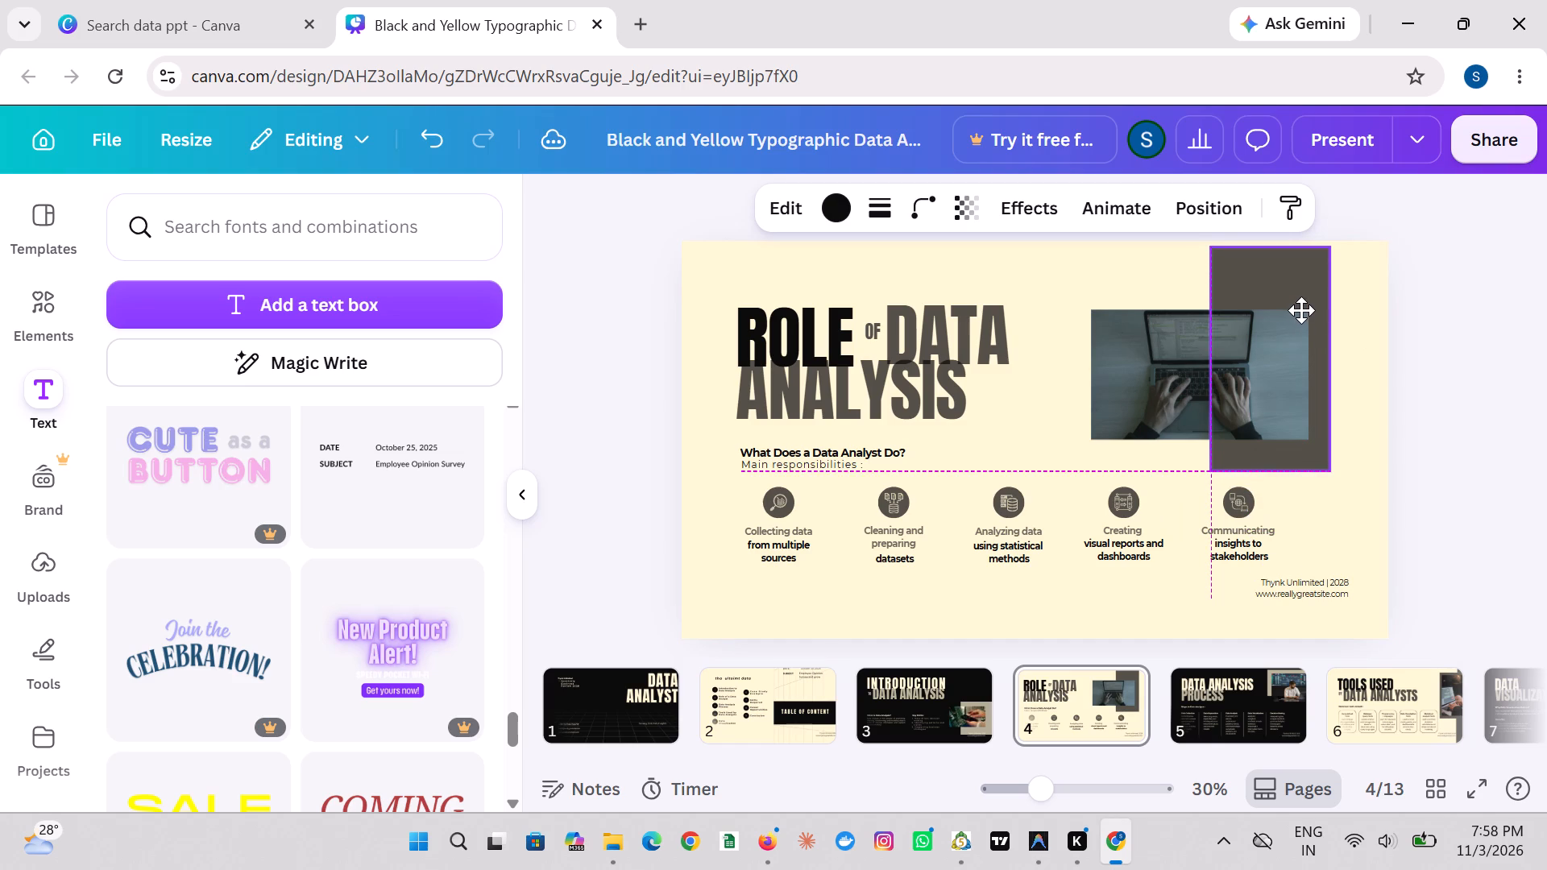
pyautogui.moveTo(1301, 310); pyautogui.dragTo(1301, 313)
pyautogui.click(1267, 342)
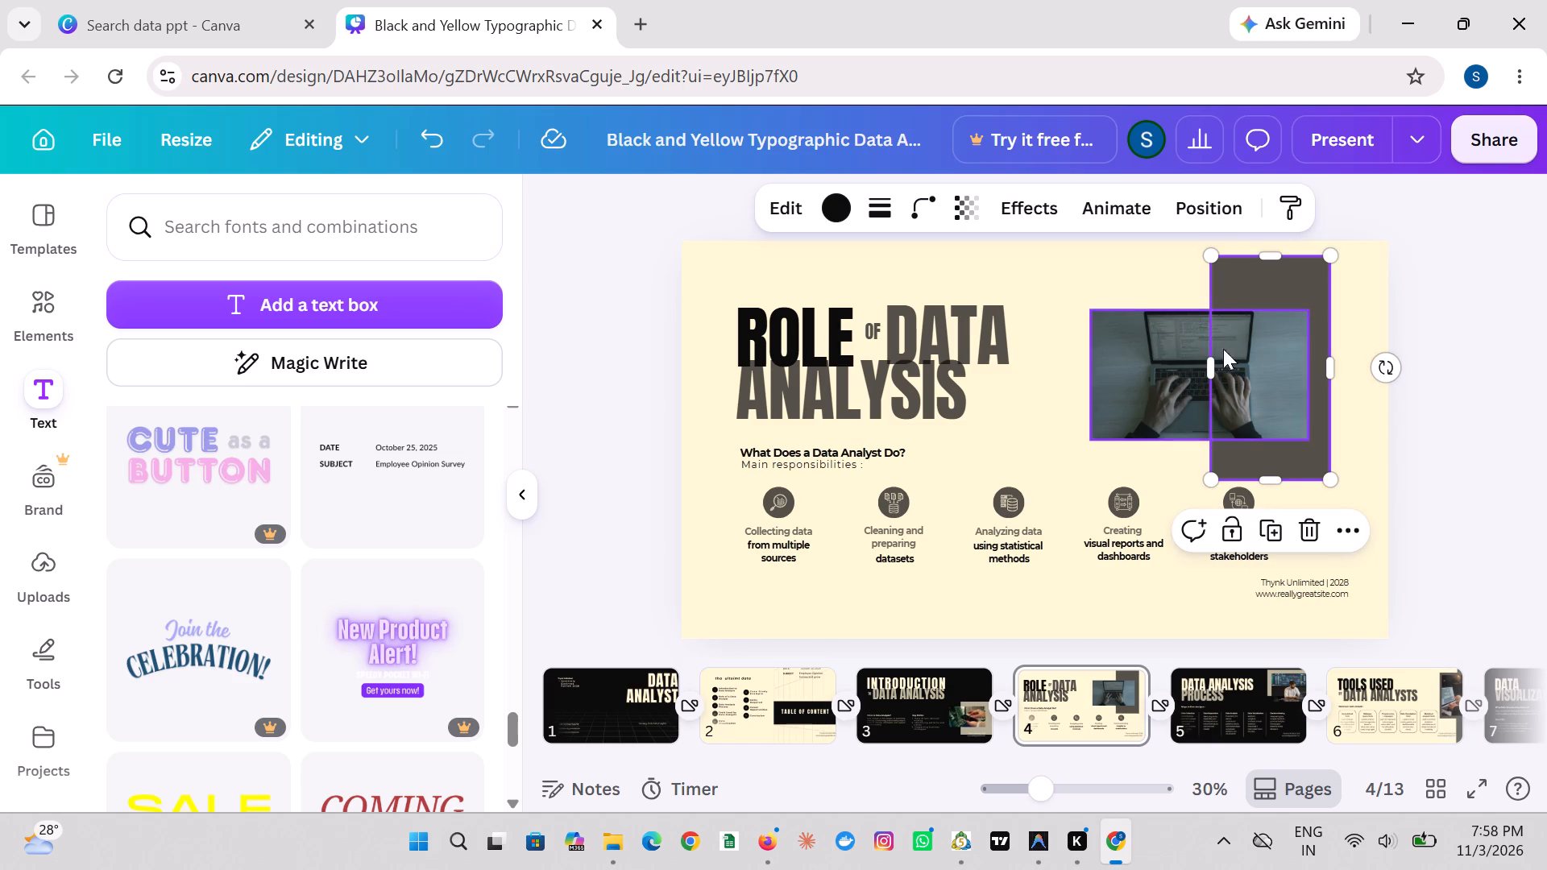
# Nudge the laptop photo slightly down and extend its top edge upward to make it taller.
pyautogui.click(1175, 354)
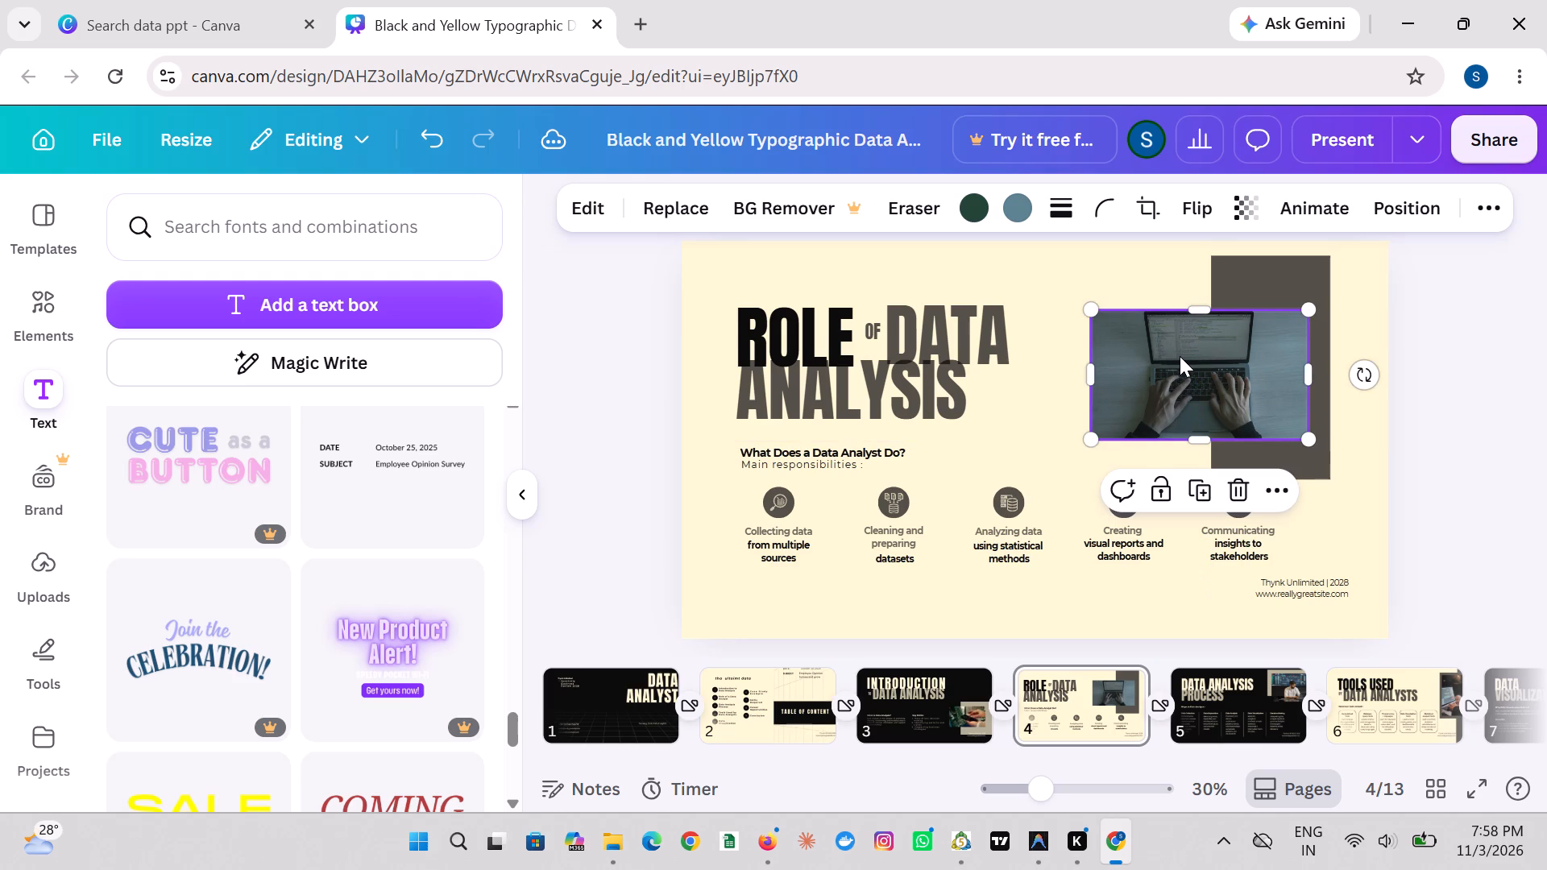
pyautogui.click(1180, 356)
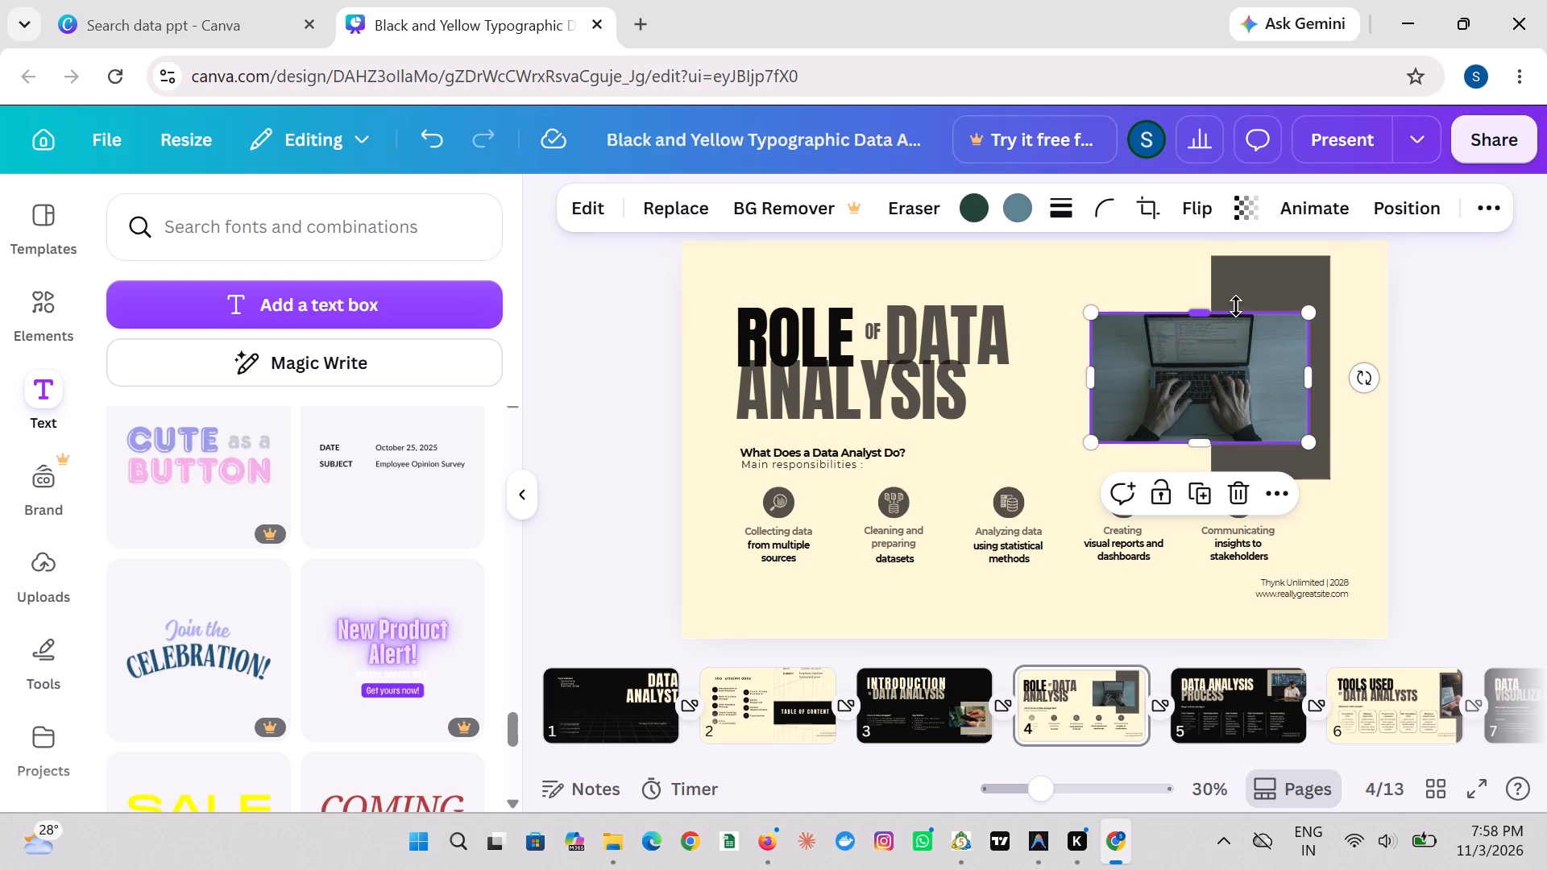
pyautogui.moveTo(1236, 306); pyautogui.dragTo(1253, 296)
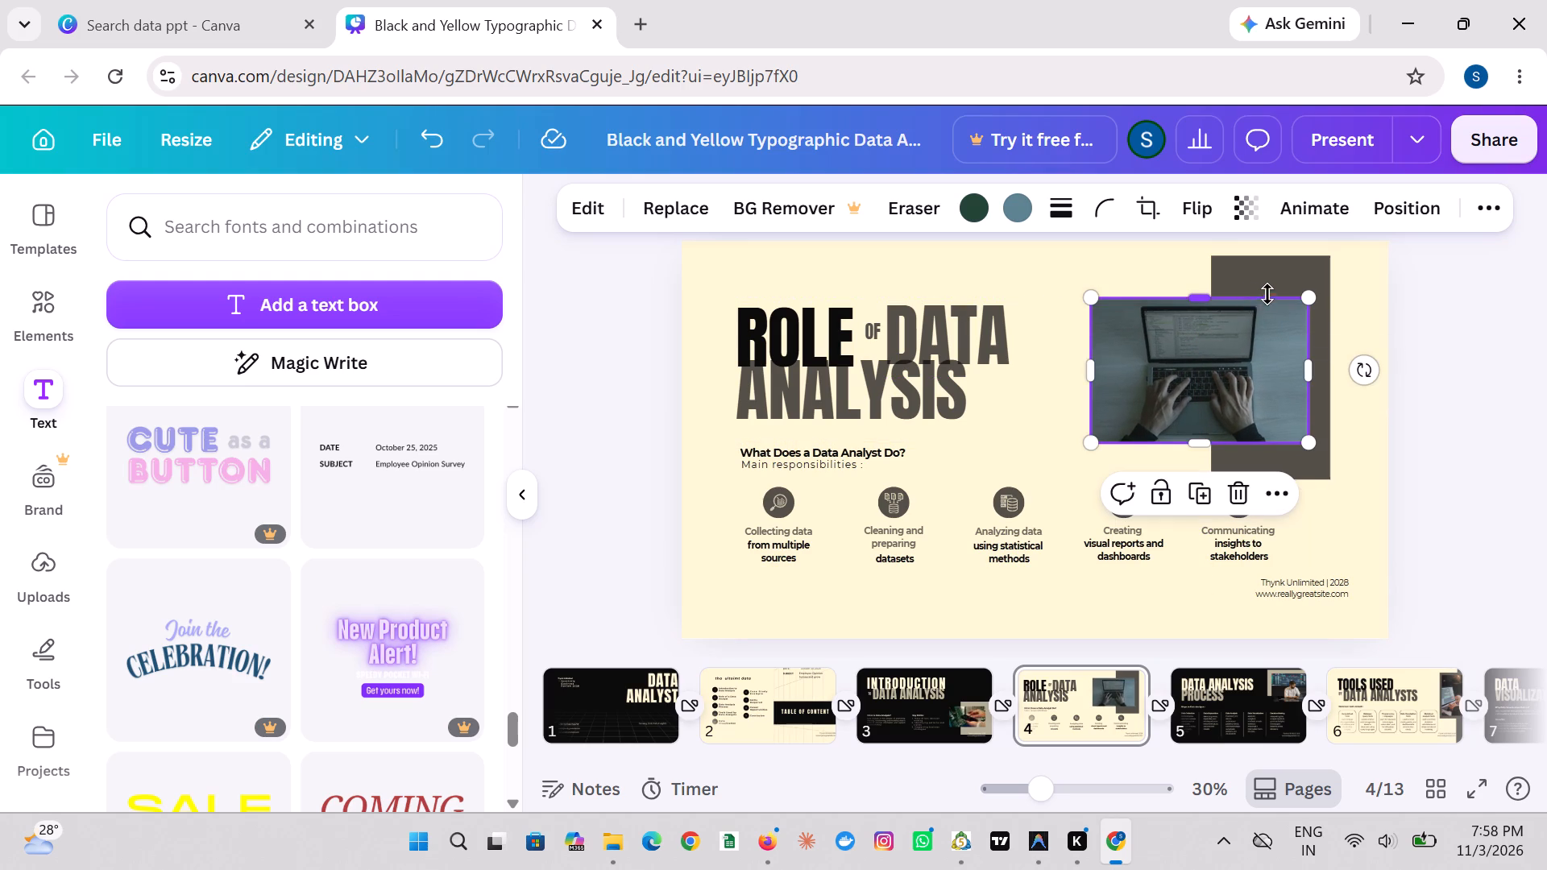
# Fine-tune the dark rectangle's height behind the laptop photo, leaving it slightly lower with its horizontal position kept.
pyautogui.click(1271, 286)
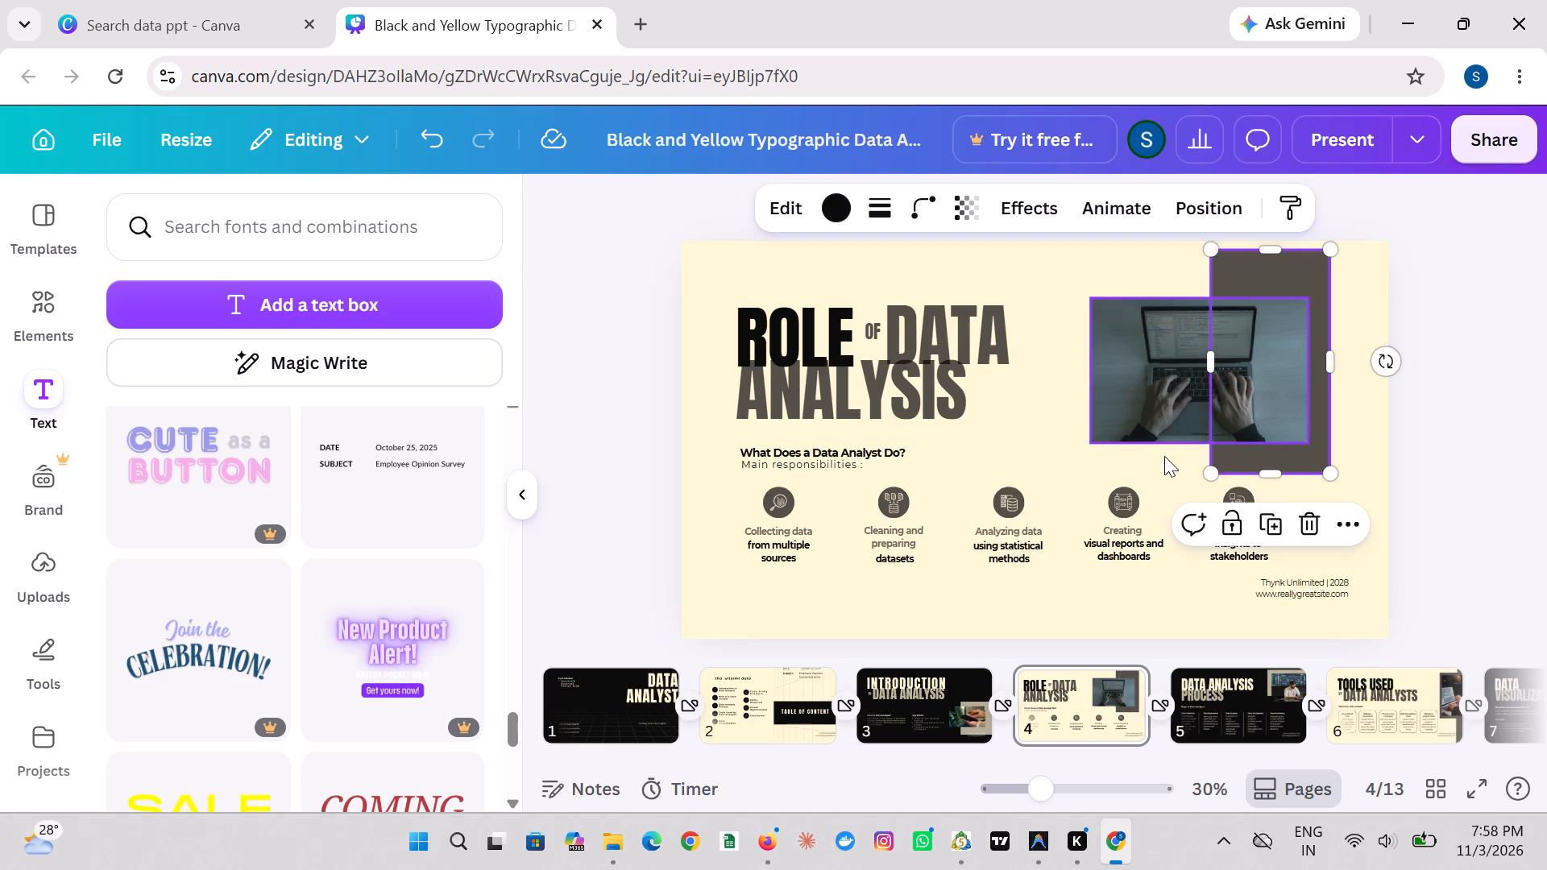
pyautogui.click(1082, 454)
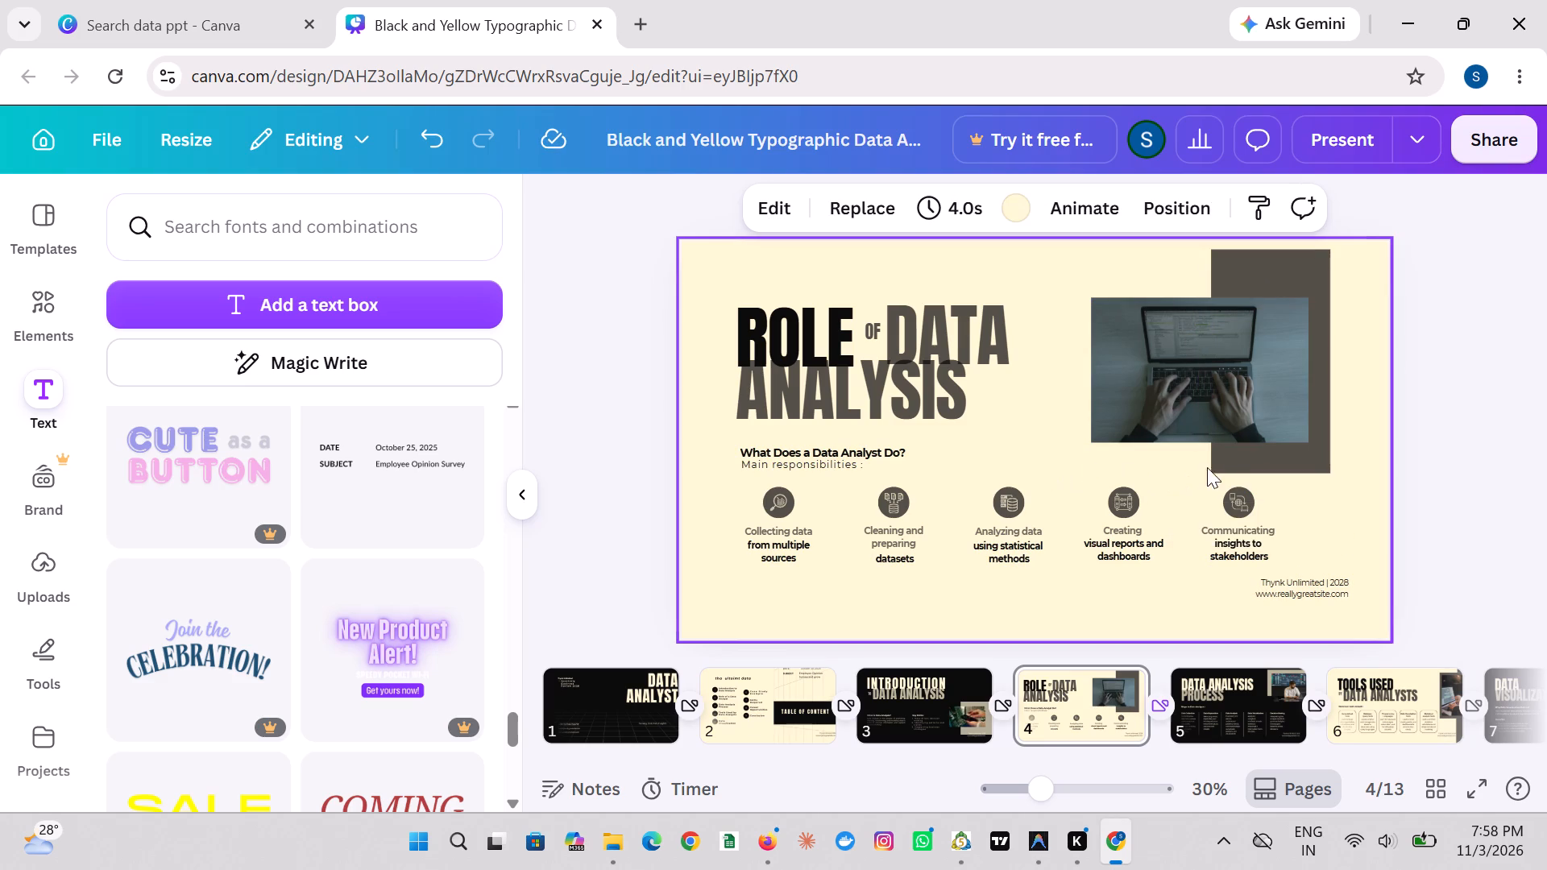
pyautogui.moveTo(1245, 457); pyautogui.dragTo(1256, 465)
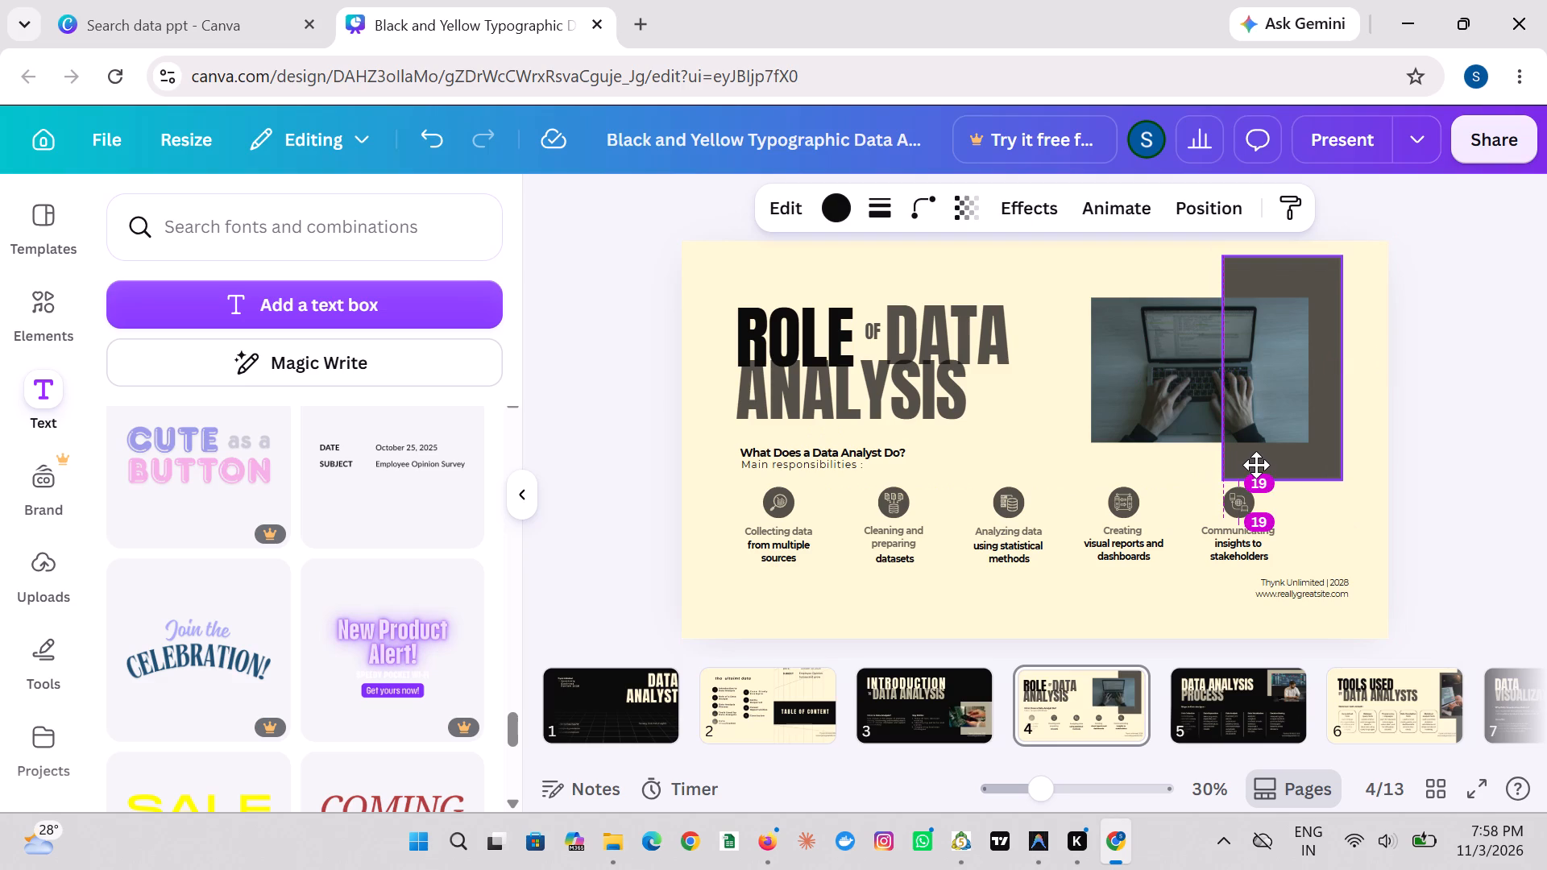
pyautogui.moveTo(1256, 465); pyautogui.dragTo(1249, 470)
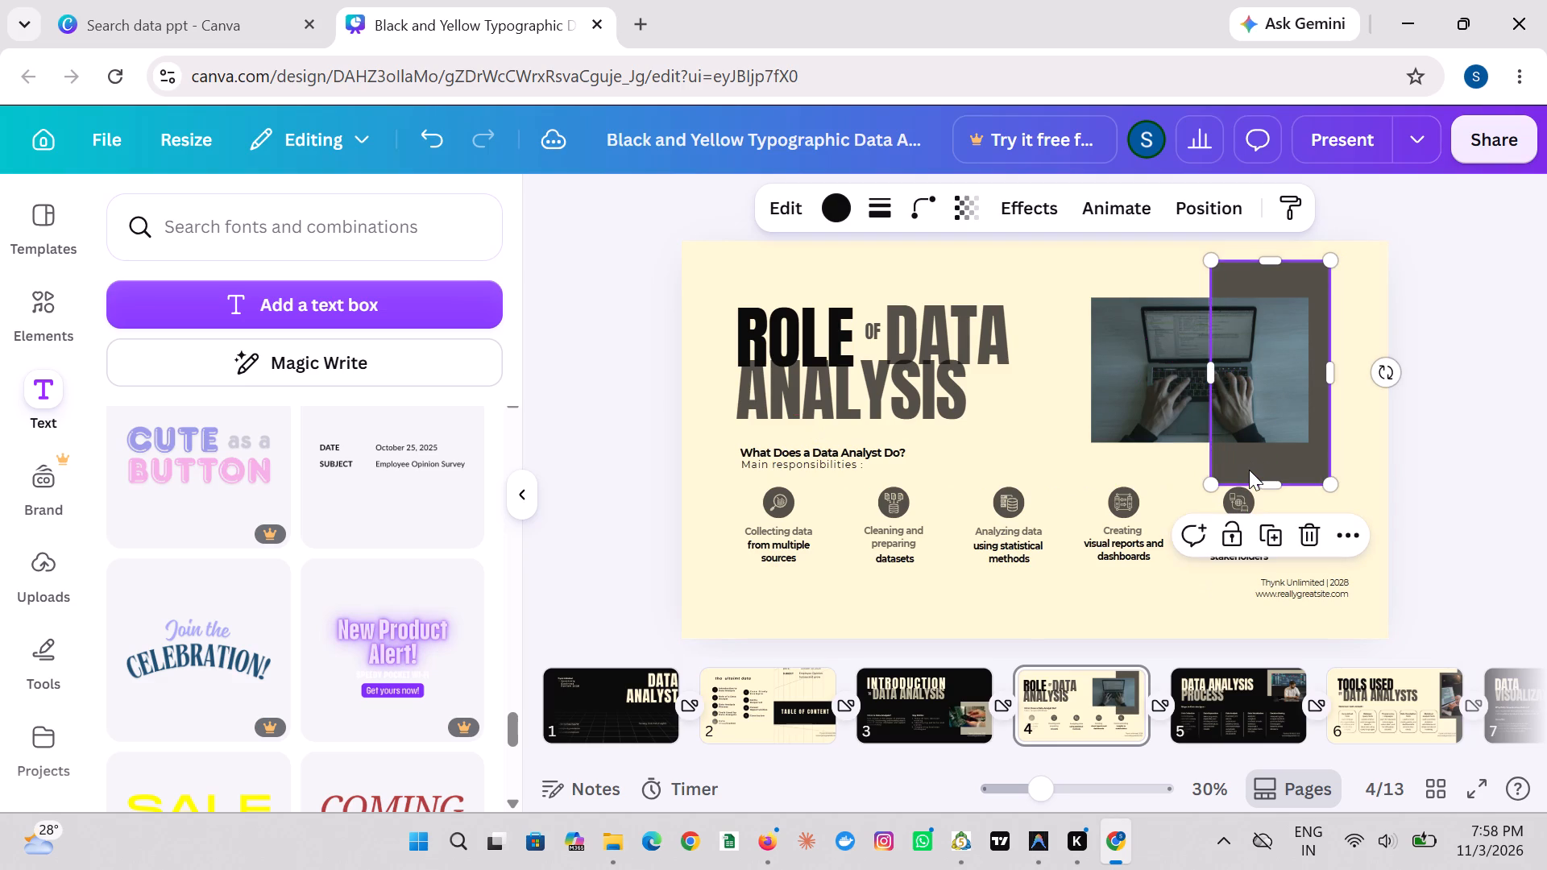
pyautogui.click(1027, 433)
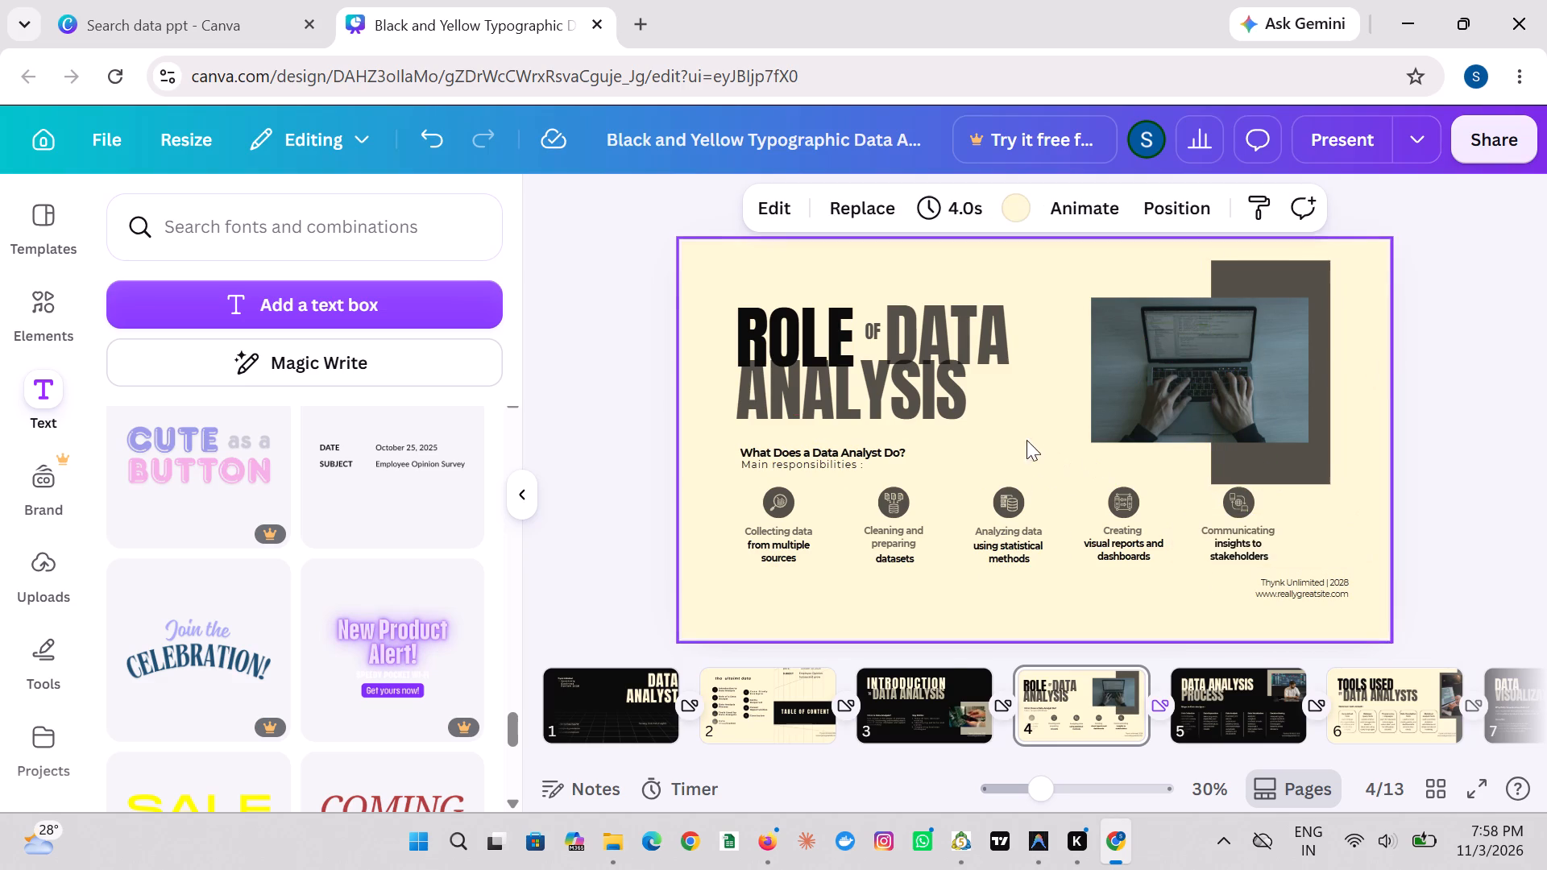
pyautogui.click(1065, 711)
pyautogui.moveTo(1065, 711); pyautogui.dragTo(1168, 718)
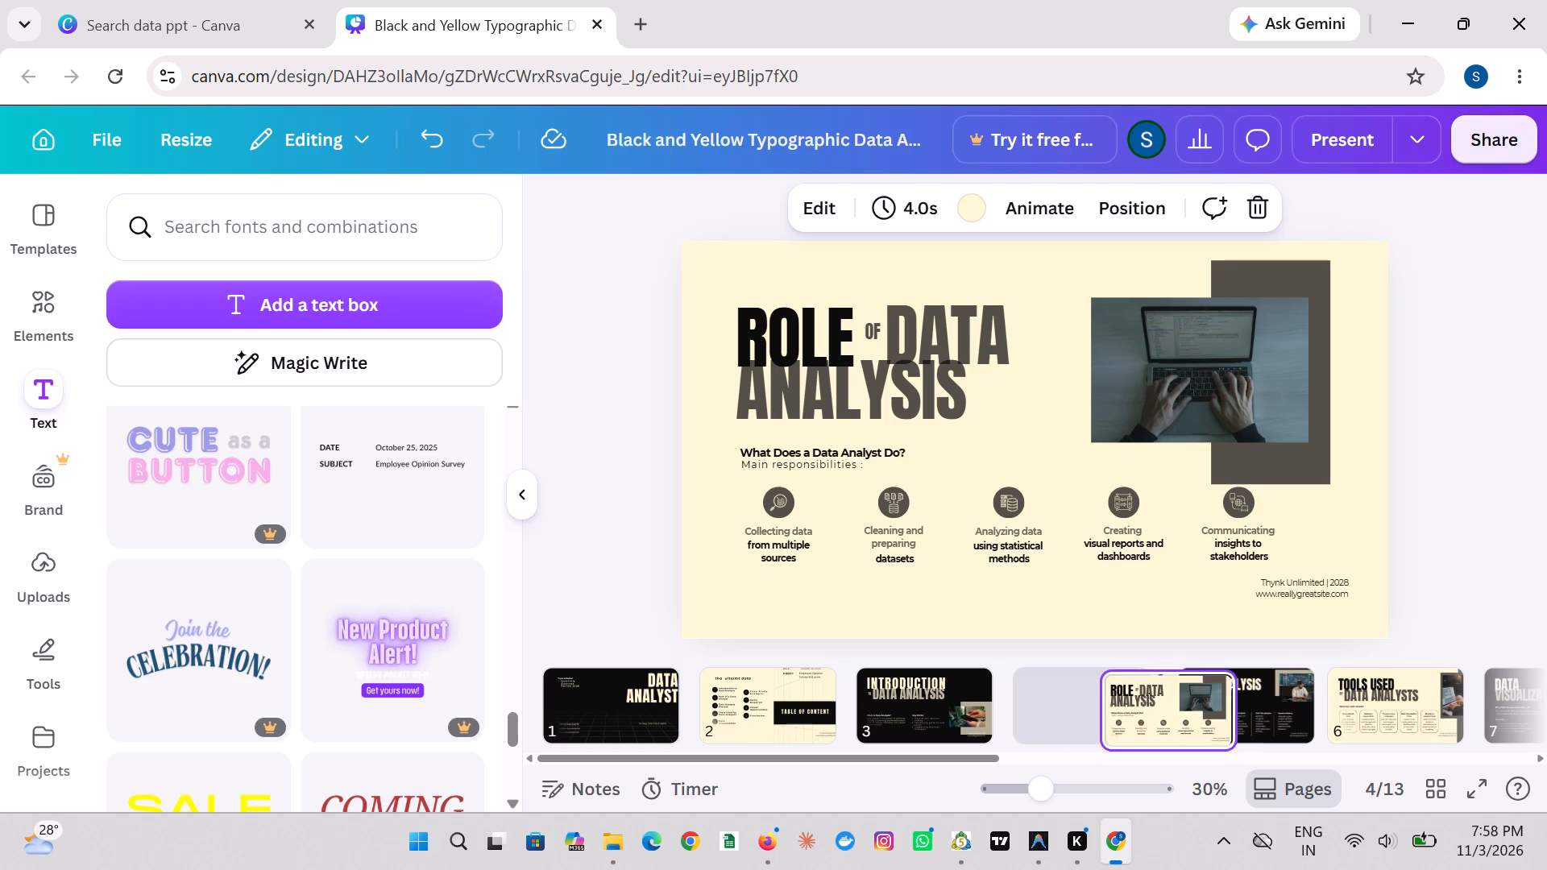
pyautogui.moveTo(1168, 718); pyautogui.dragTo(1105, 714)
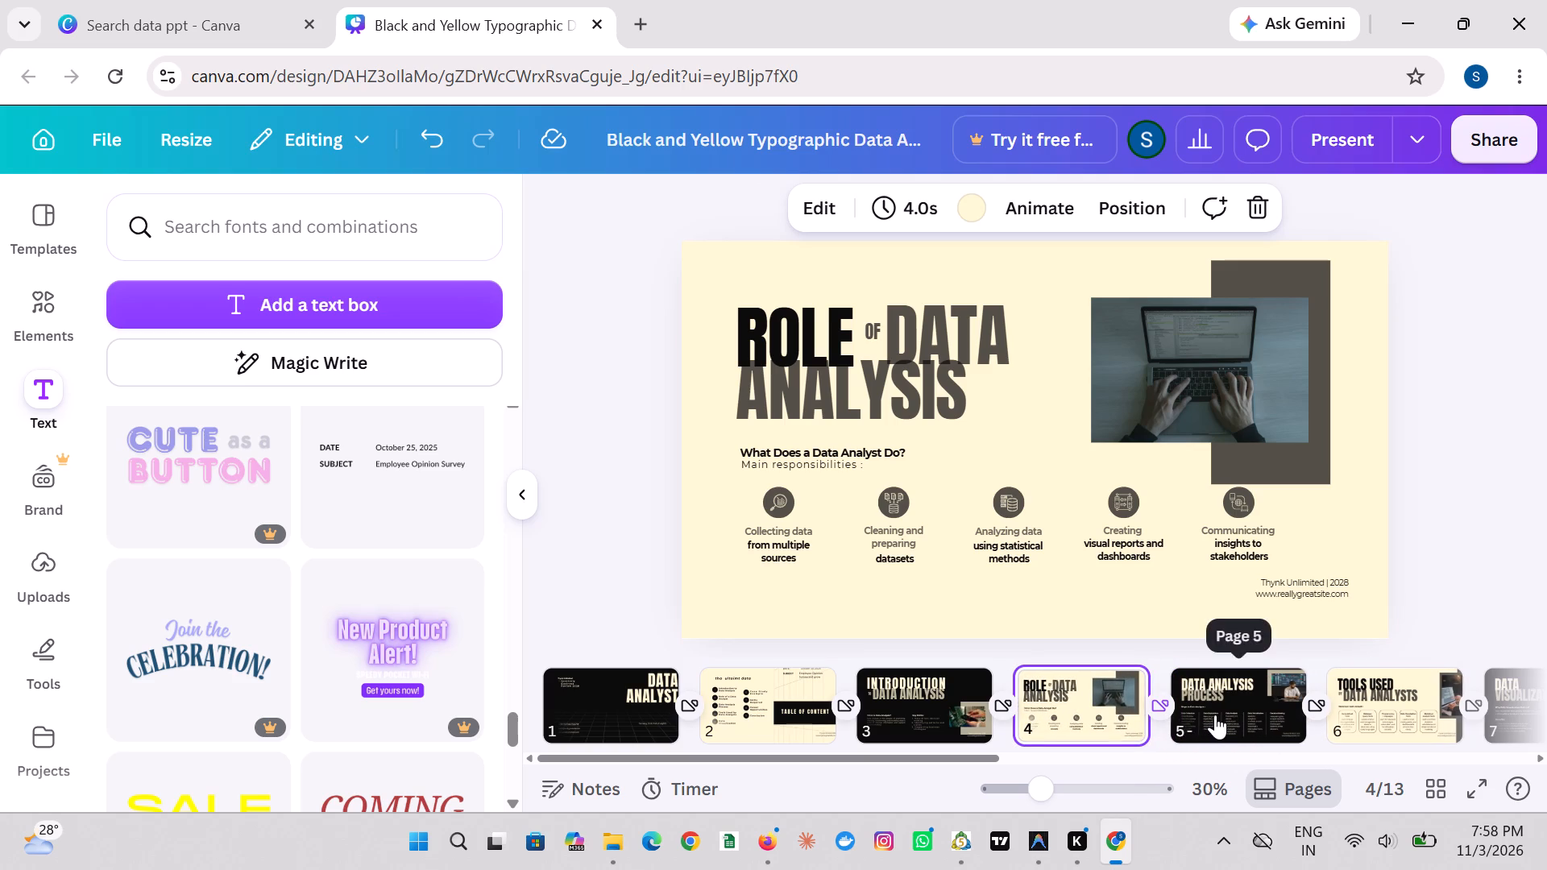
# On slide 5, nudge the "PROCESS" heading slightly up and right beneath "DATA ANALYSIS".
pyautogui.click(1215, 715)
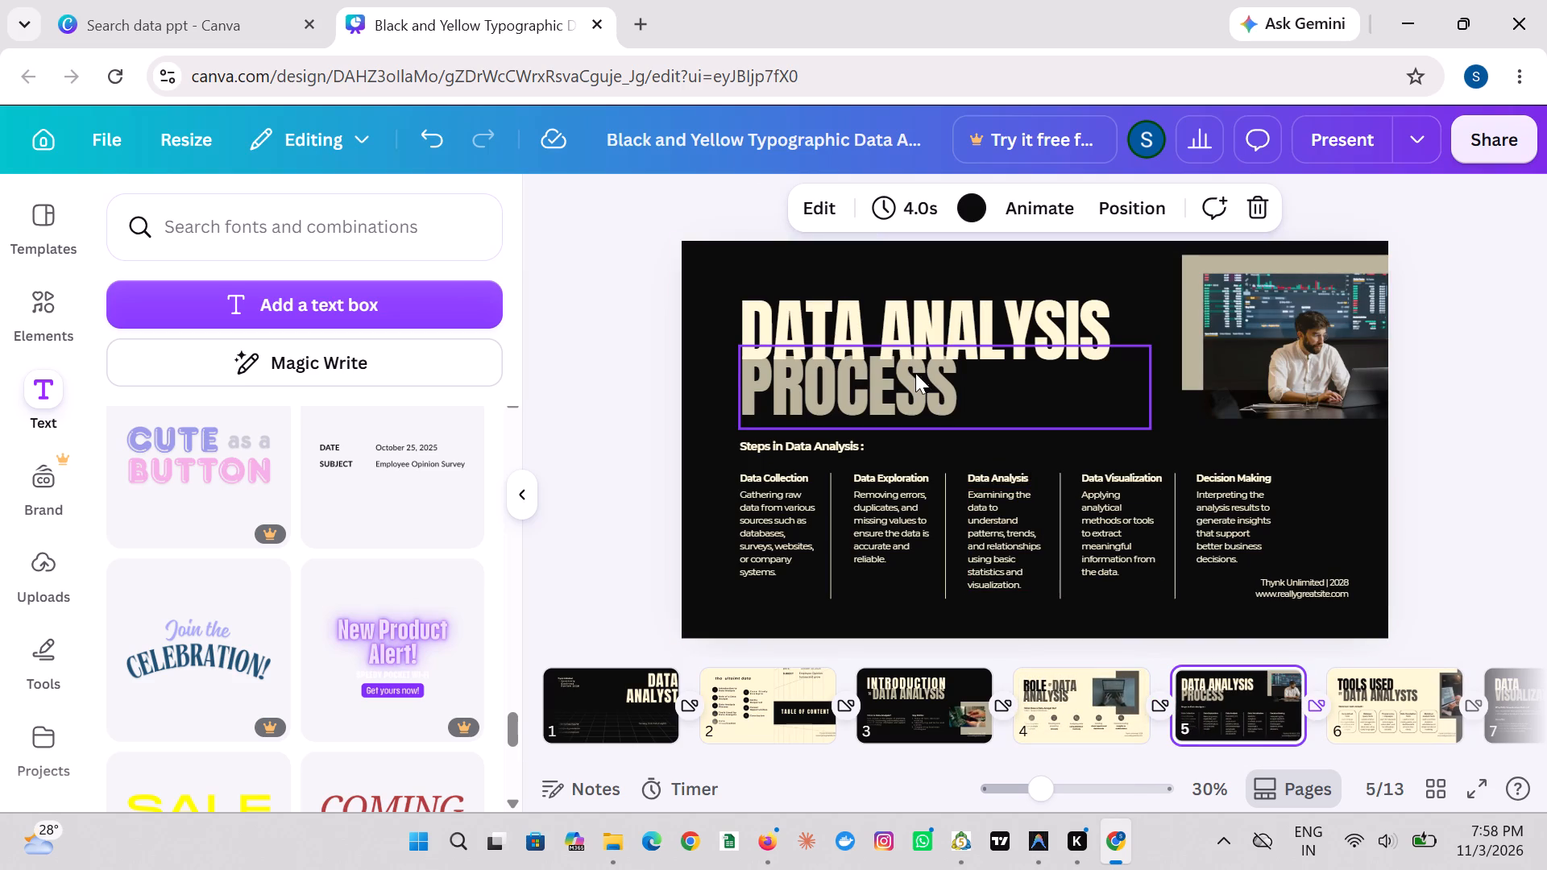
pyautogui.moveTo(918, 384); pyautogui.dragTo(928, 383)
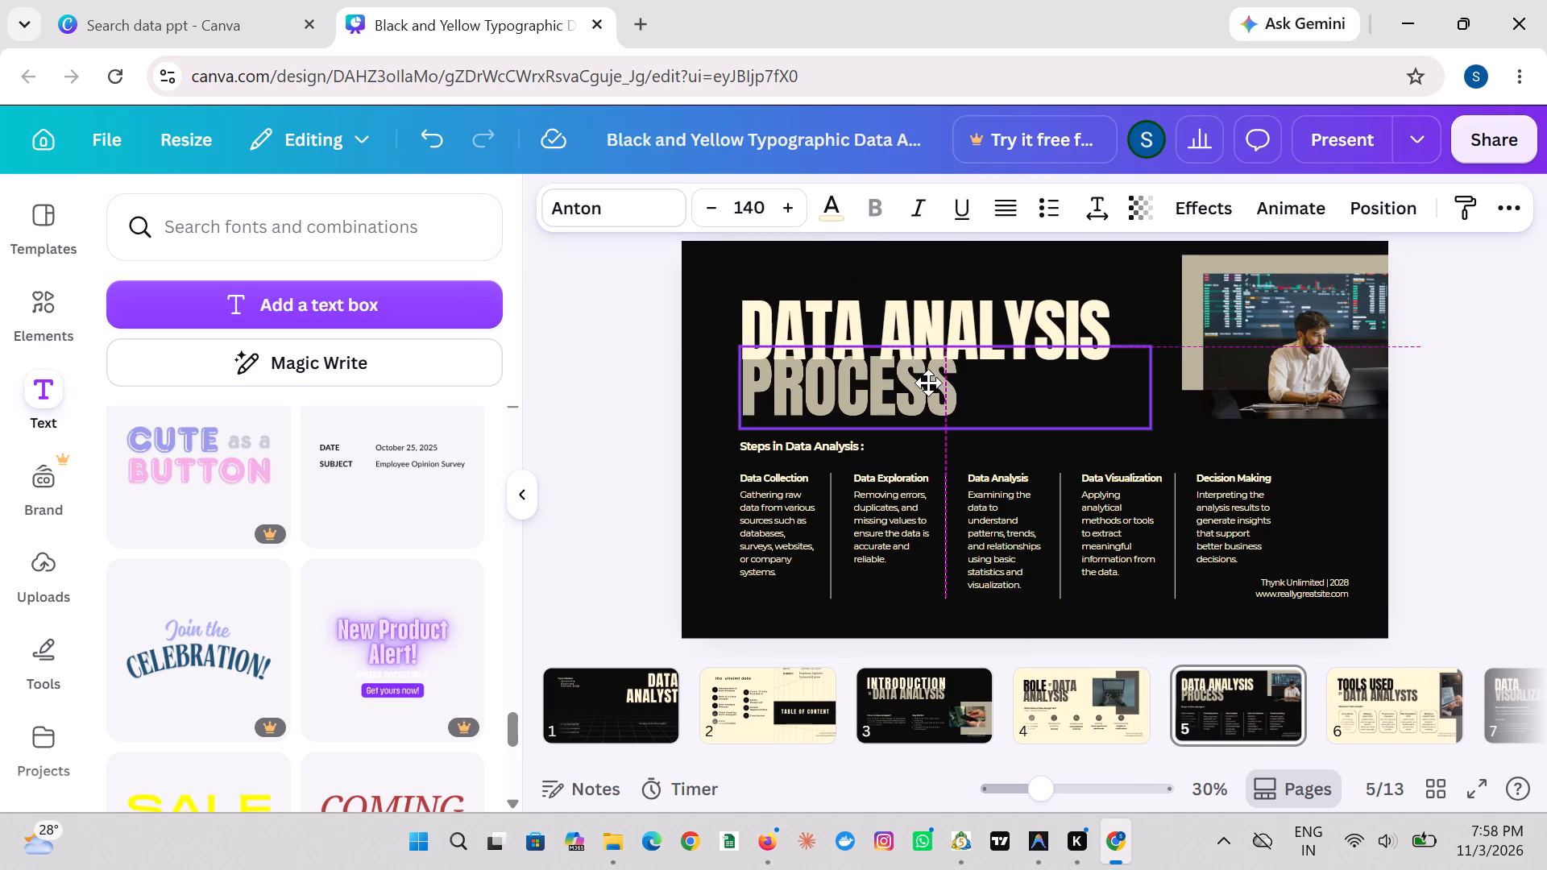
pyautogui.moveTo(928, 383); pyautogui.dragTo(926, 378)
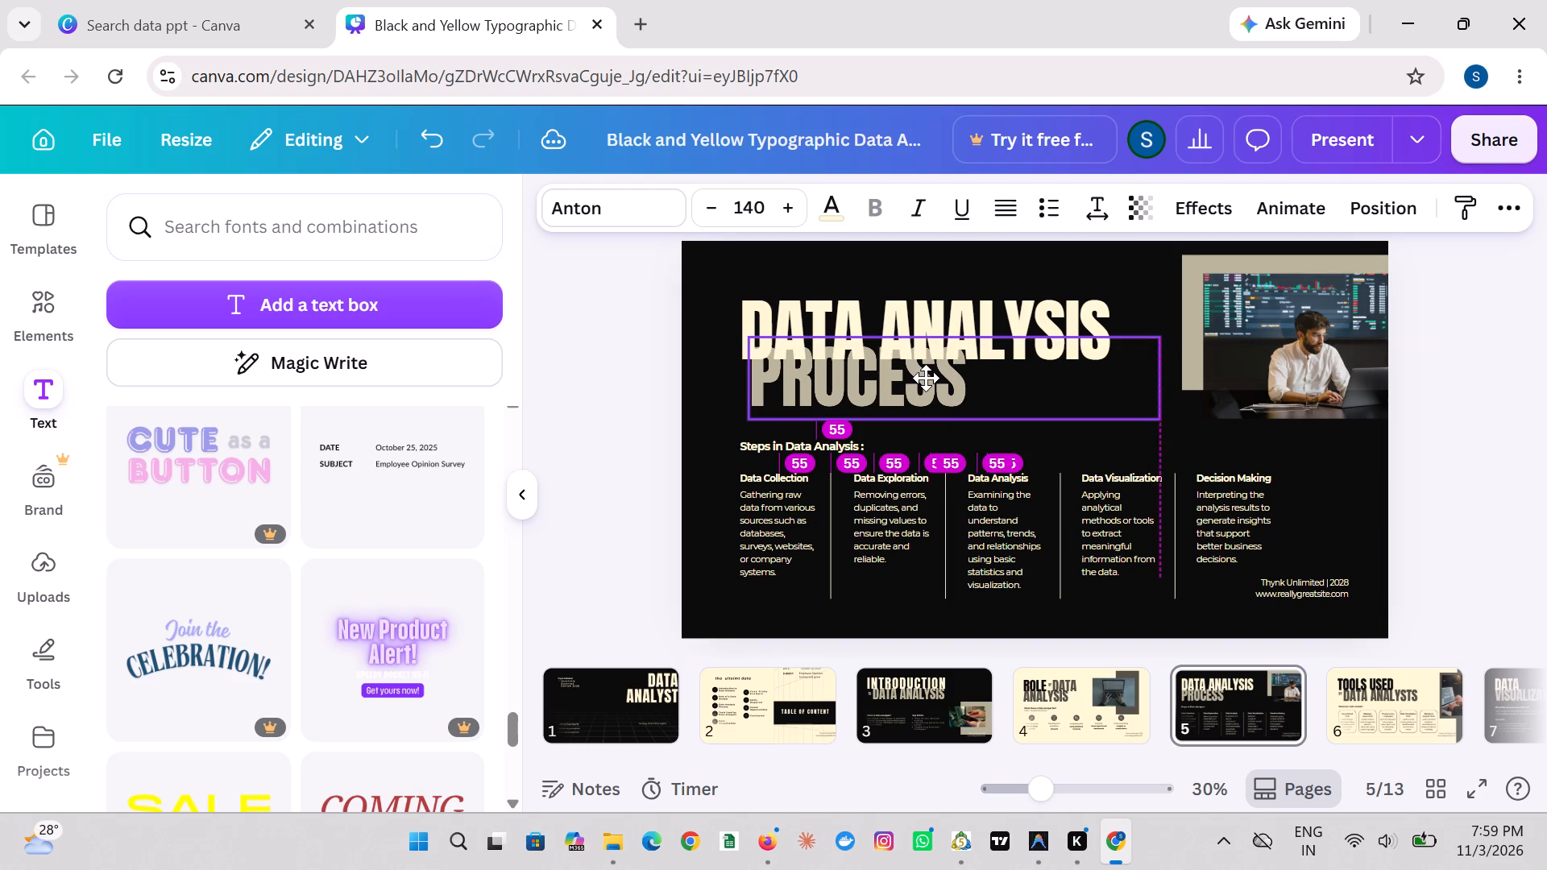
pyautogui.moveTo(926, 378); pyautogui.dragTo(926, 380)
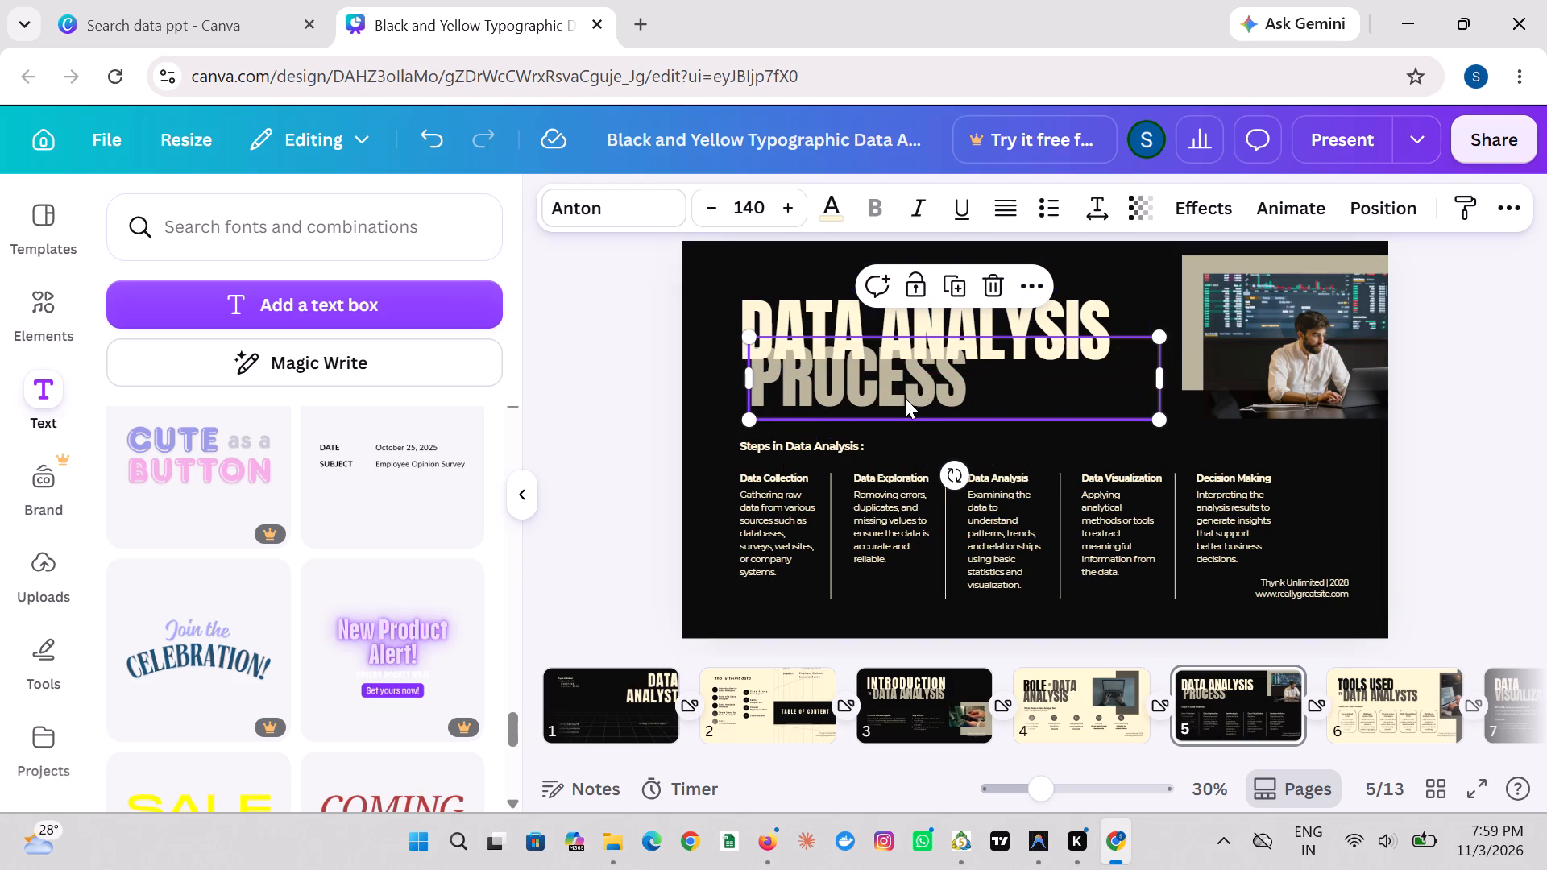
pyautogui.click(1015, 370)
pyautogui.click(813, 497)
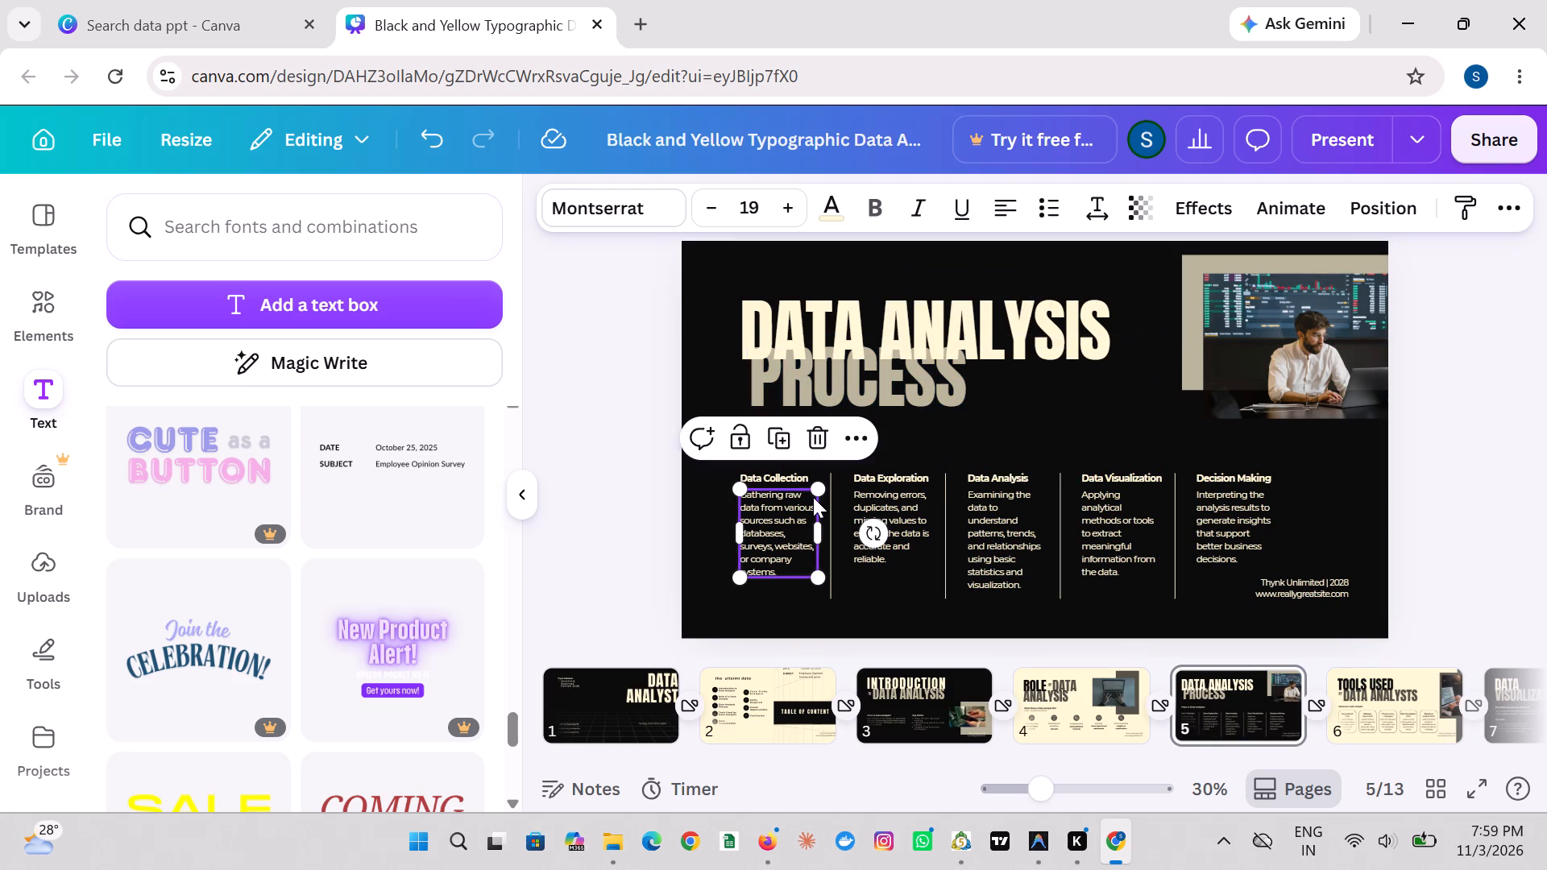
# Move the photo of the man at the laptop left, lining up its left edge with the beige rectangle behind it.
pyautogui.doubleClick(1263, 329)
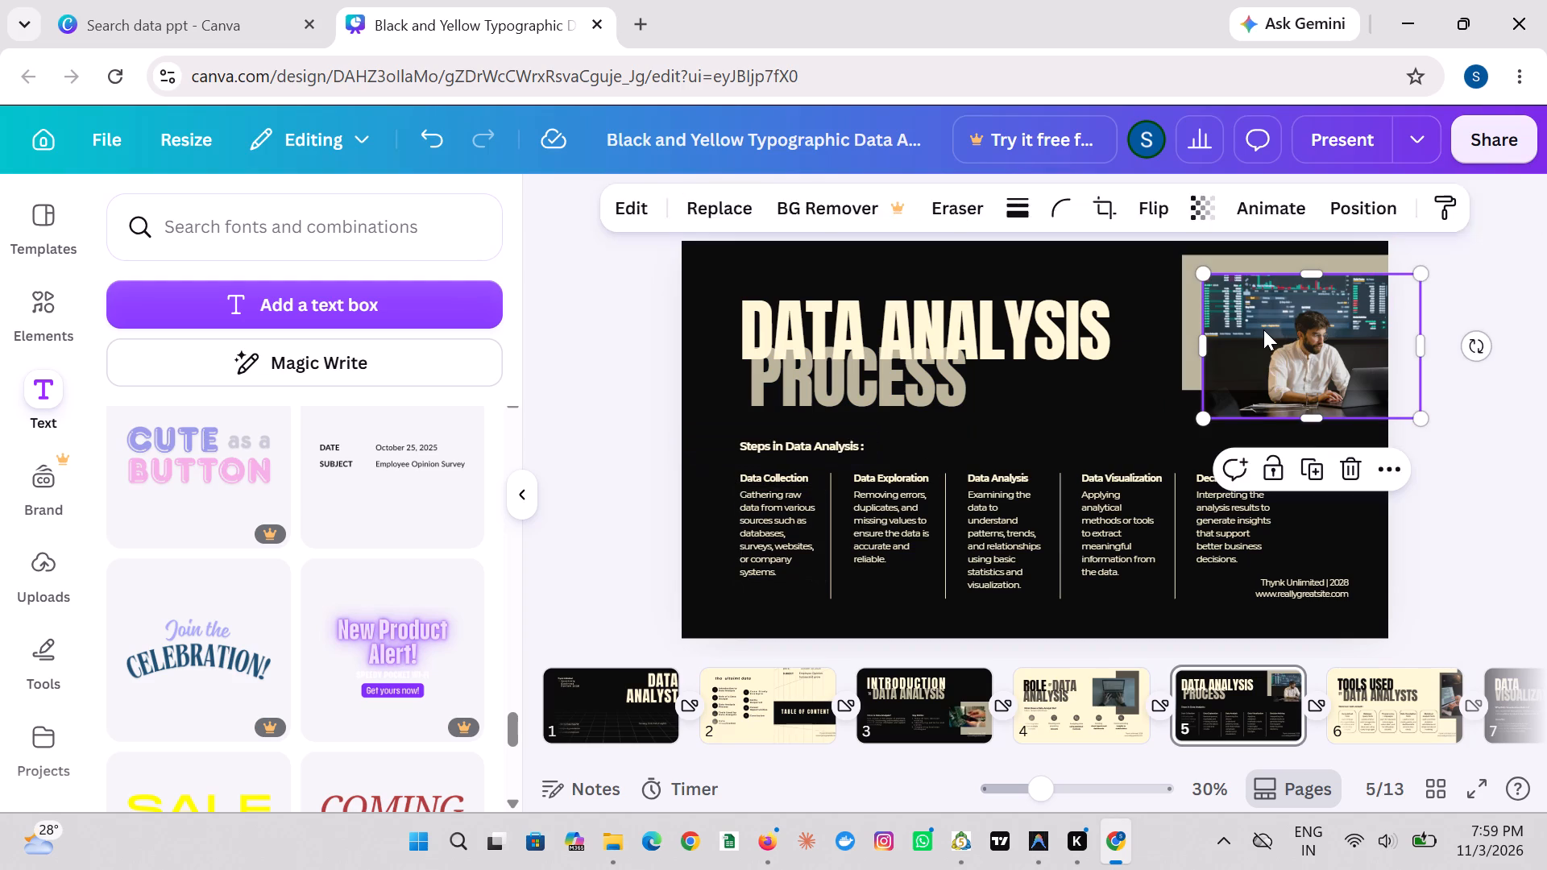
pyautogui.moveTo(1250, 335); pyautogui.dragTo(1240, 335)
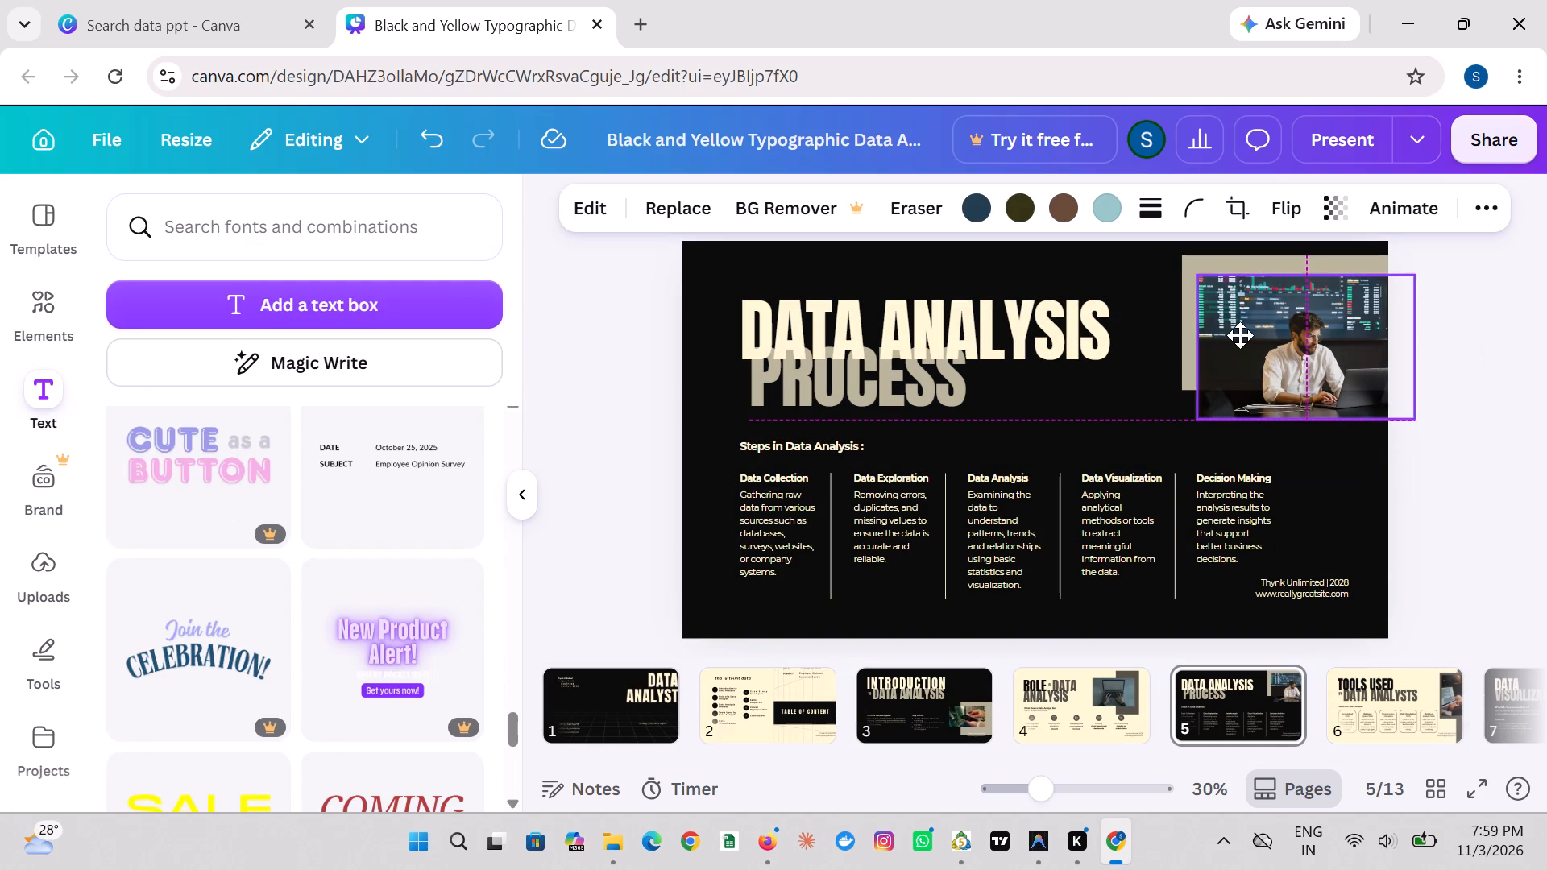
pyautogui.moveTo(1240, 335); pyautogui.dragTo(1235, 335)
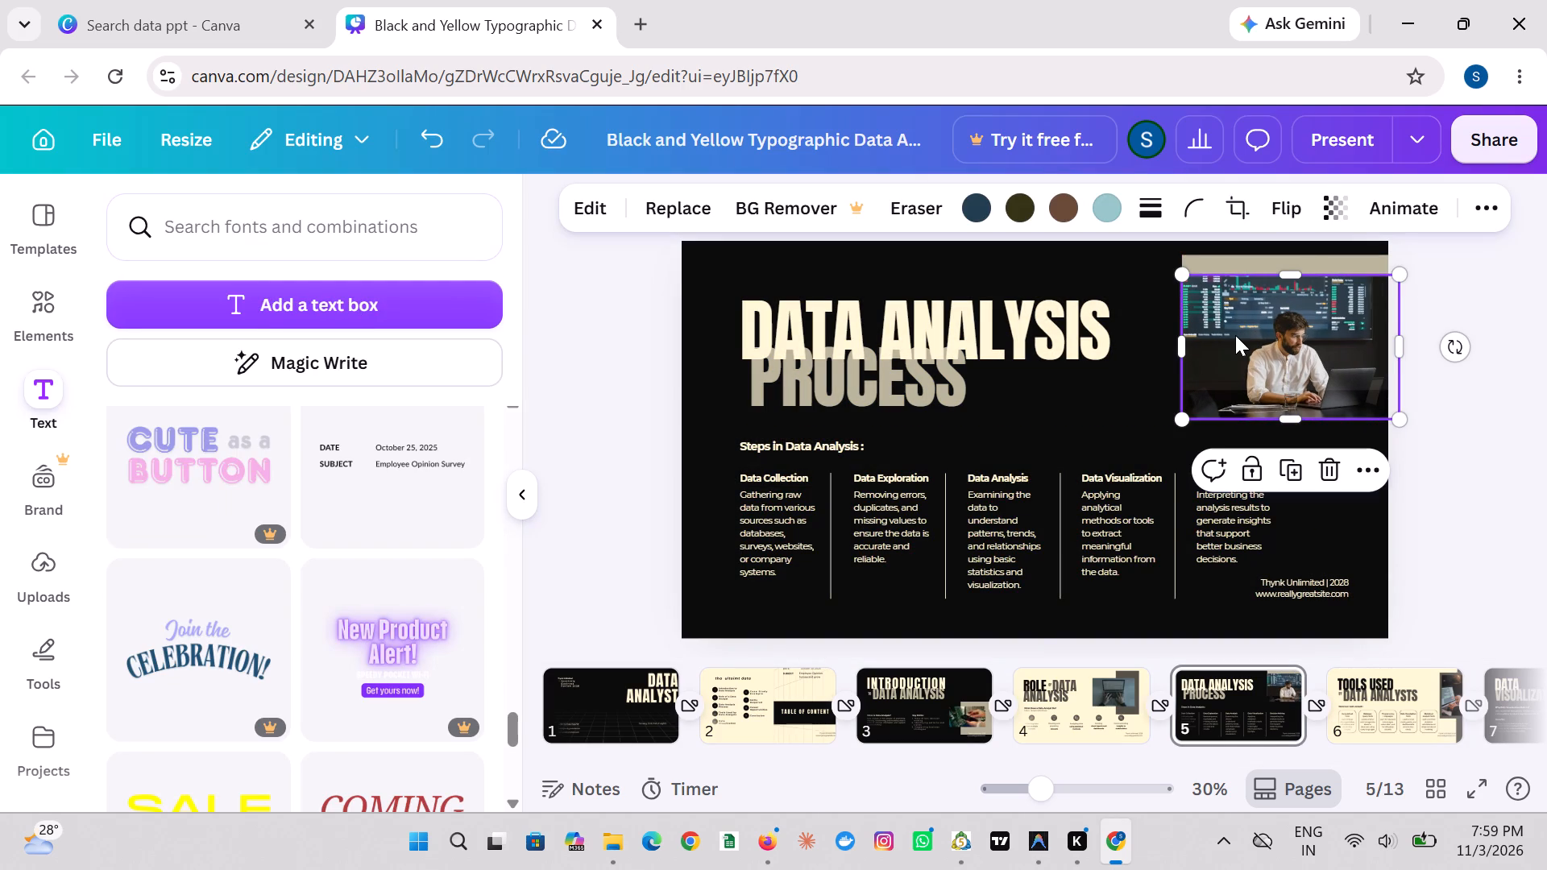
pyautogui.click(1238, 334)
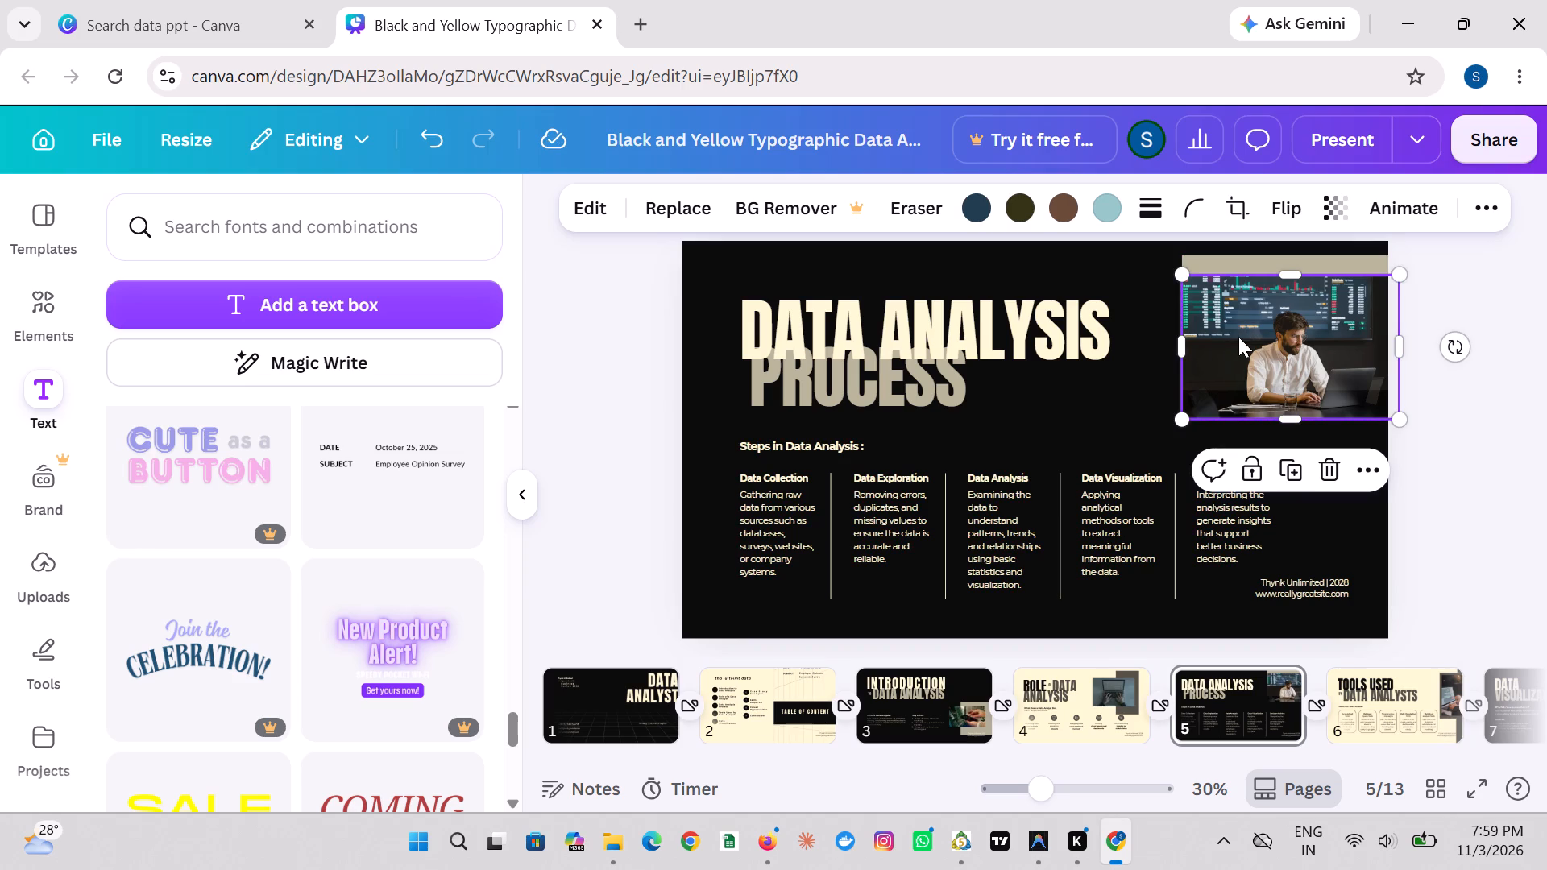
# Shift the beige rectangle behind the photo slightly left and down so it frames the photo's top and left edges.
pyautogui.moveTo(1263, 262); pyautogui.dragTo(1249, 265)
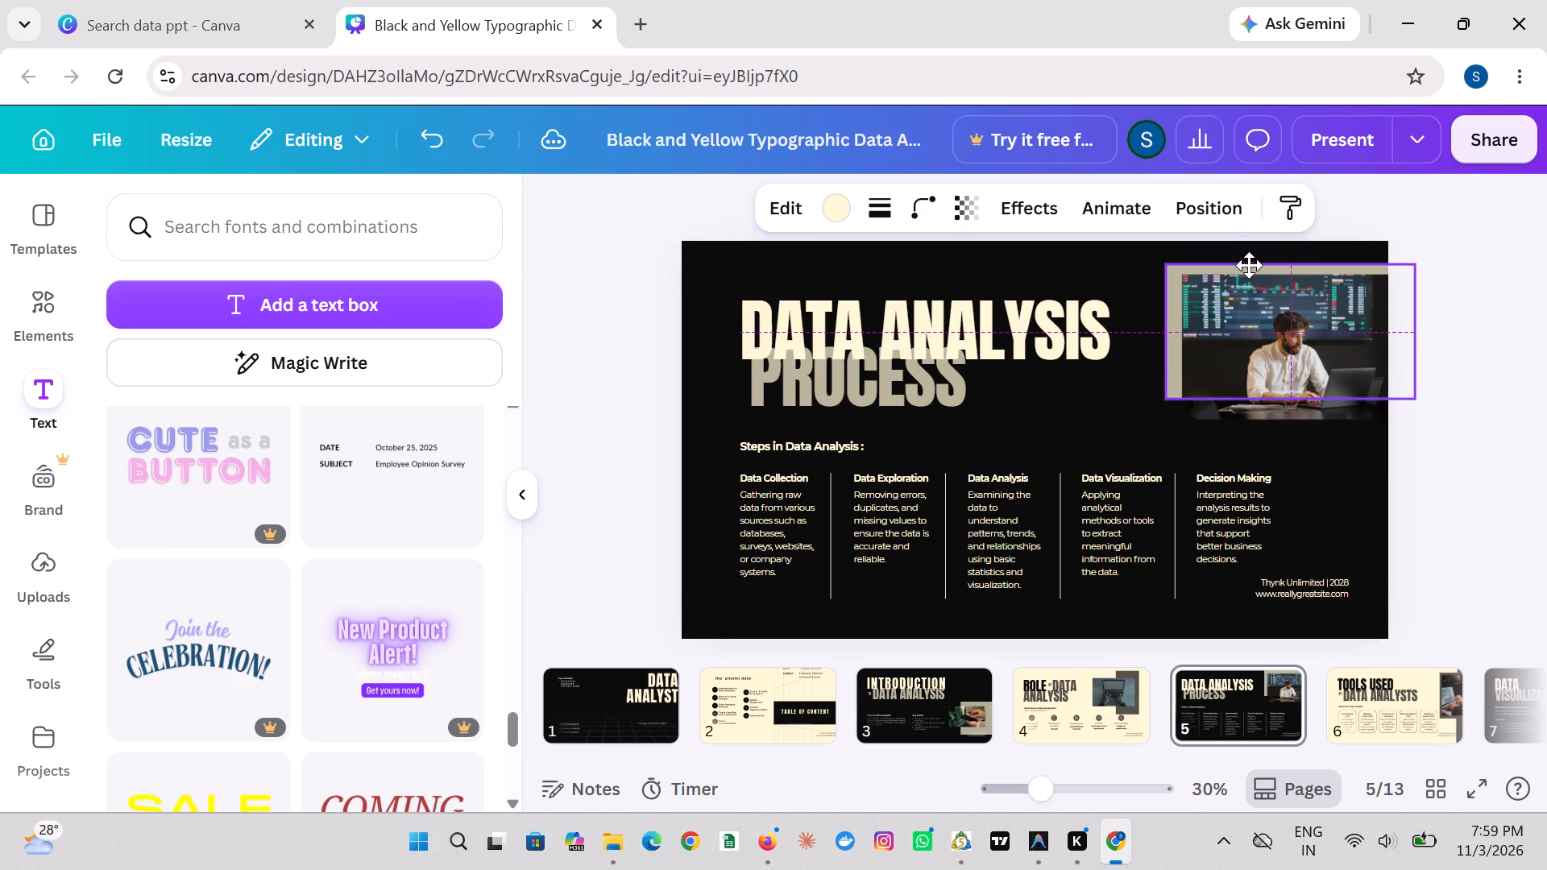
pyautogui.moveTo(1249, 265); pyautogui.dragTo(1251, 265)
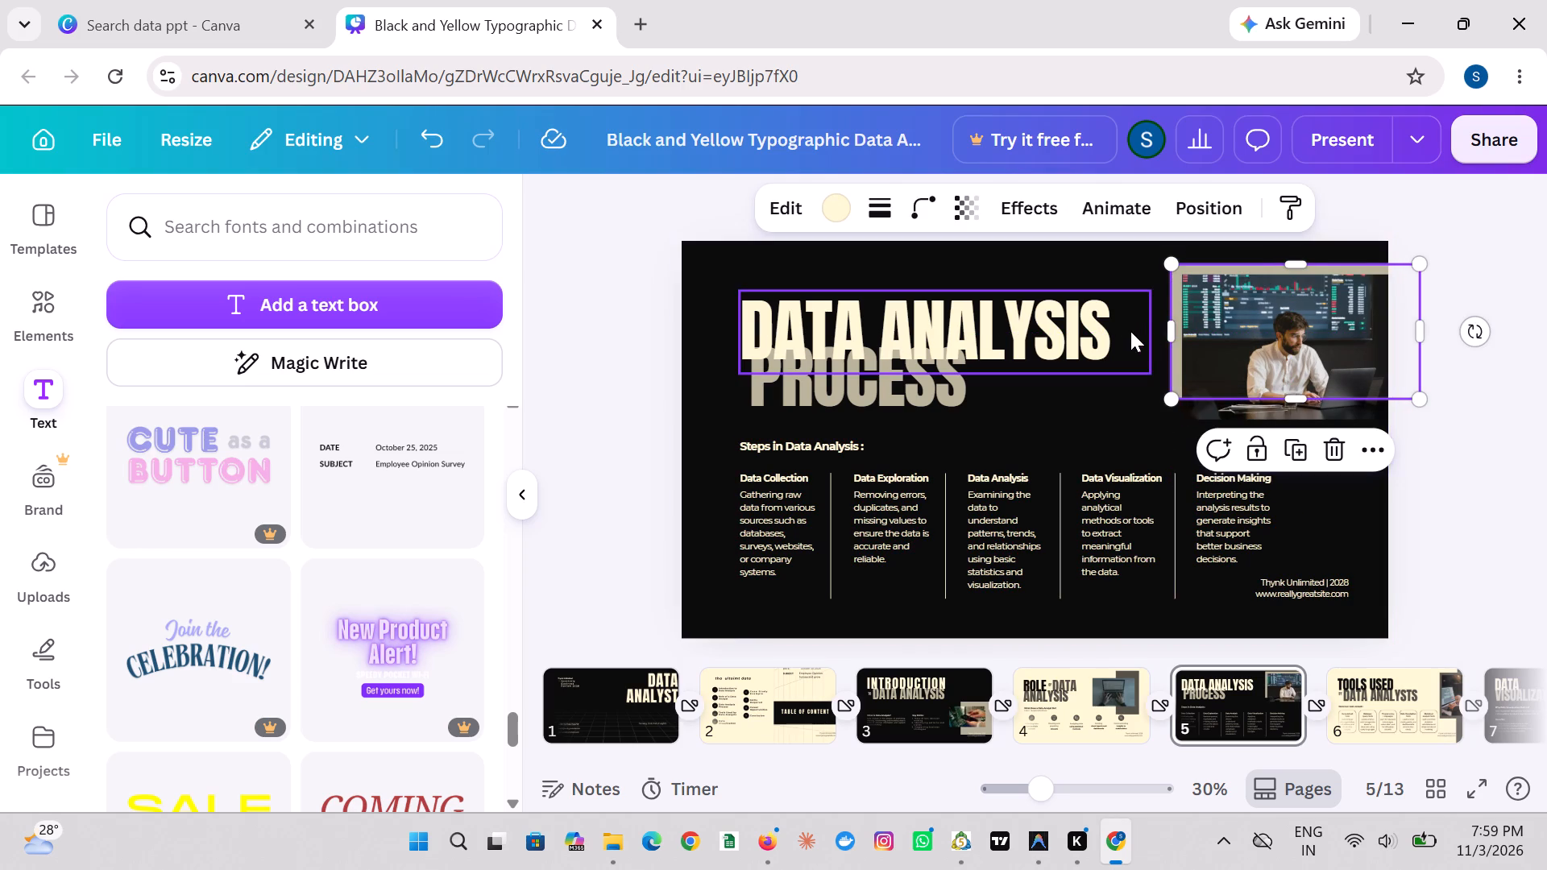
pyautogui.click(1130, 331)
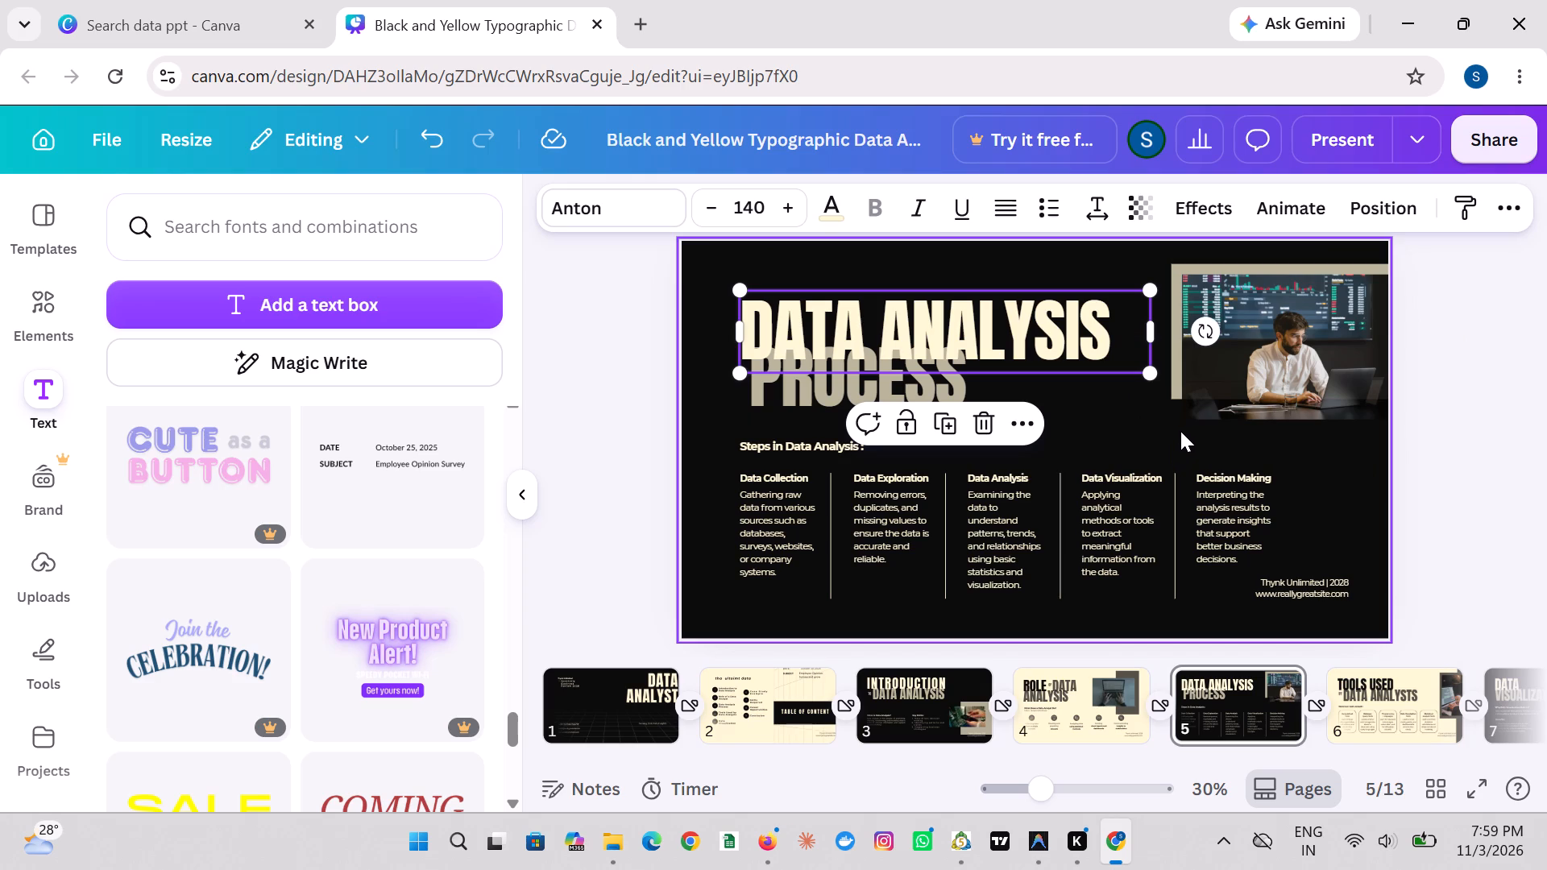
# Increase the font size of the website line in slide 5's footer text to 20.
pyautogui.click(1292, 592)
pyautogui.doubleClick(1285, 599)
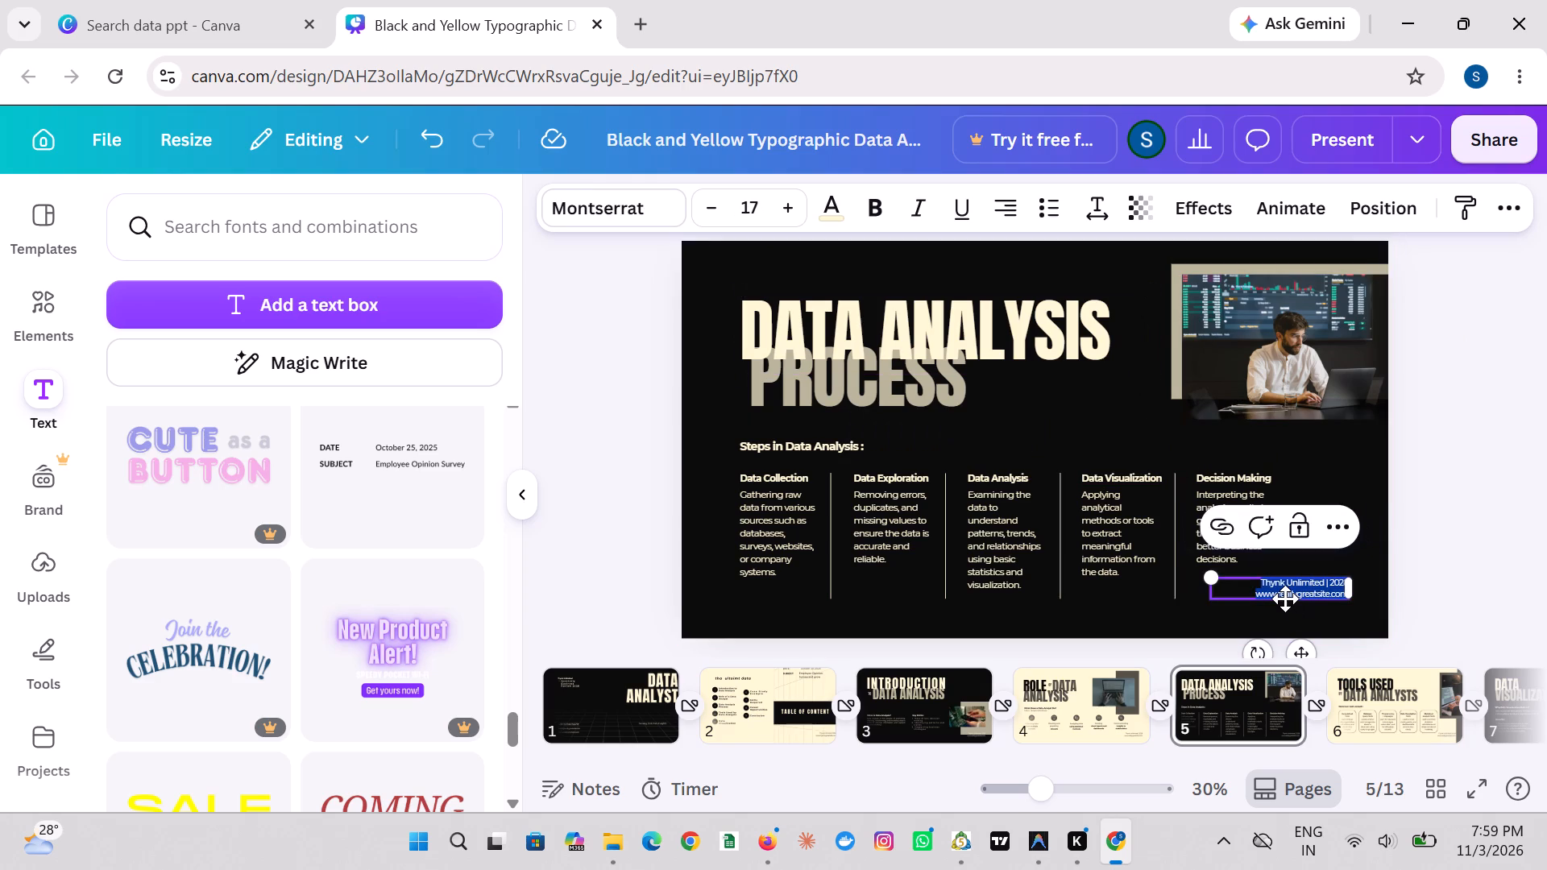
pyautogui.click(1290, 594)
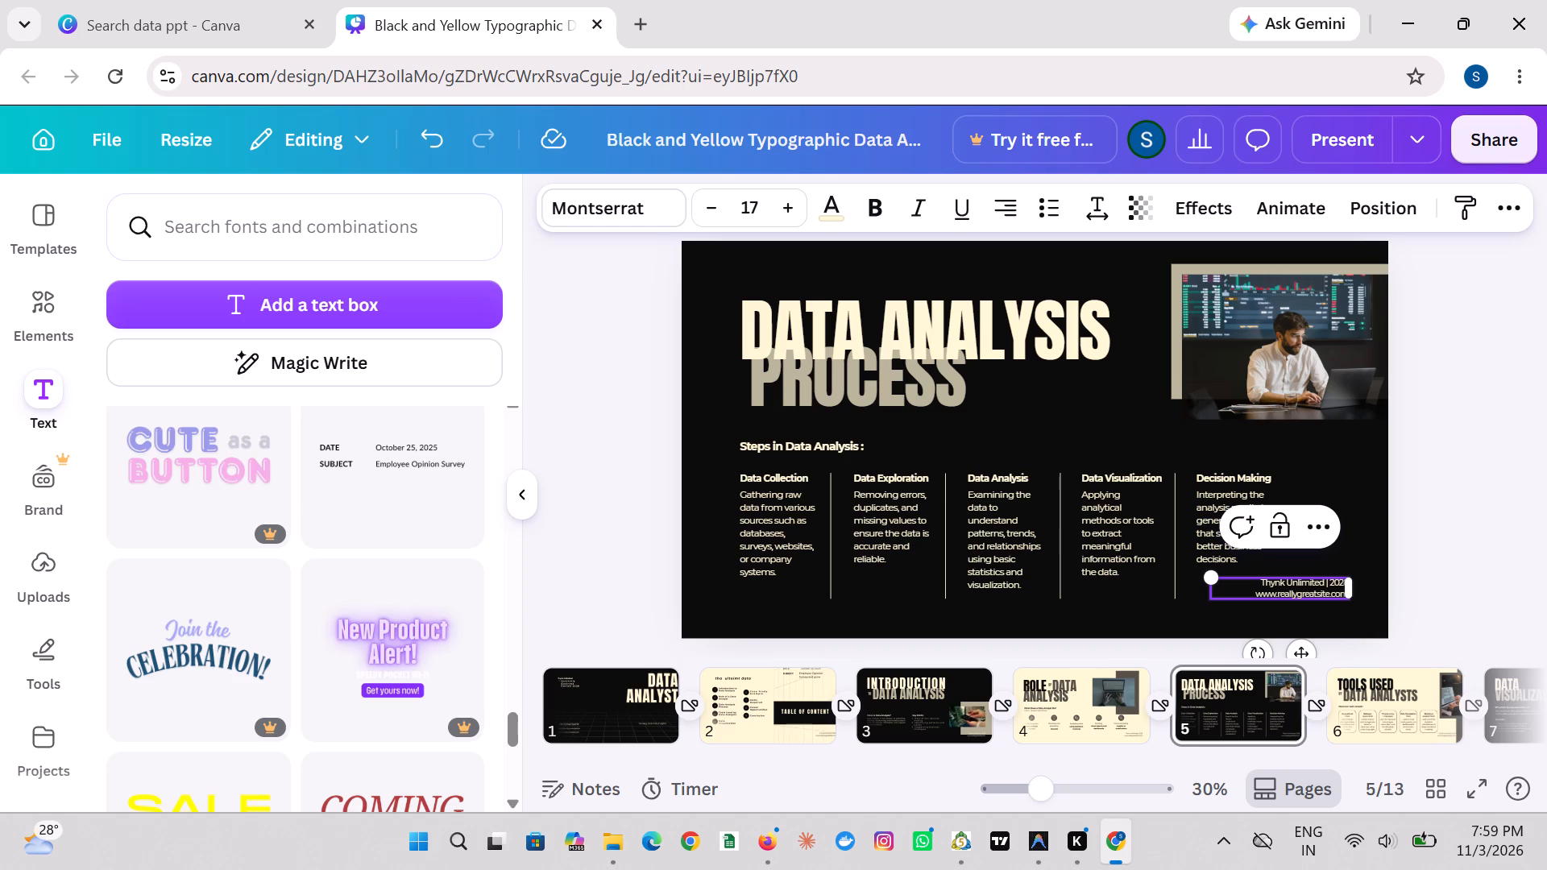
pyautogui.click(1297, 590)
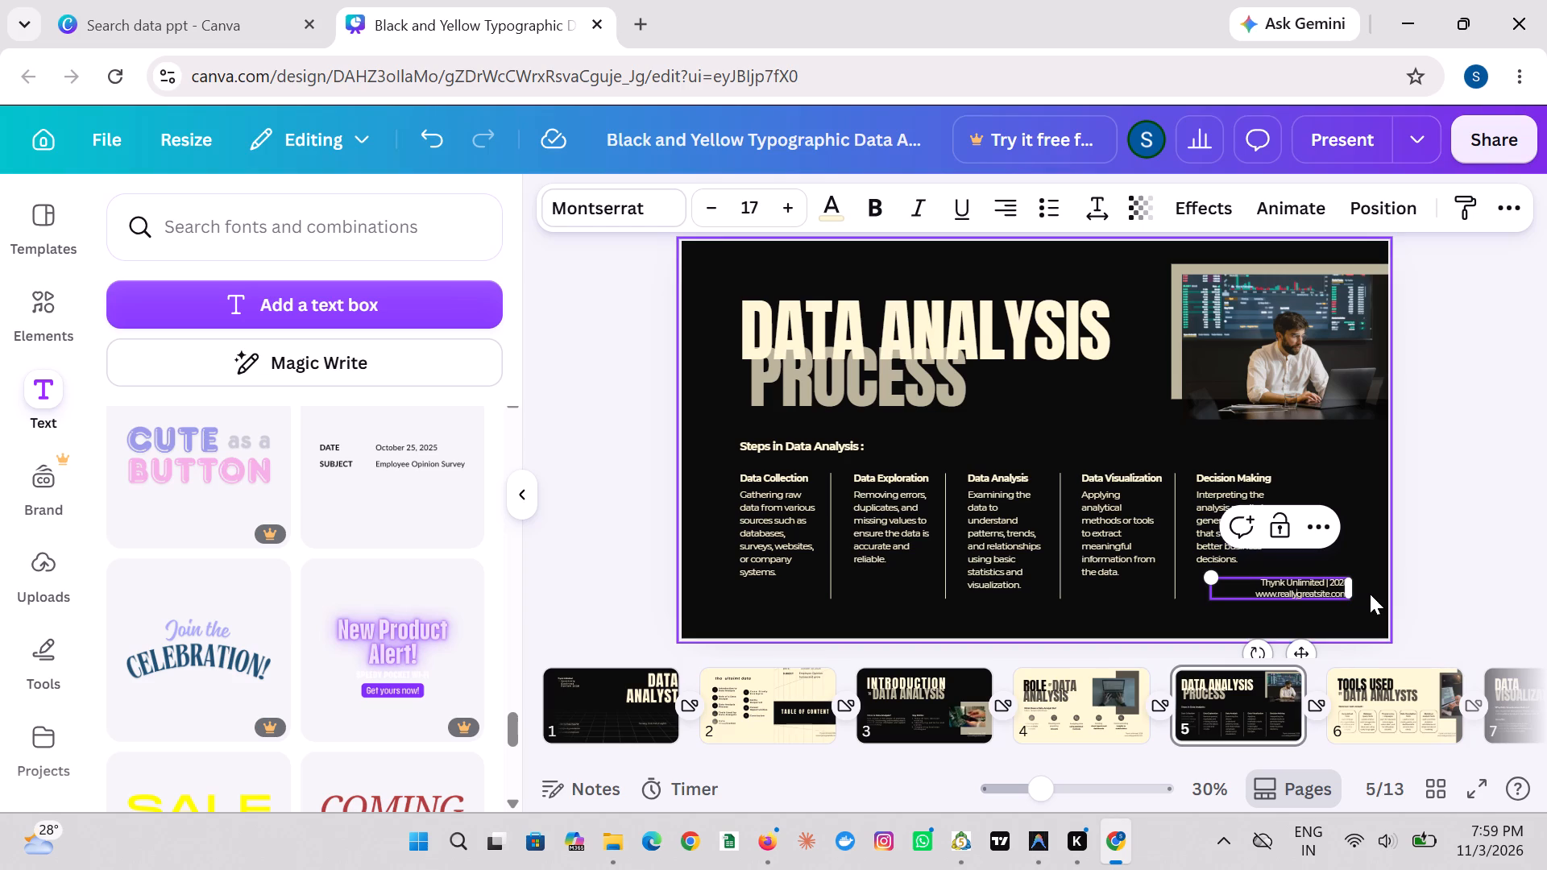
pyautogui.click(789, 211)
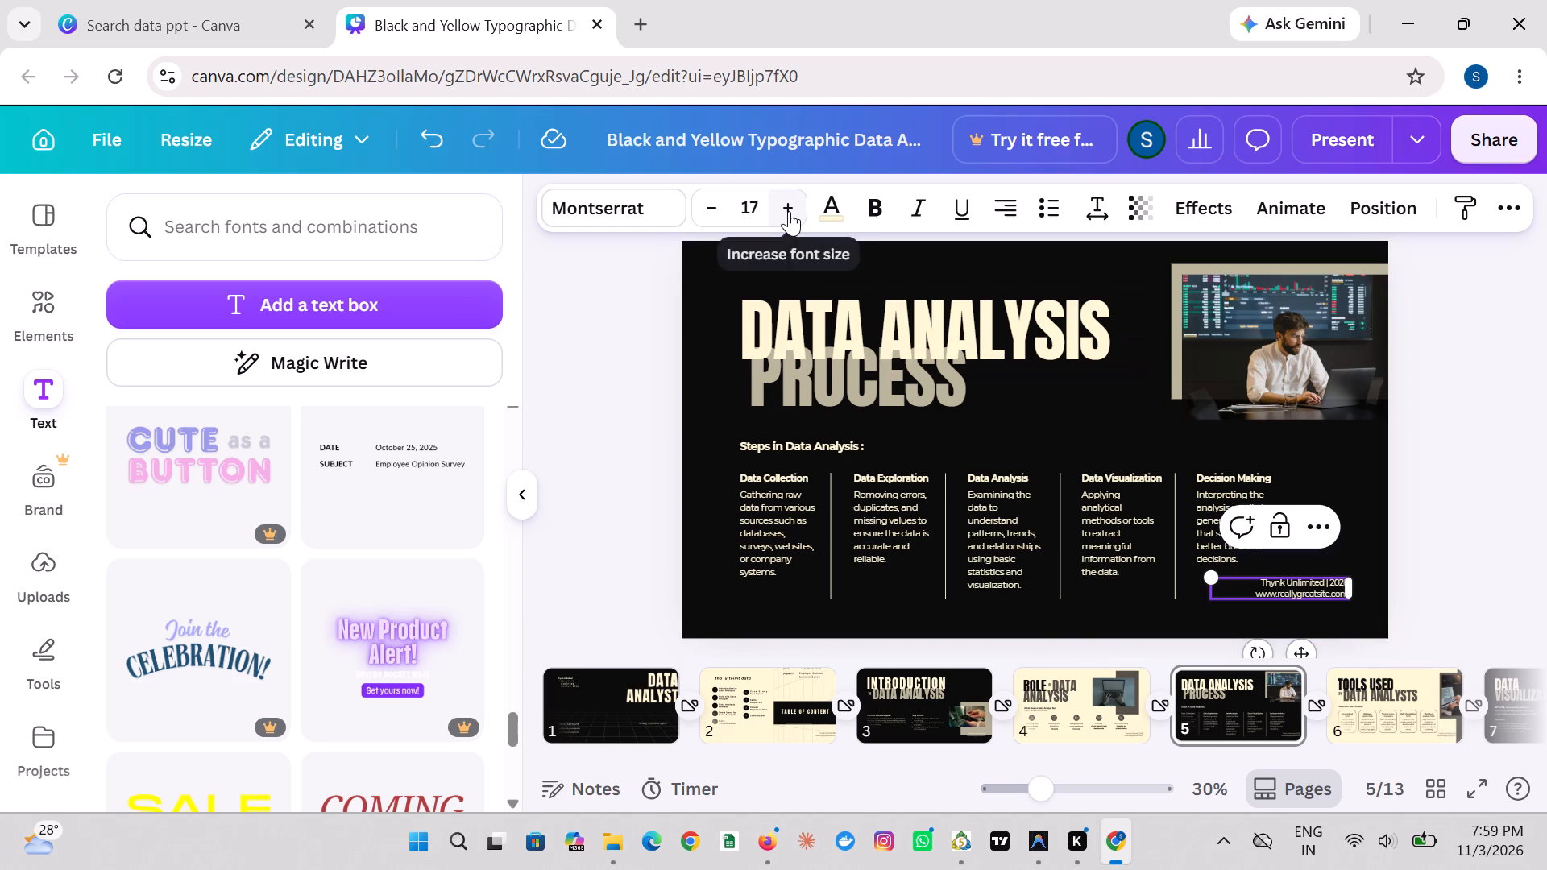
pyautogui.click(789, 211)
pyautogui.click(789, 211)
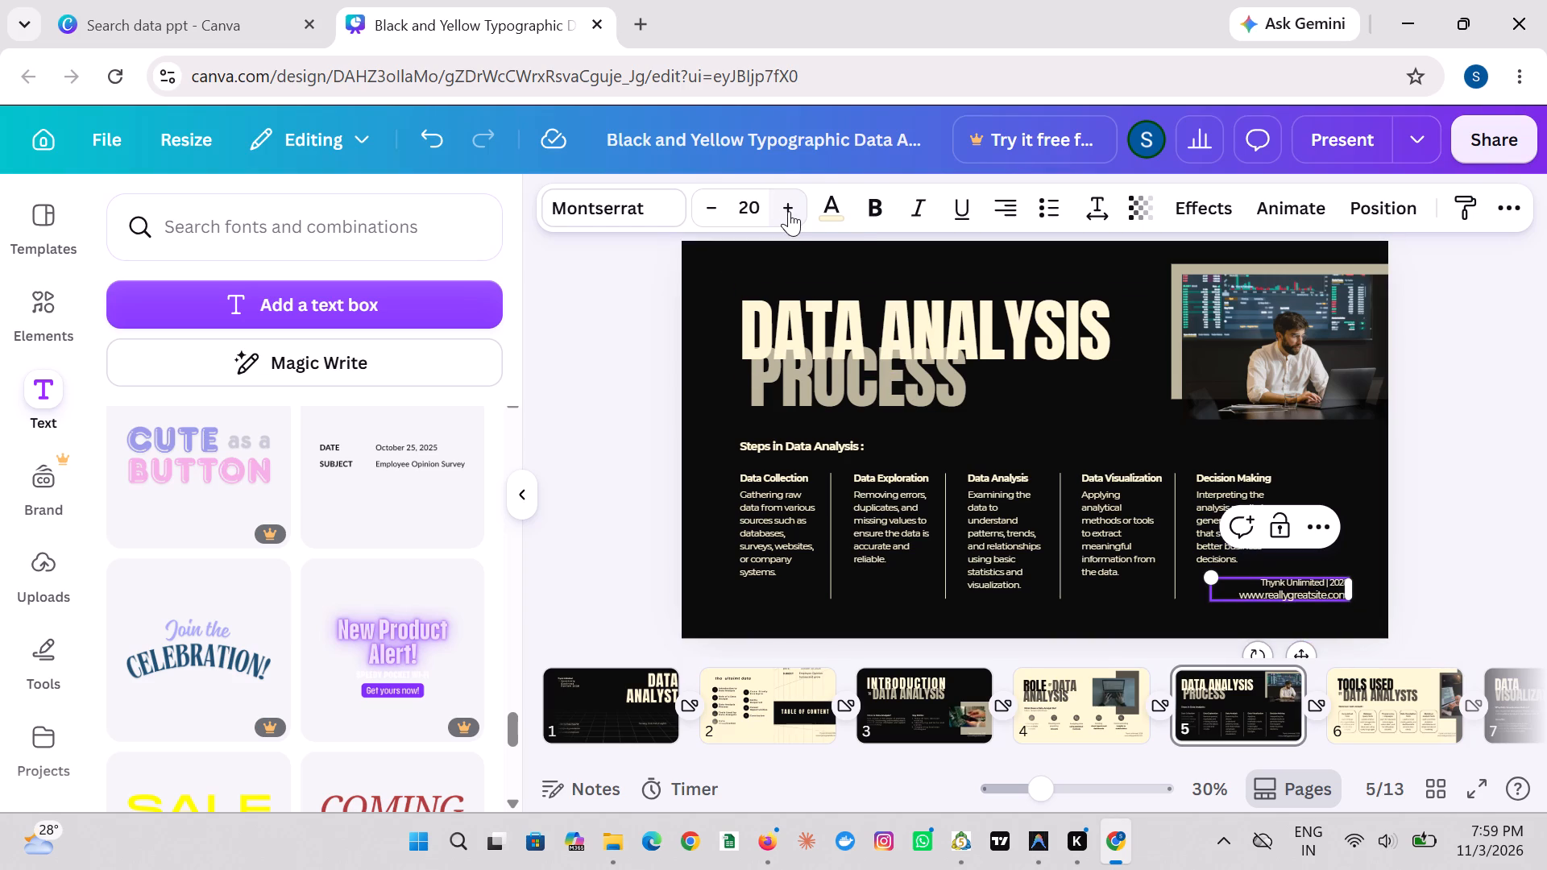
pyautogui.click(1287, 591)
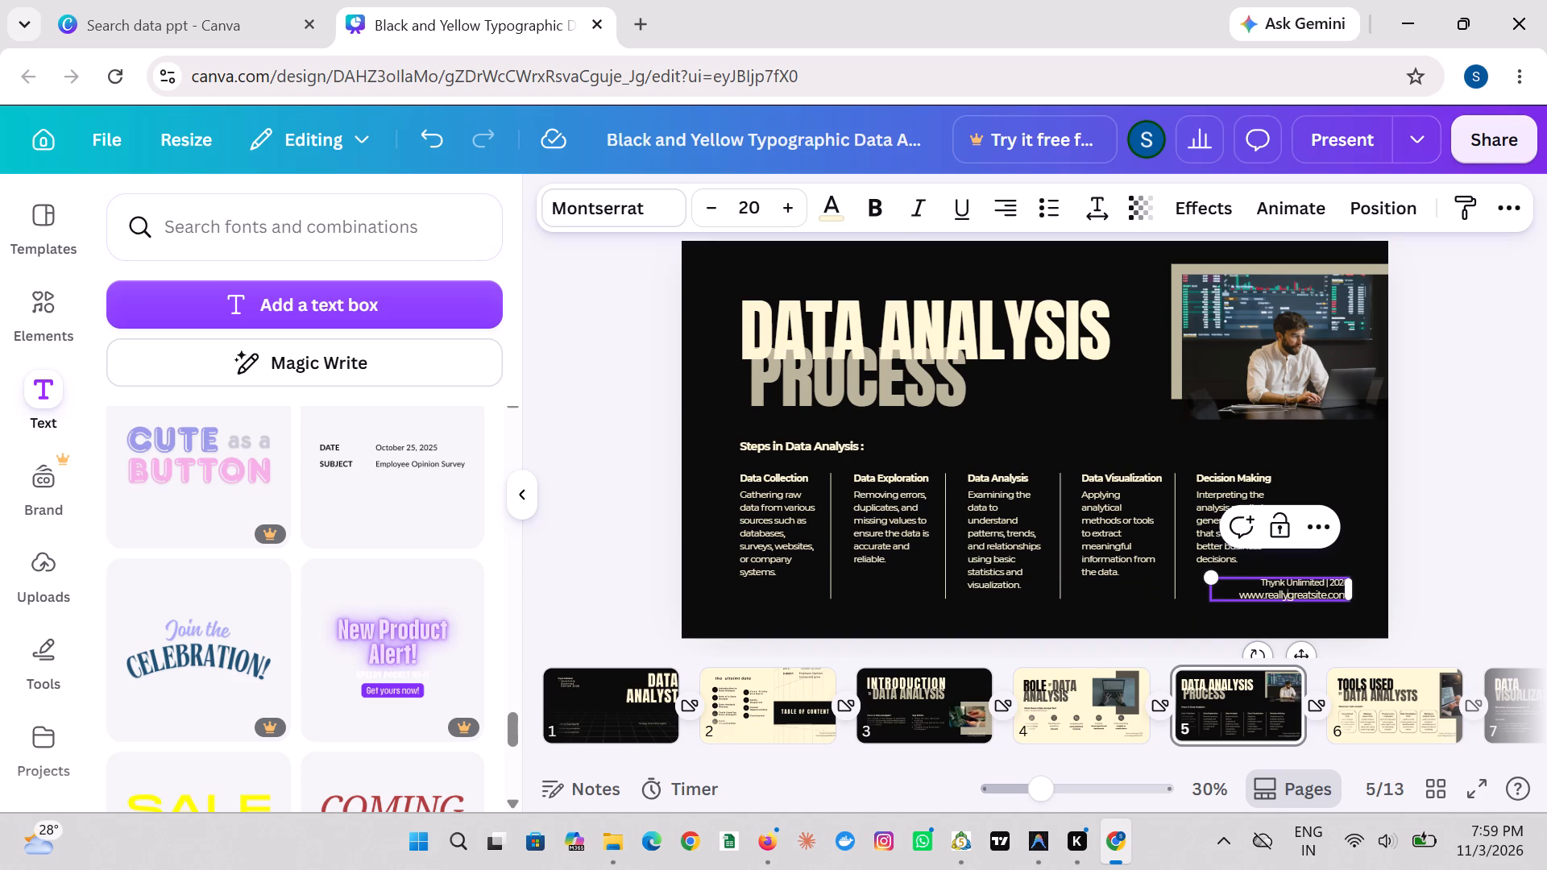
pyautogui.click(1287, 591)
pyautogui.click(1287, 591)
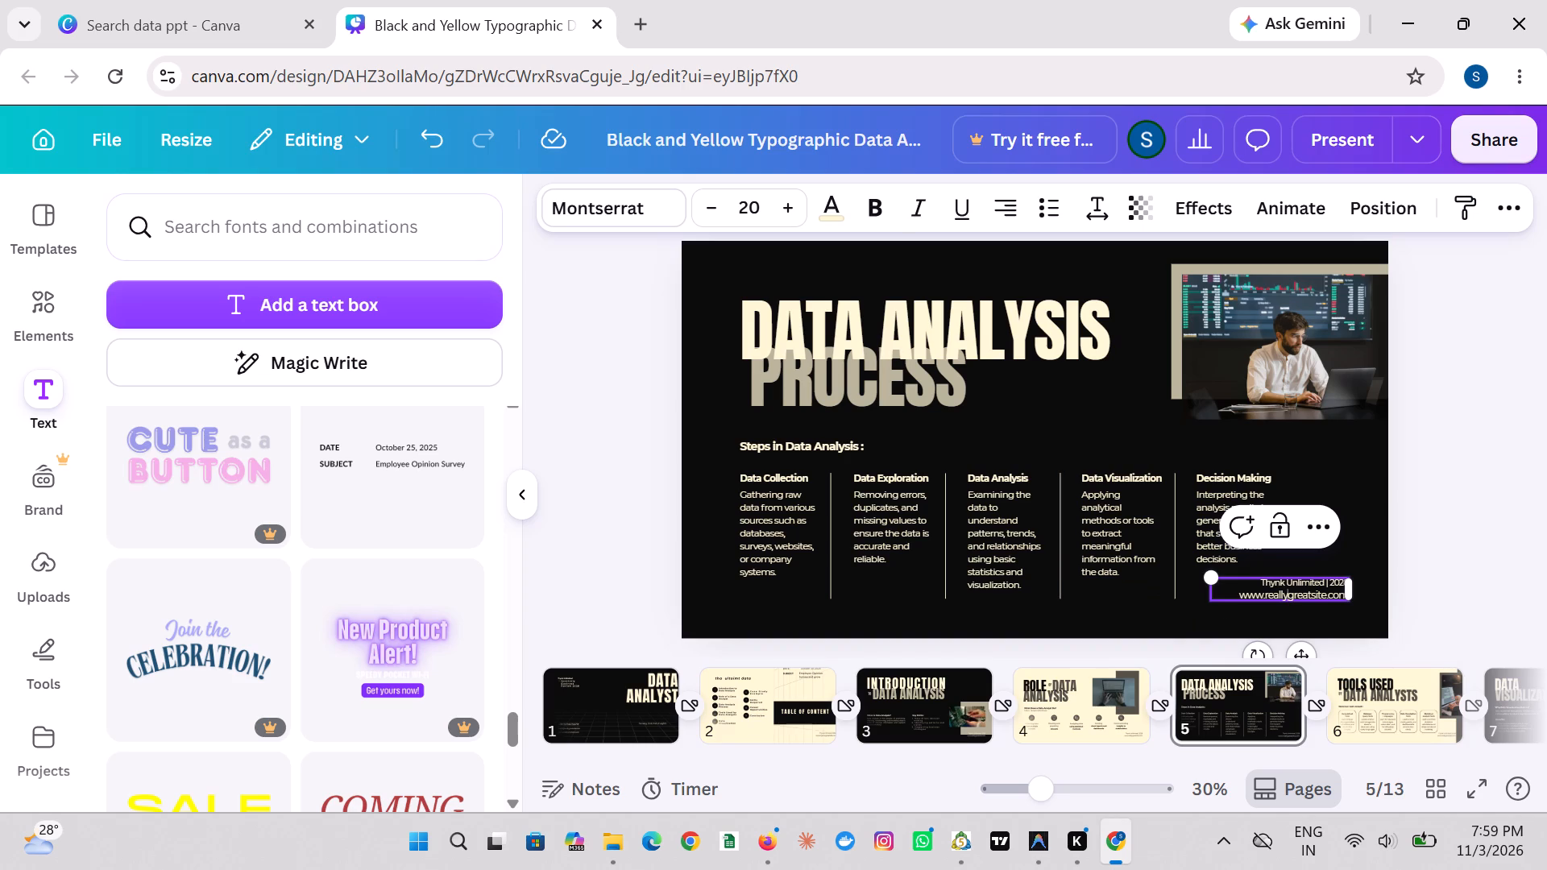
pyautogui.click(1288, 592)
pyautogui.press('BackSpace')
pyautogui.press('BackSpace')
pyautogui.press('BackSpace')
pyautogui.press('BackSpace')
pyautogui.press('BackSpace')
pyautogui.write('gr')
pyautogui.press('o')
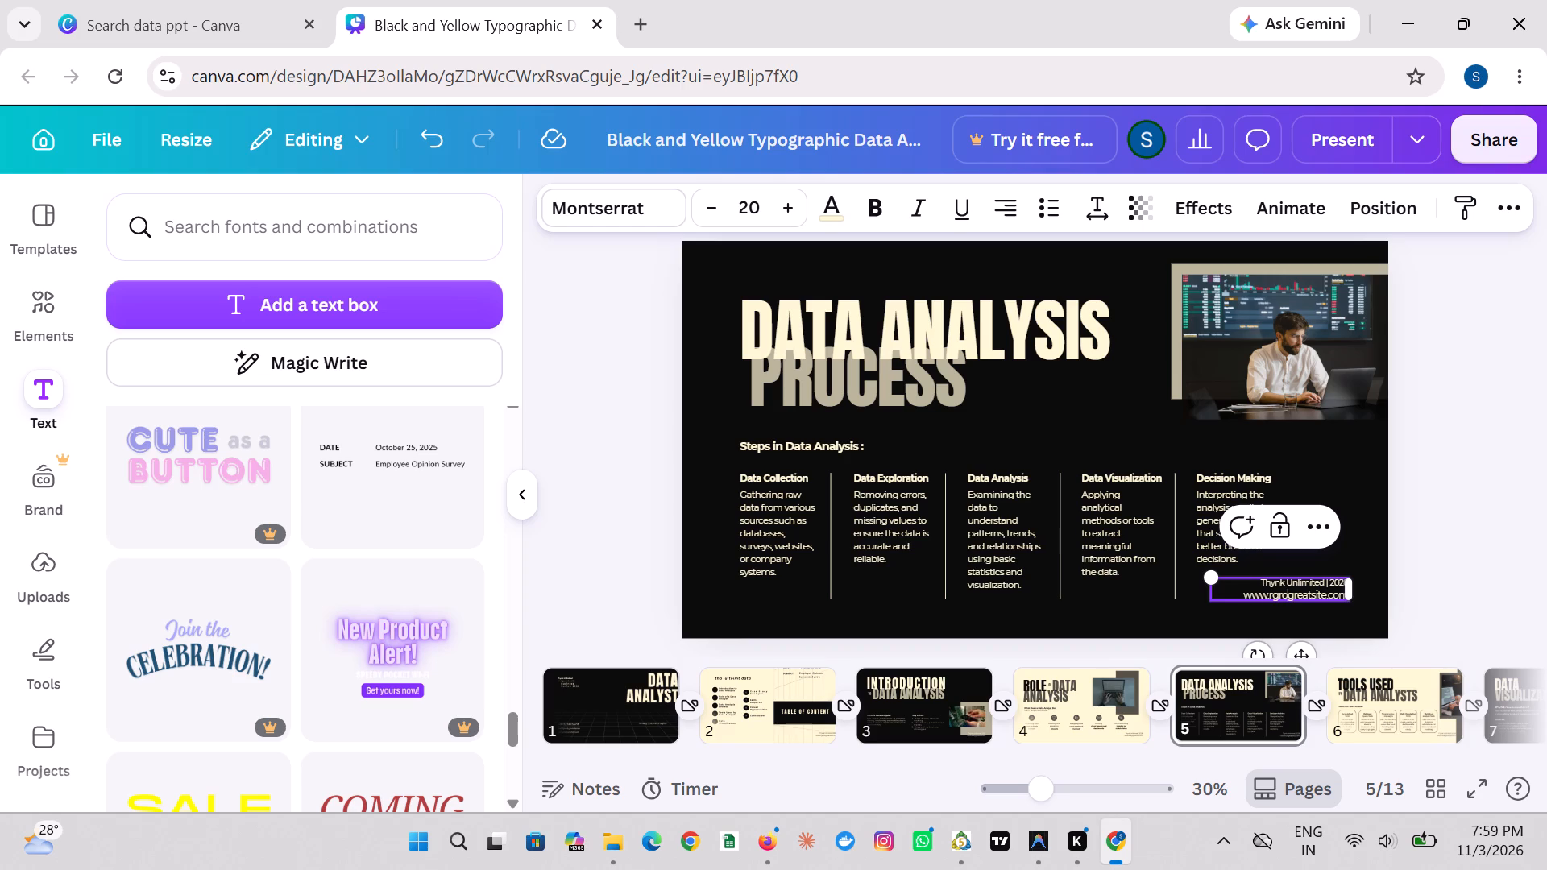
pyautogui.press('w')
pyautogui.click(1163, 592)
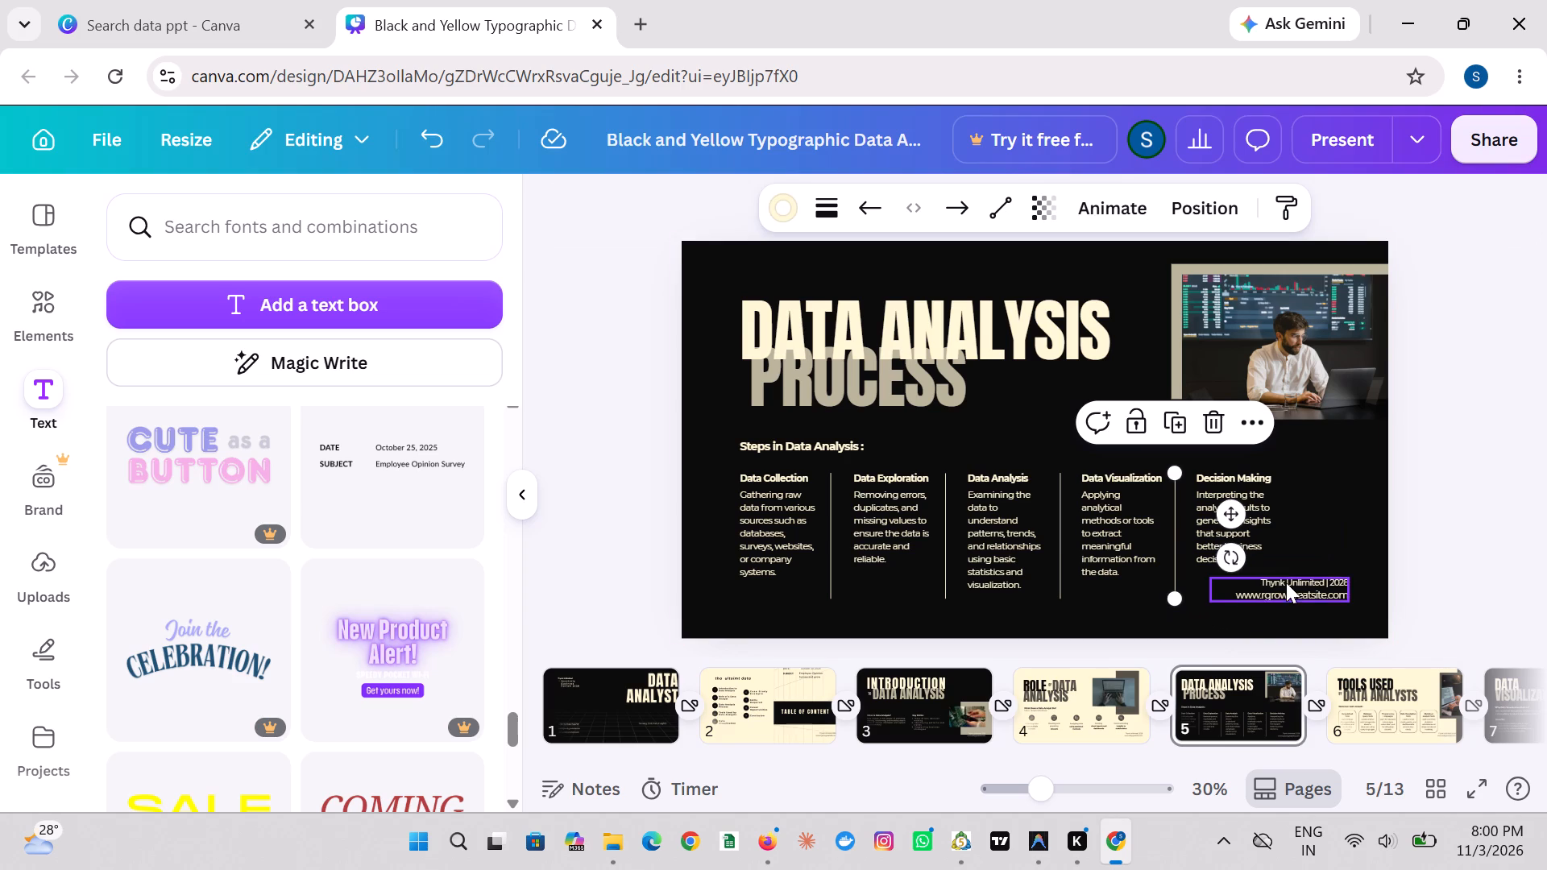
# Move the footer text box with the company name and website down and right, closer to slide 5's bottom-right corner.
pyautogui.moveTo(1286, 583); pyautogui.dragTo(1306, 594)
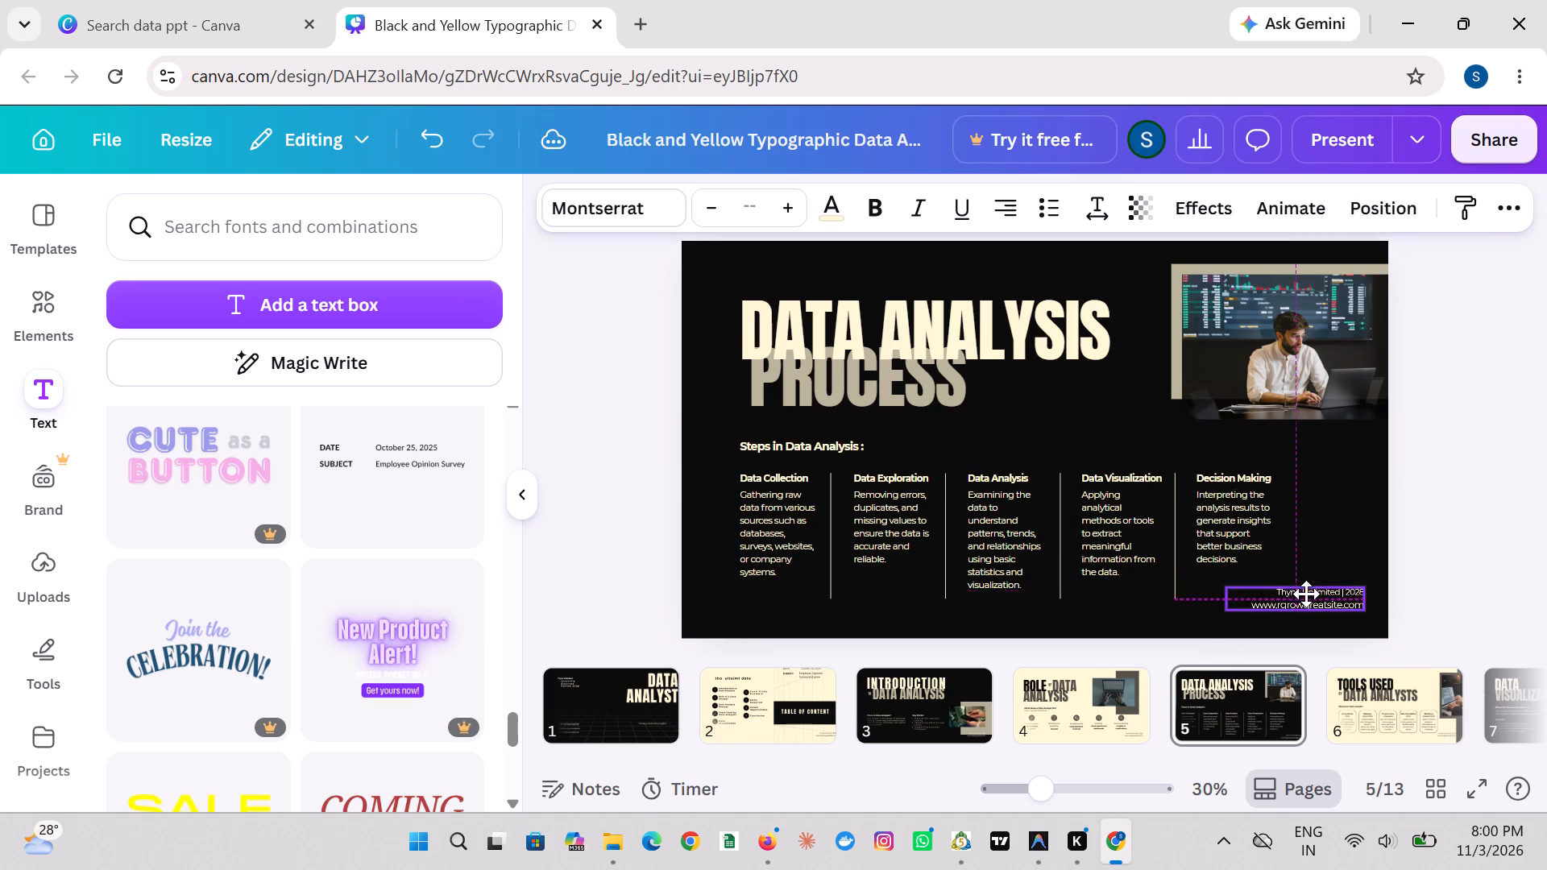
pyautogui.moveTo(1306, 594); pyautogui.dragTo(1307, 599)
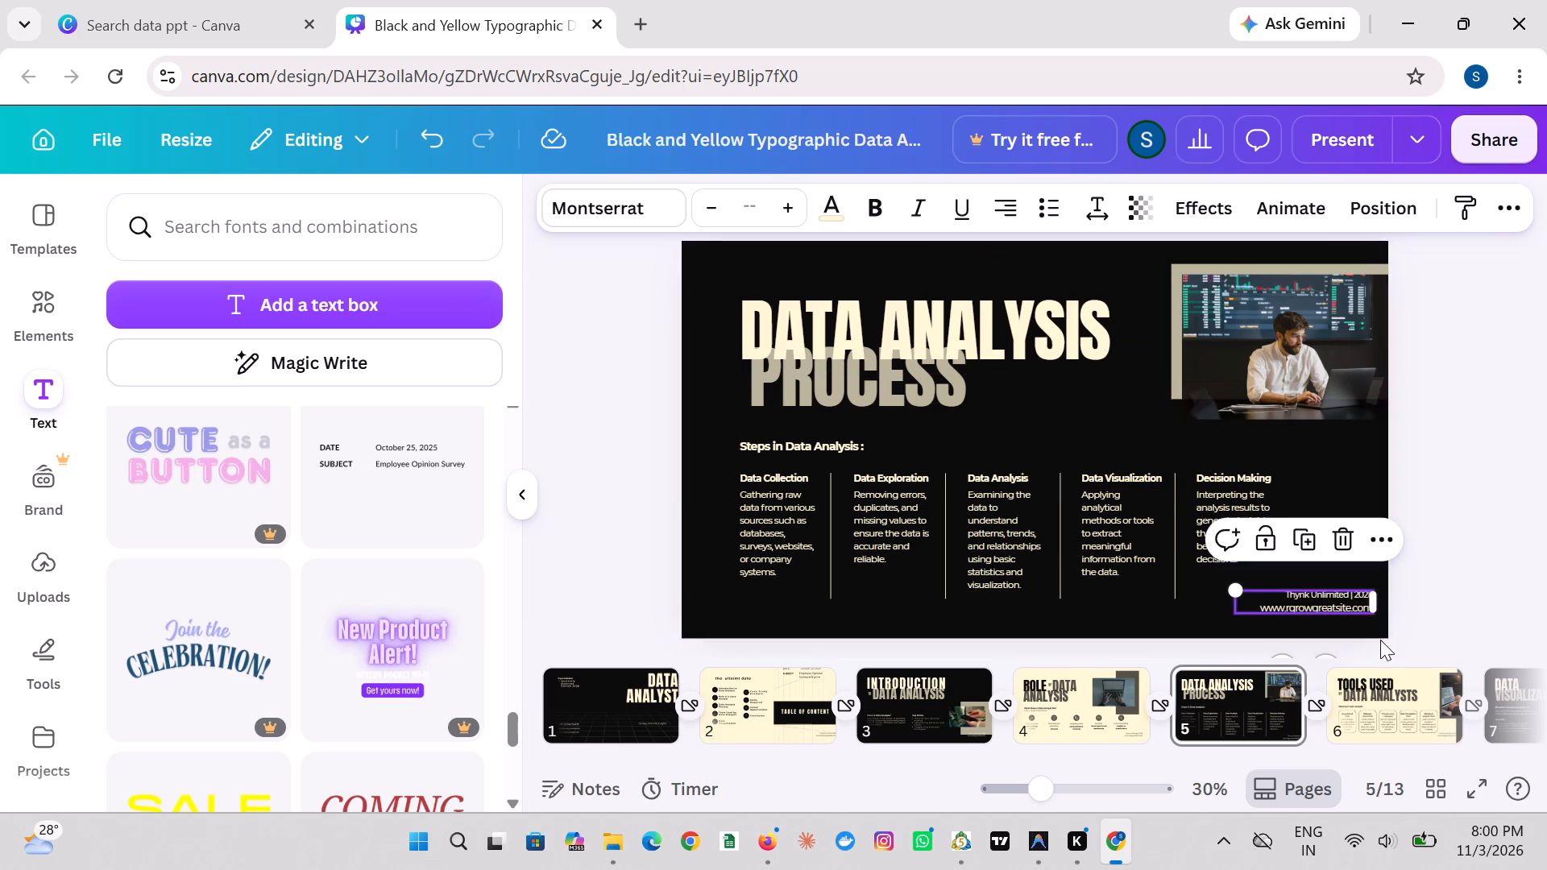
pyautogui.click(1457, 586)
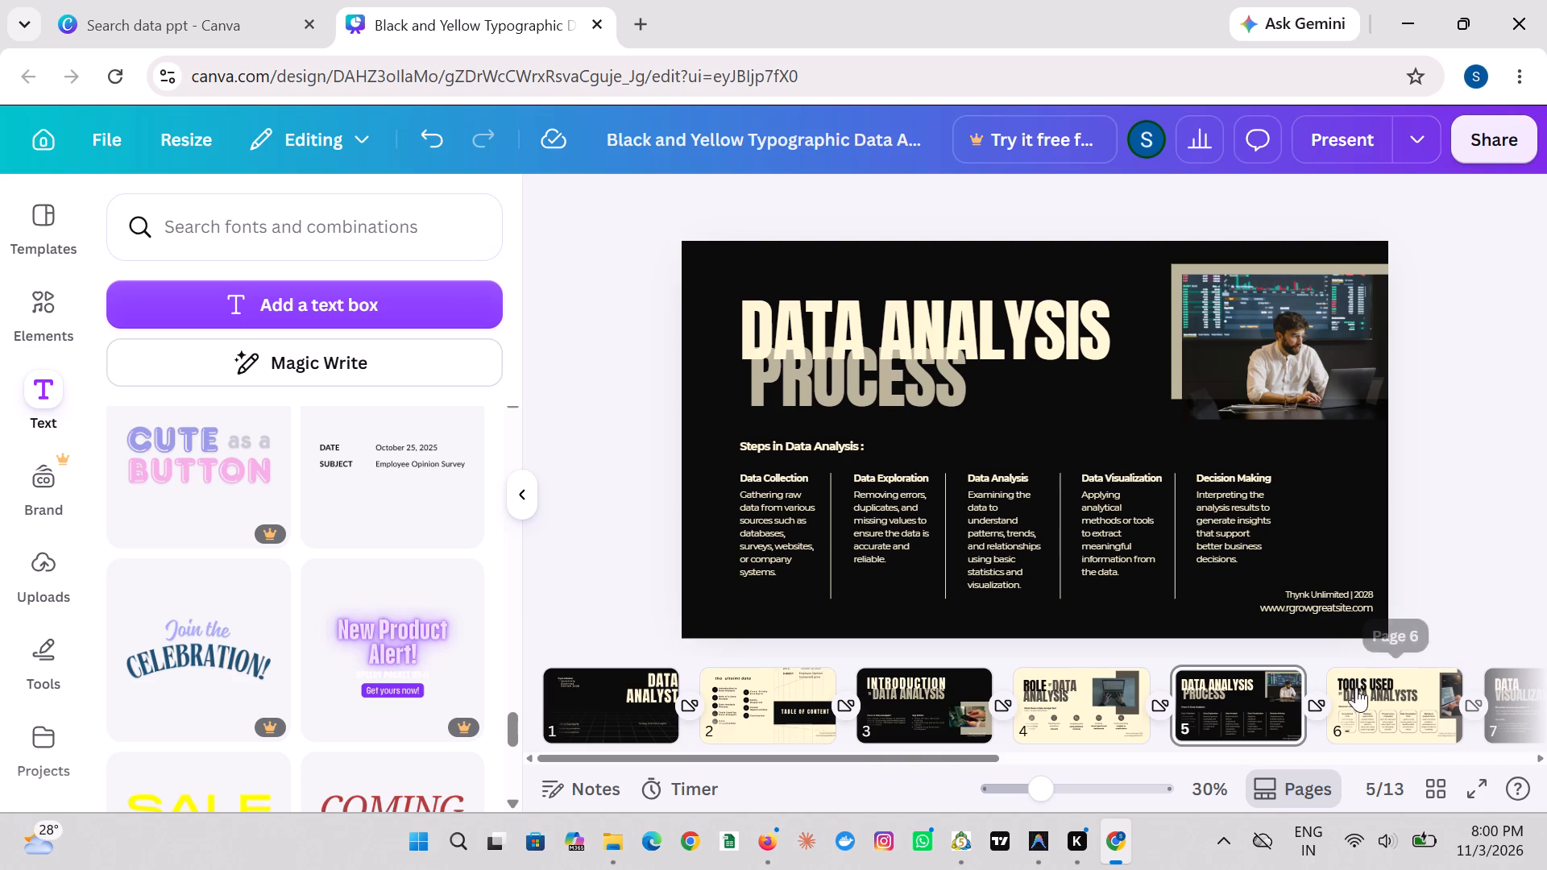
# On slide 6, move the "TOOLS USED" heading slightly down and left, closer to "DATA ANALYSTS".
pyautogui.click(1362, 698)
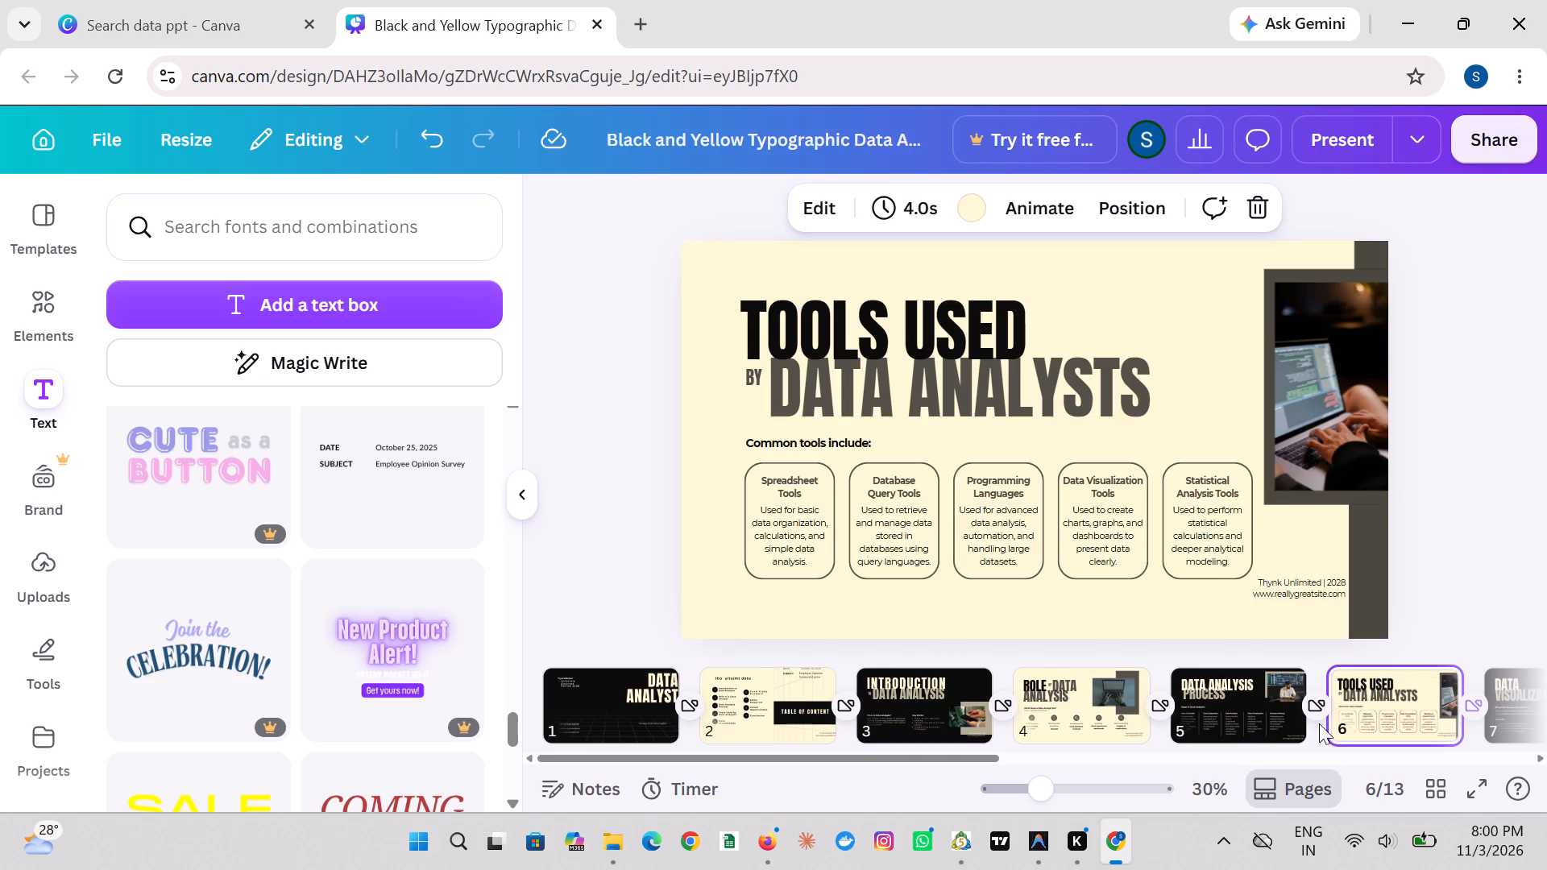
pyautogui.hscroll(-4, 1314, 717)
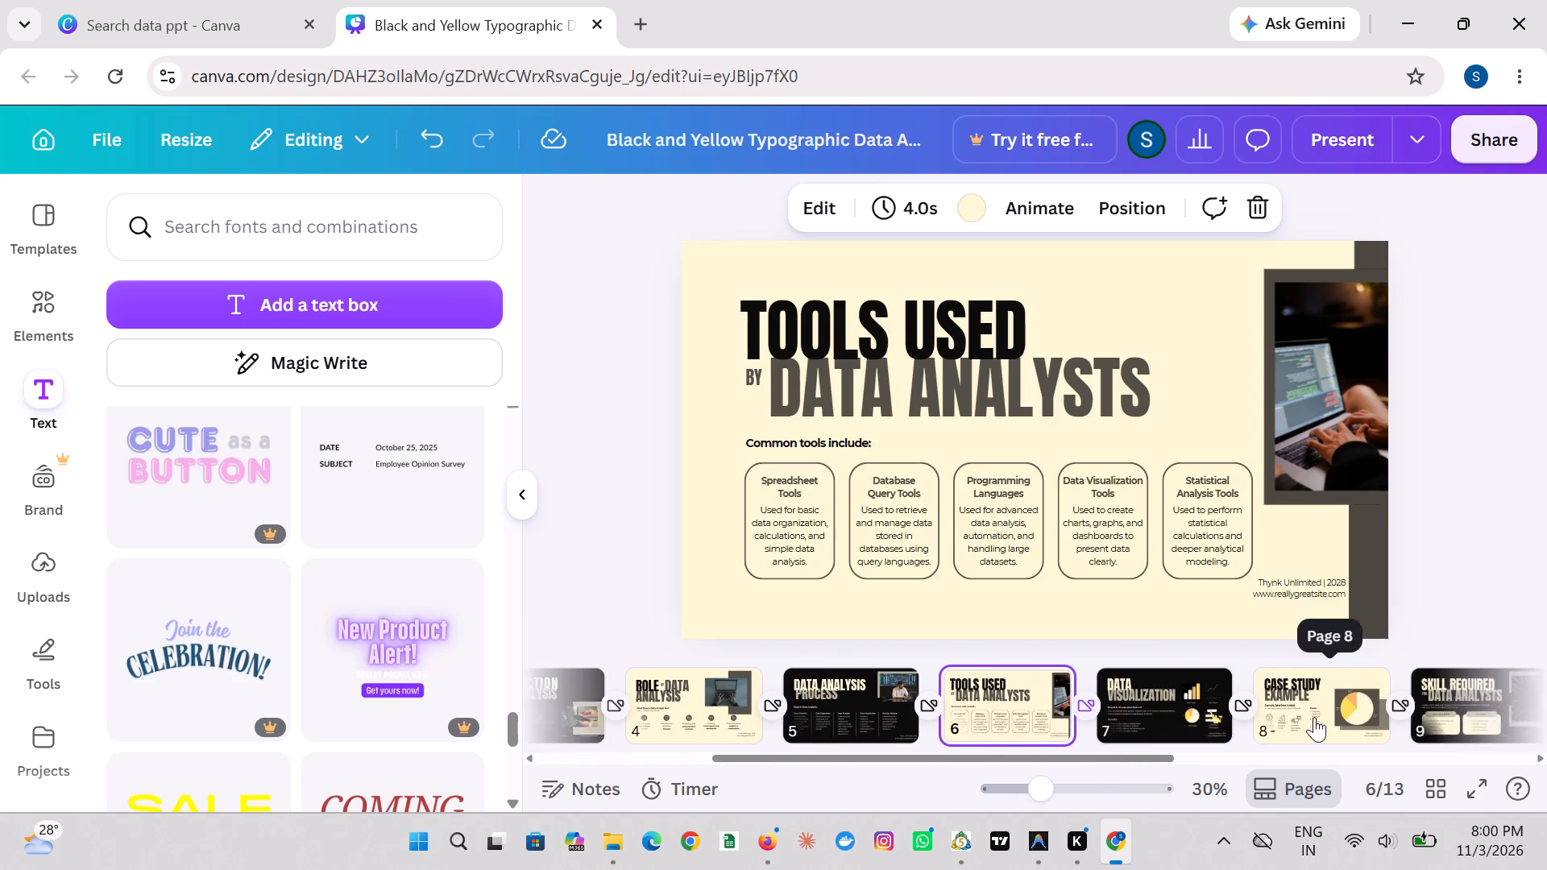
pyautogui.hscroll(-2, 1314, 717)
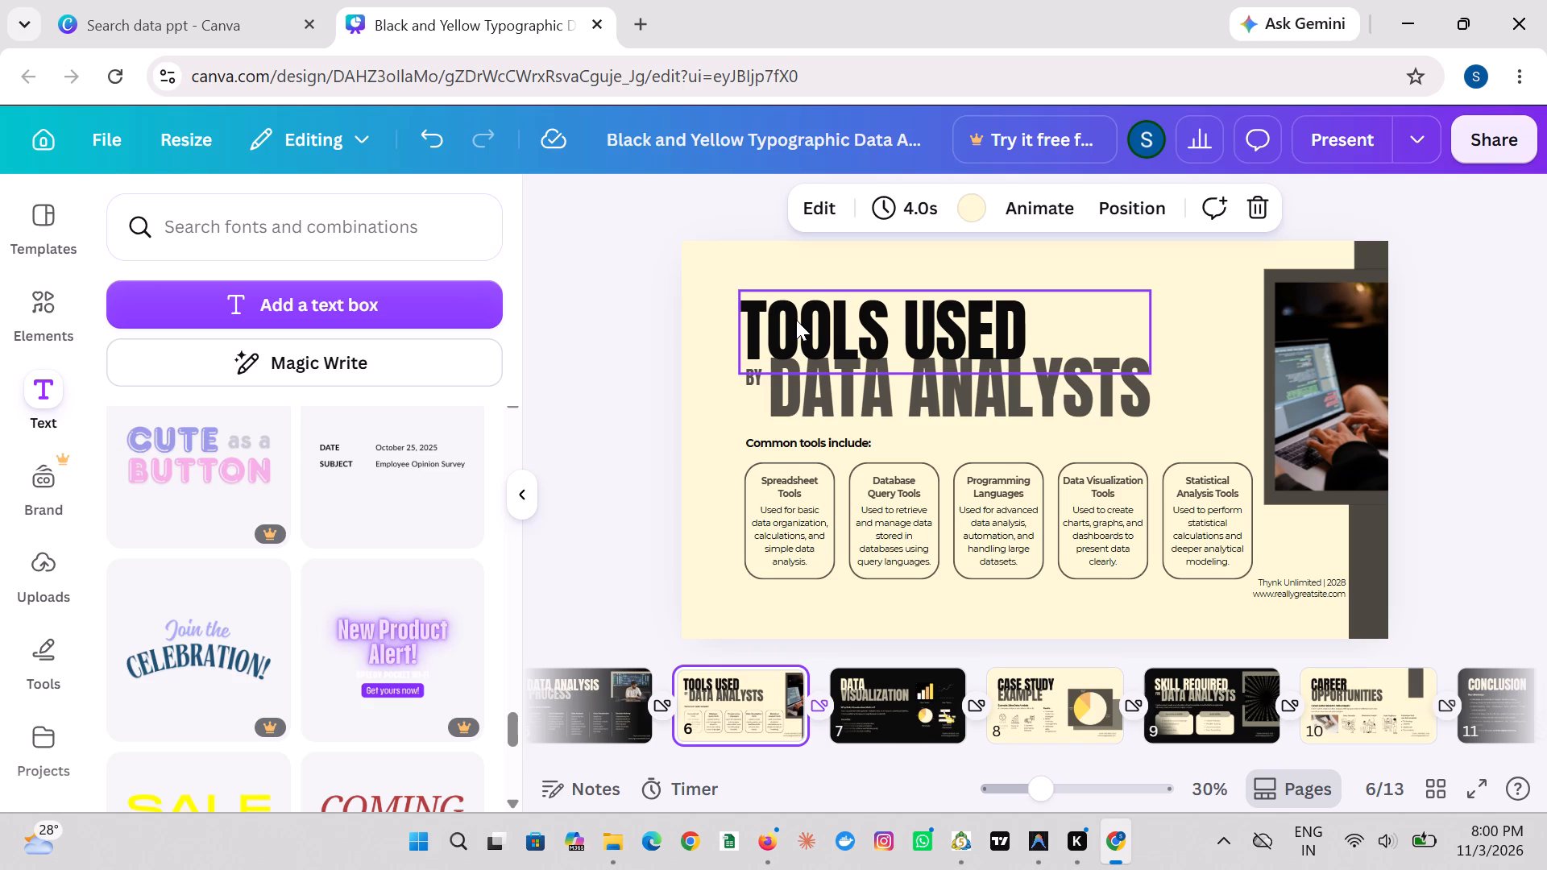
pyautogui.moveTo(796, 320); pyautogui.dragTo(792, 328)
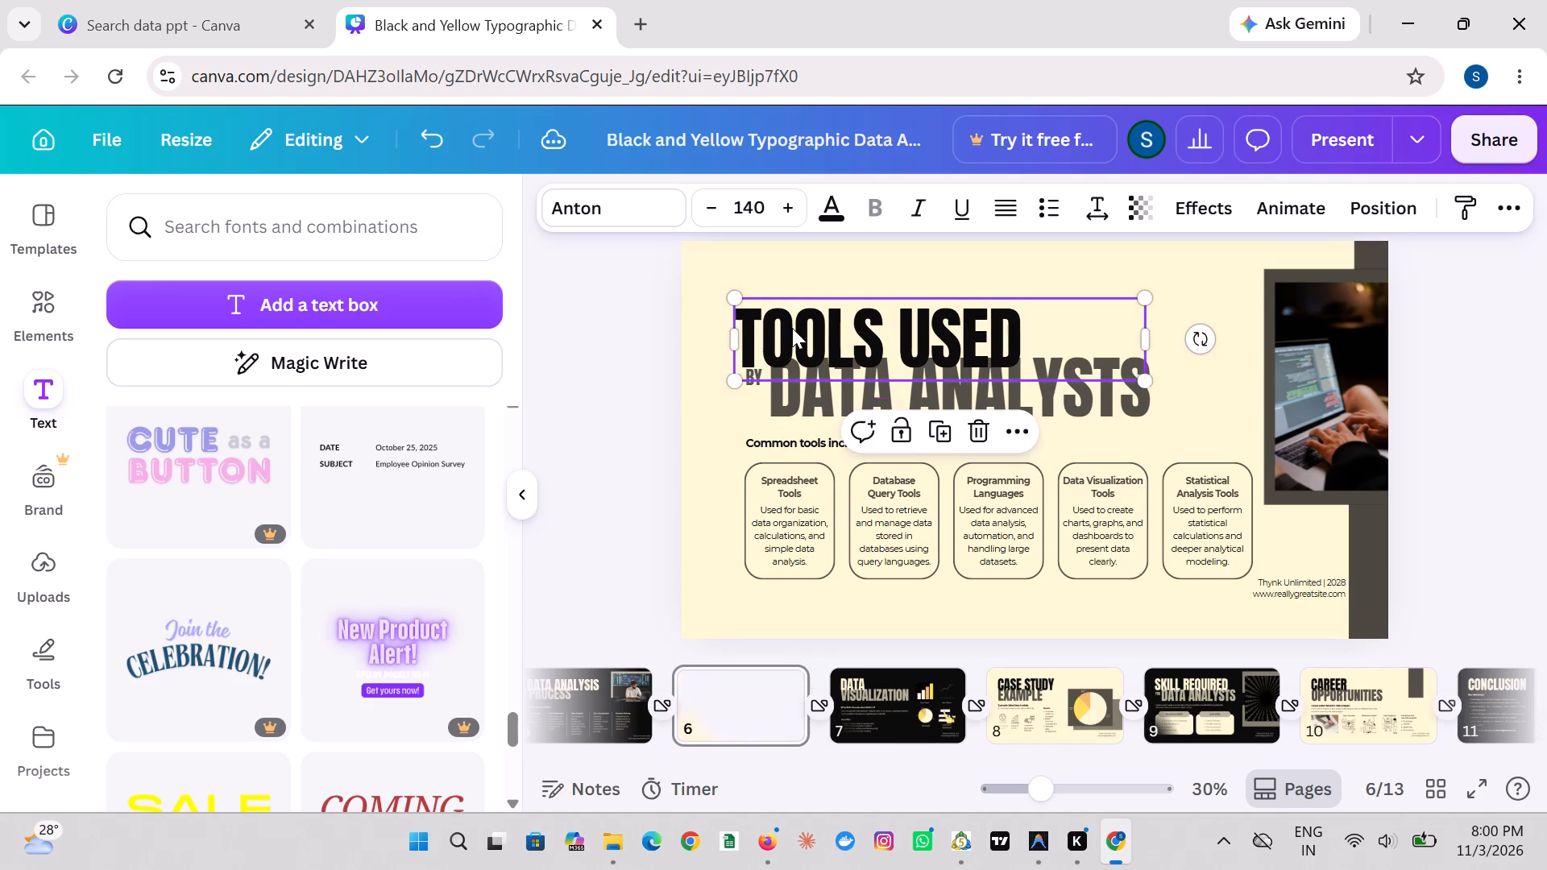
# Select the small "BY" text together with the "TOOLS USED" heading on slide 6 and move both slightly down.
pyautogui.click(754, 379)
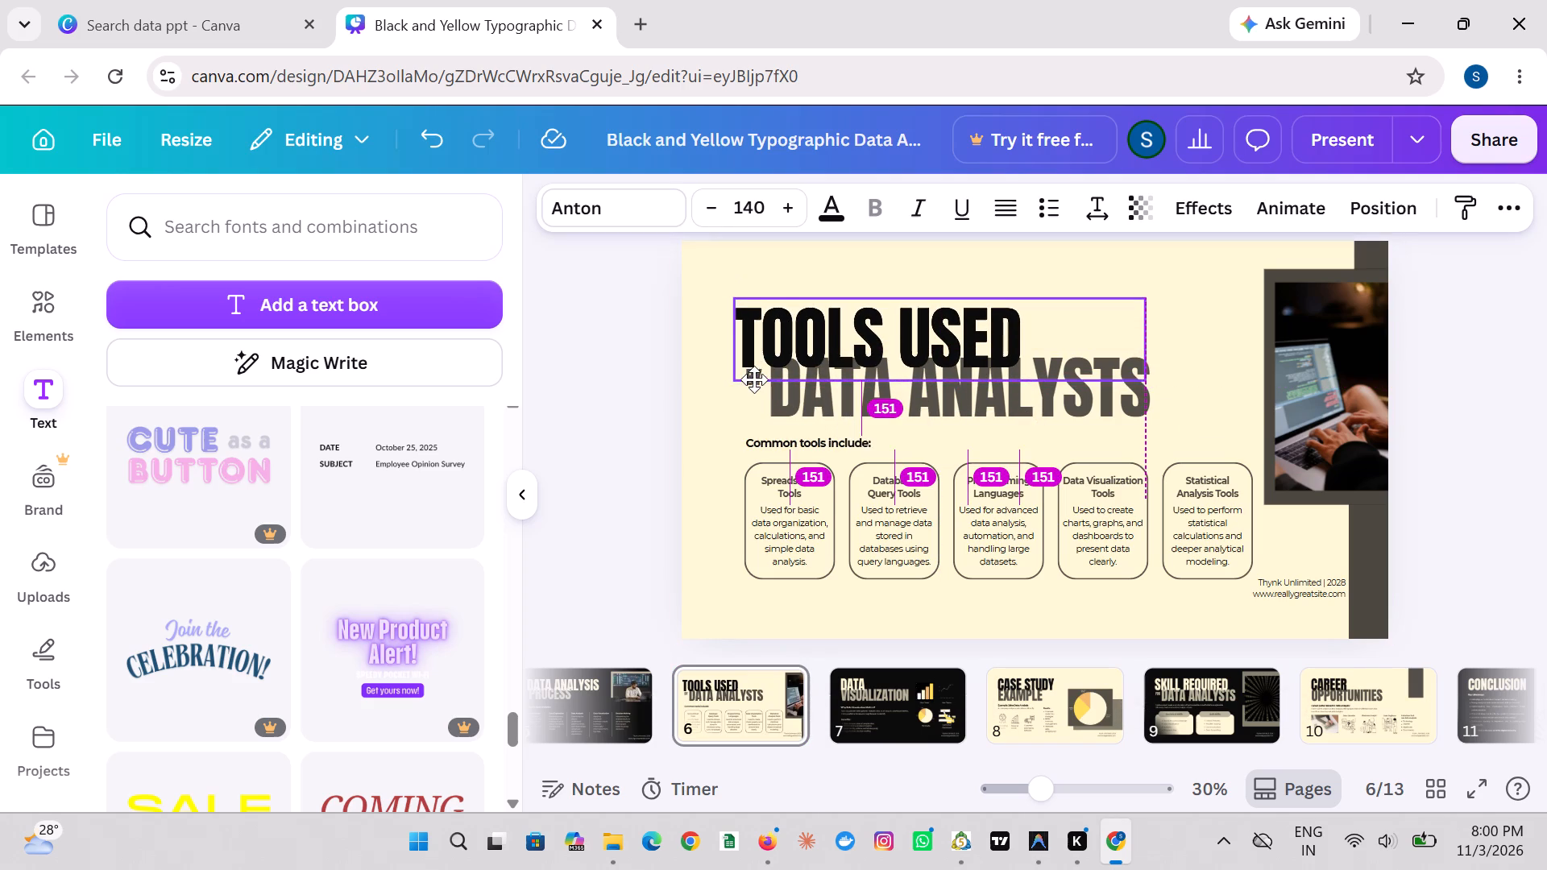
pyautogui.moveTo(736, 404); pyautogui.dragTo(763, 380)
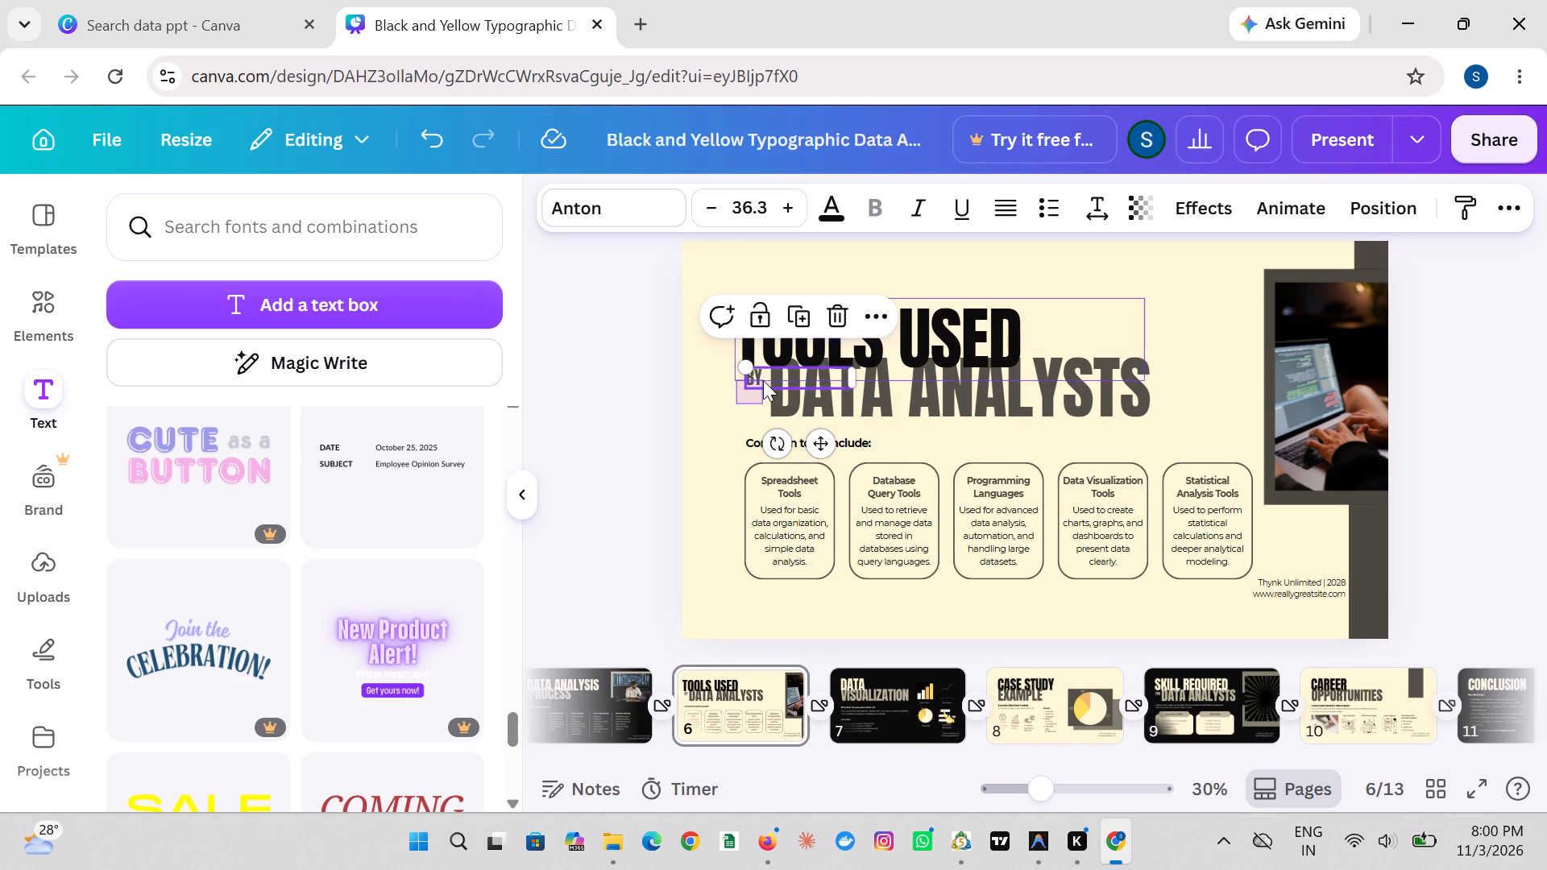
pyautogui.moveTo(763, 380); pyautogui.dragTo(763, 379)
pyautogui.click(763, 379)
pyautogui.click(761, 375)
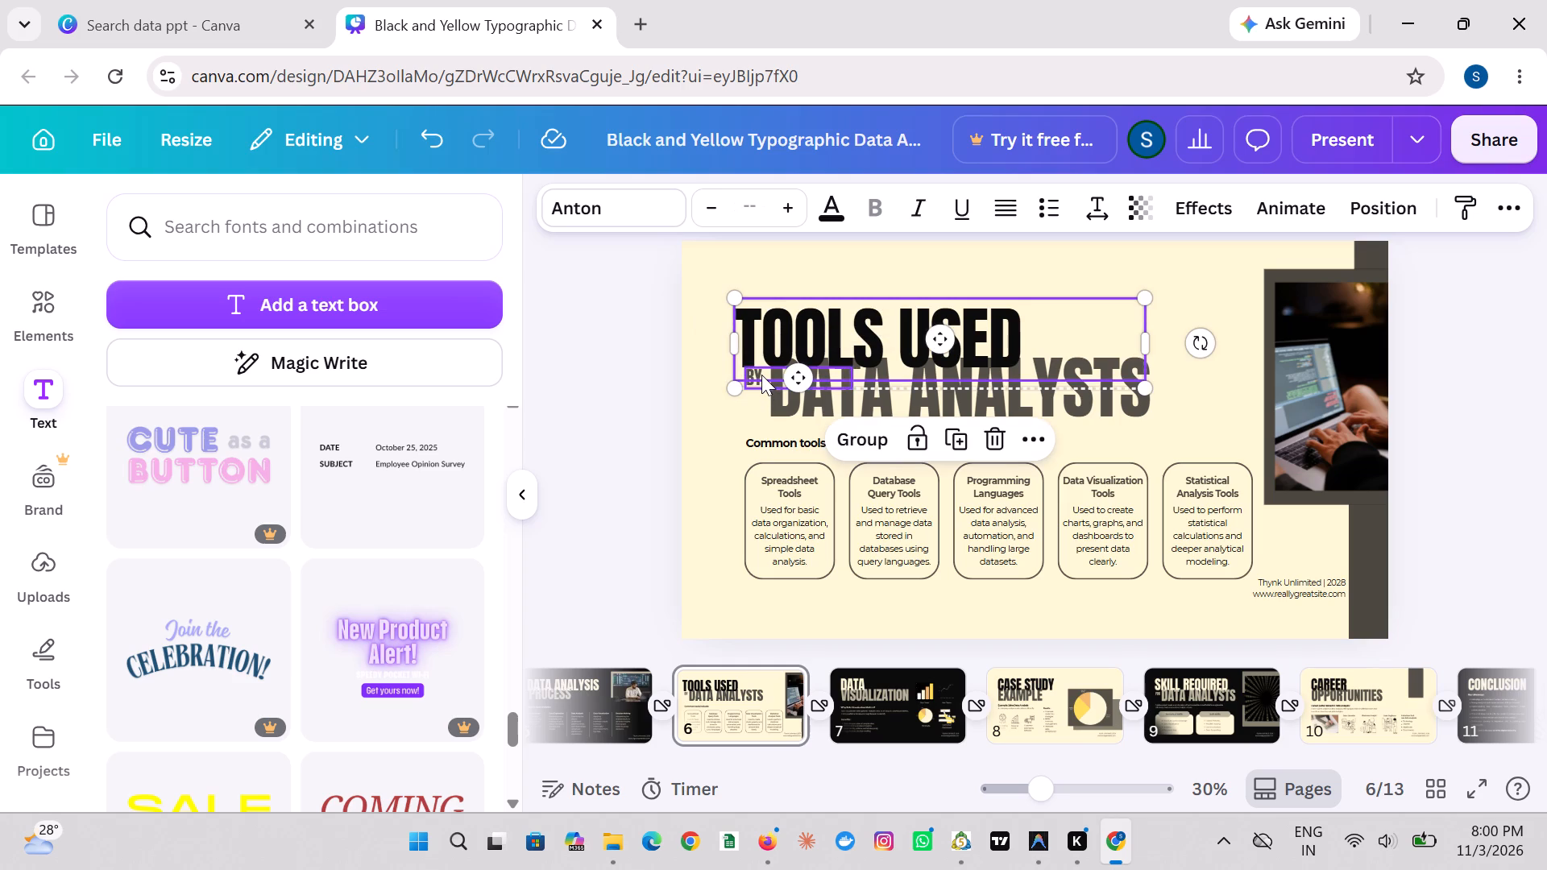
pyautogui.click(760, 379)
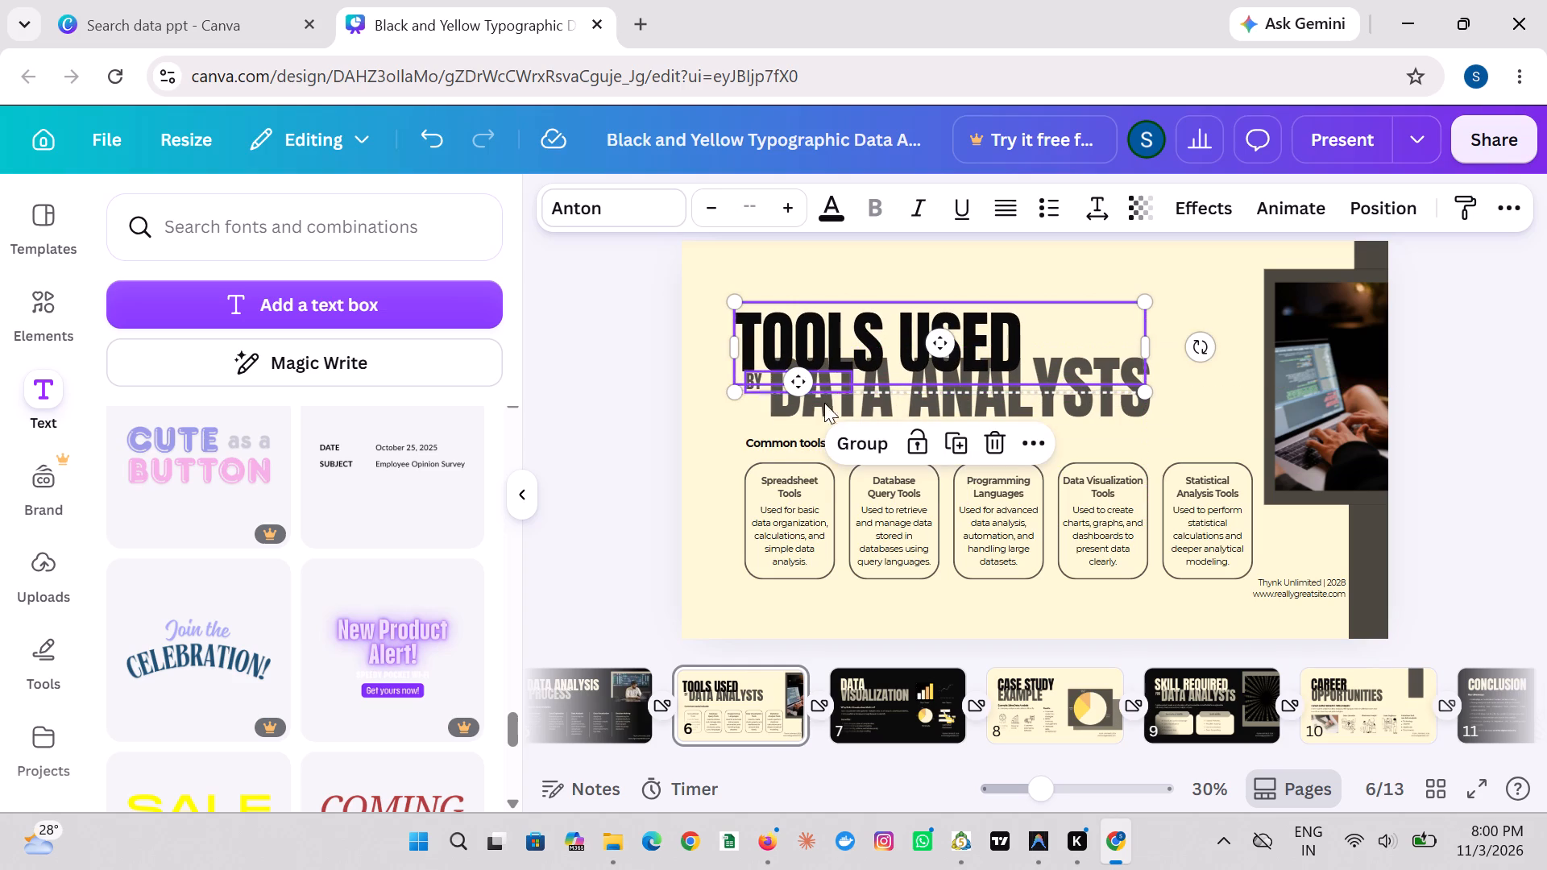
pyautogui.click(694, 426)
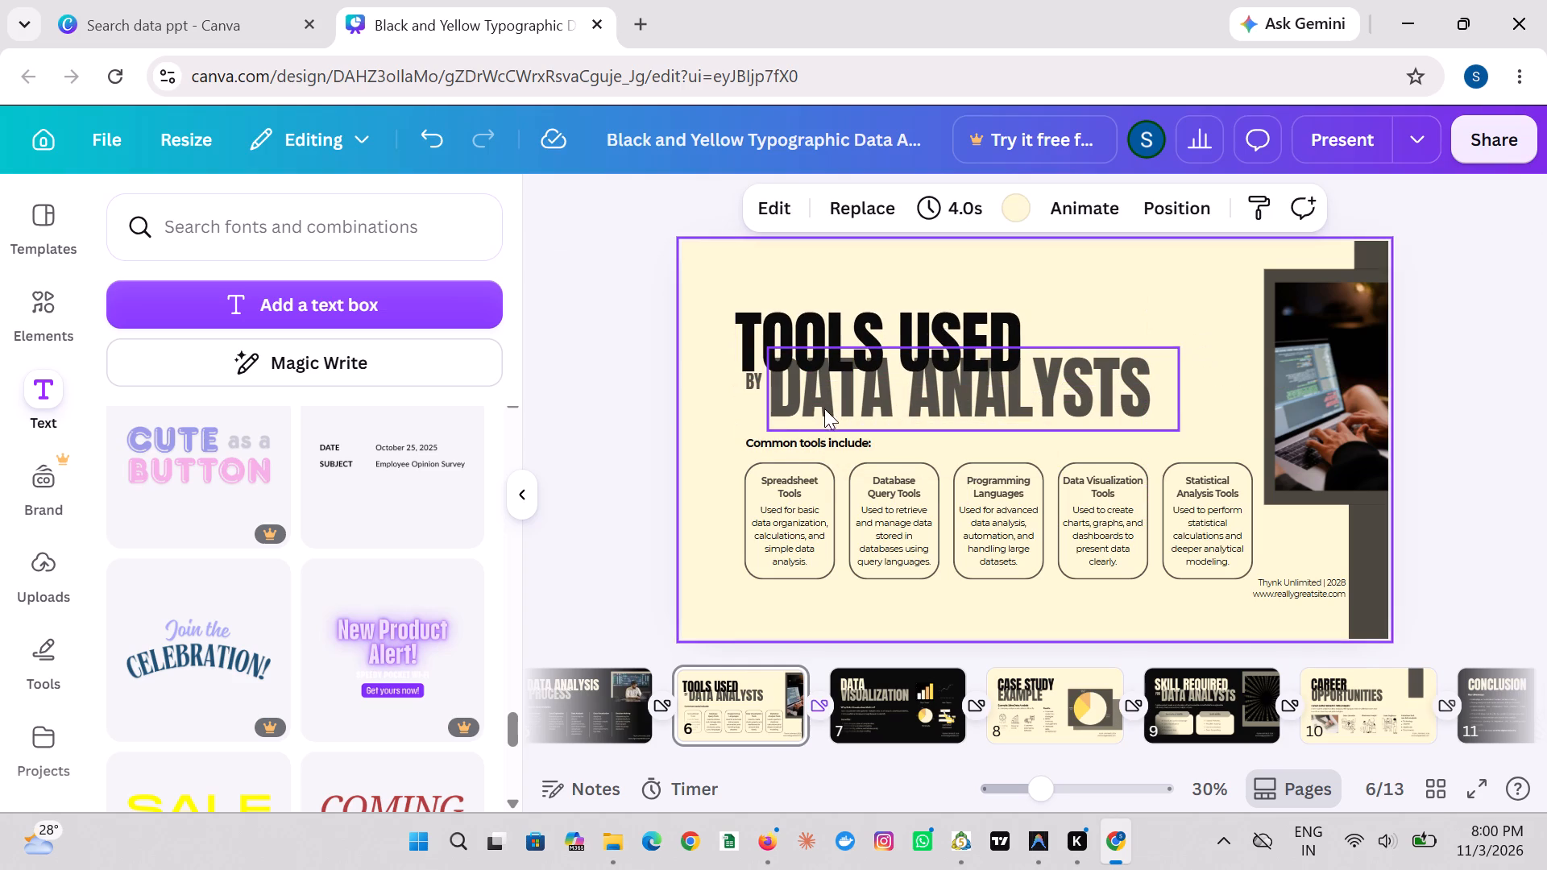
# Move the "DATA ANALYSTS" heading right and slightly up, leaving a wider gap after "BY".
pyautogui.moveTo(823, 407); pyautogui.dragTo(869, 405)
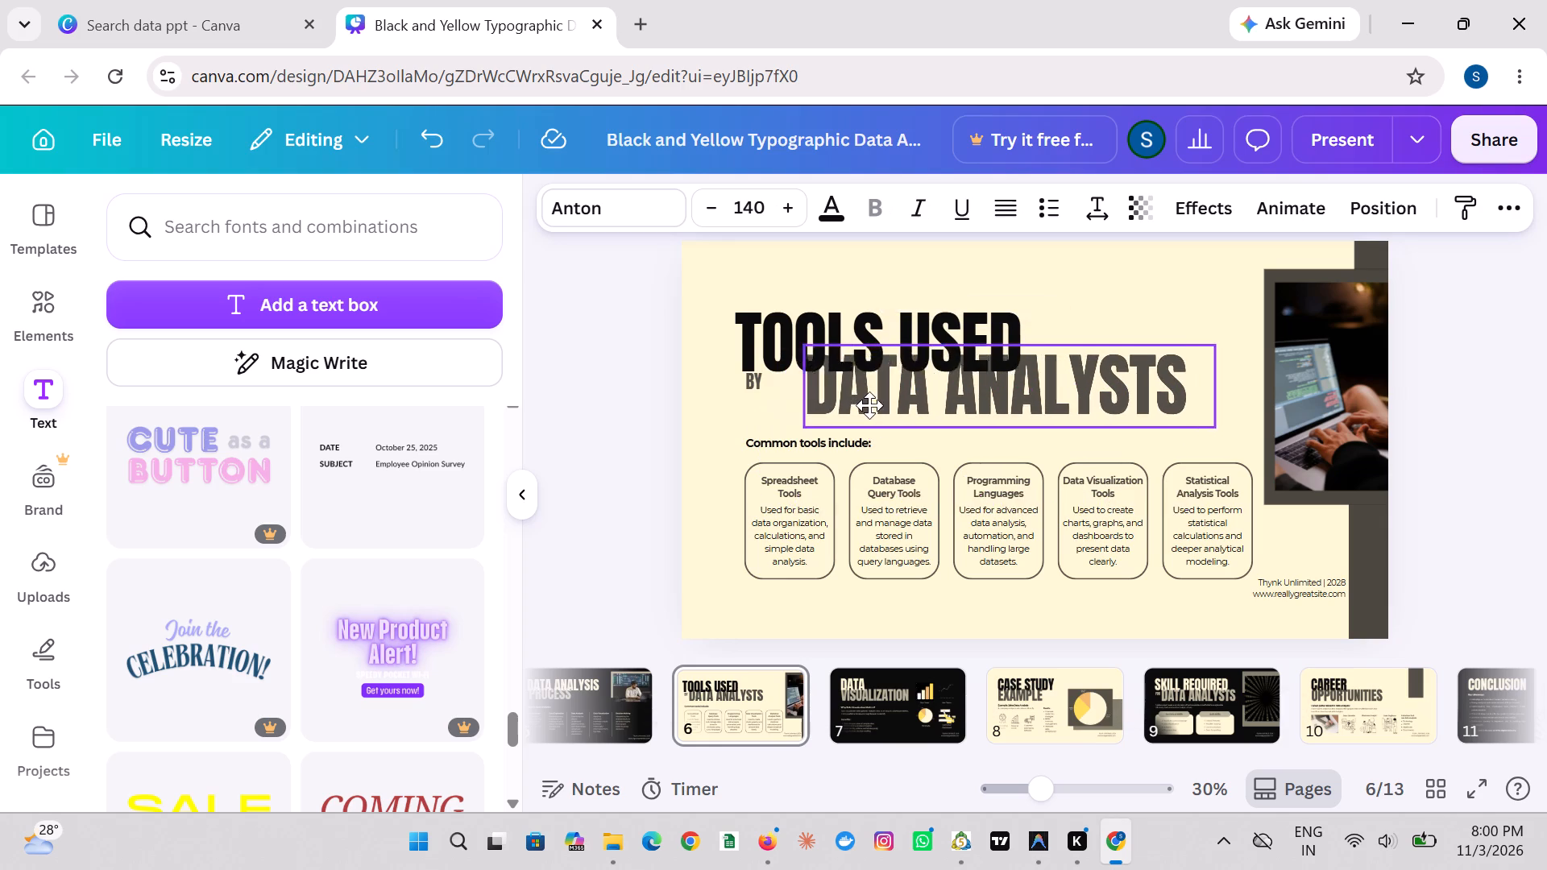
pyautogui.moveTo(869, 405); pyautogui.dragTo(859, 400)
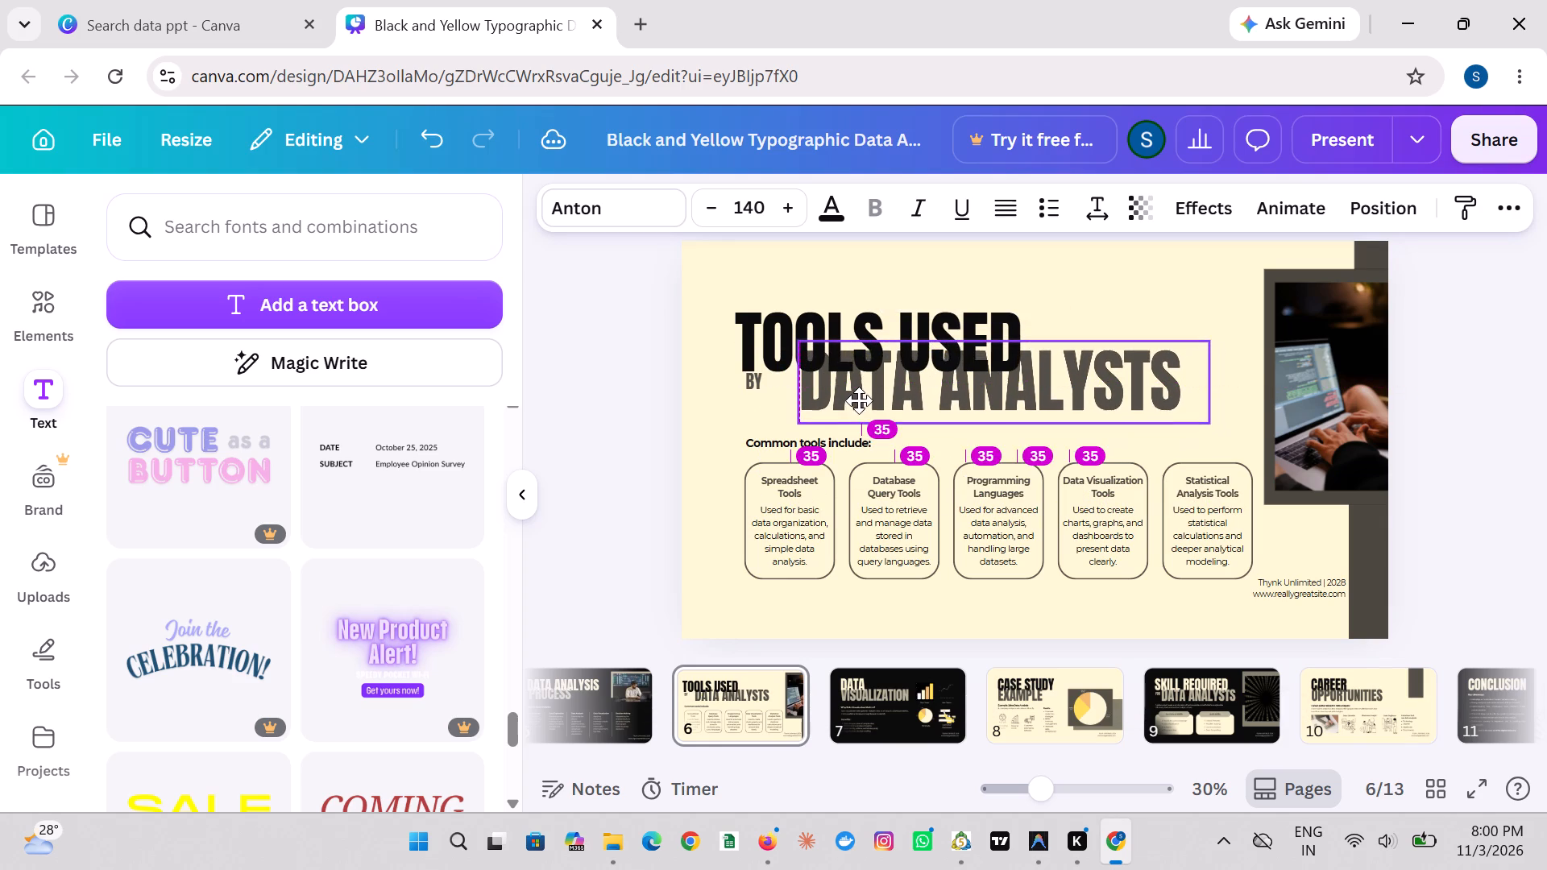
pyautogui.moveTo(859, 400); pyautogui.dragTo(861, 401)
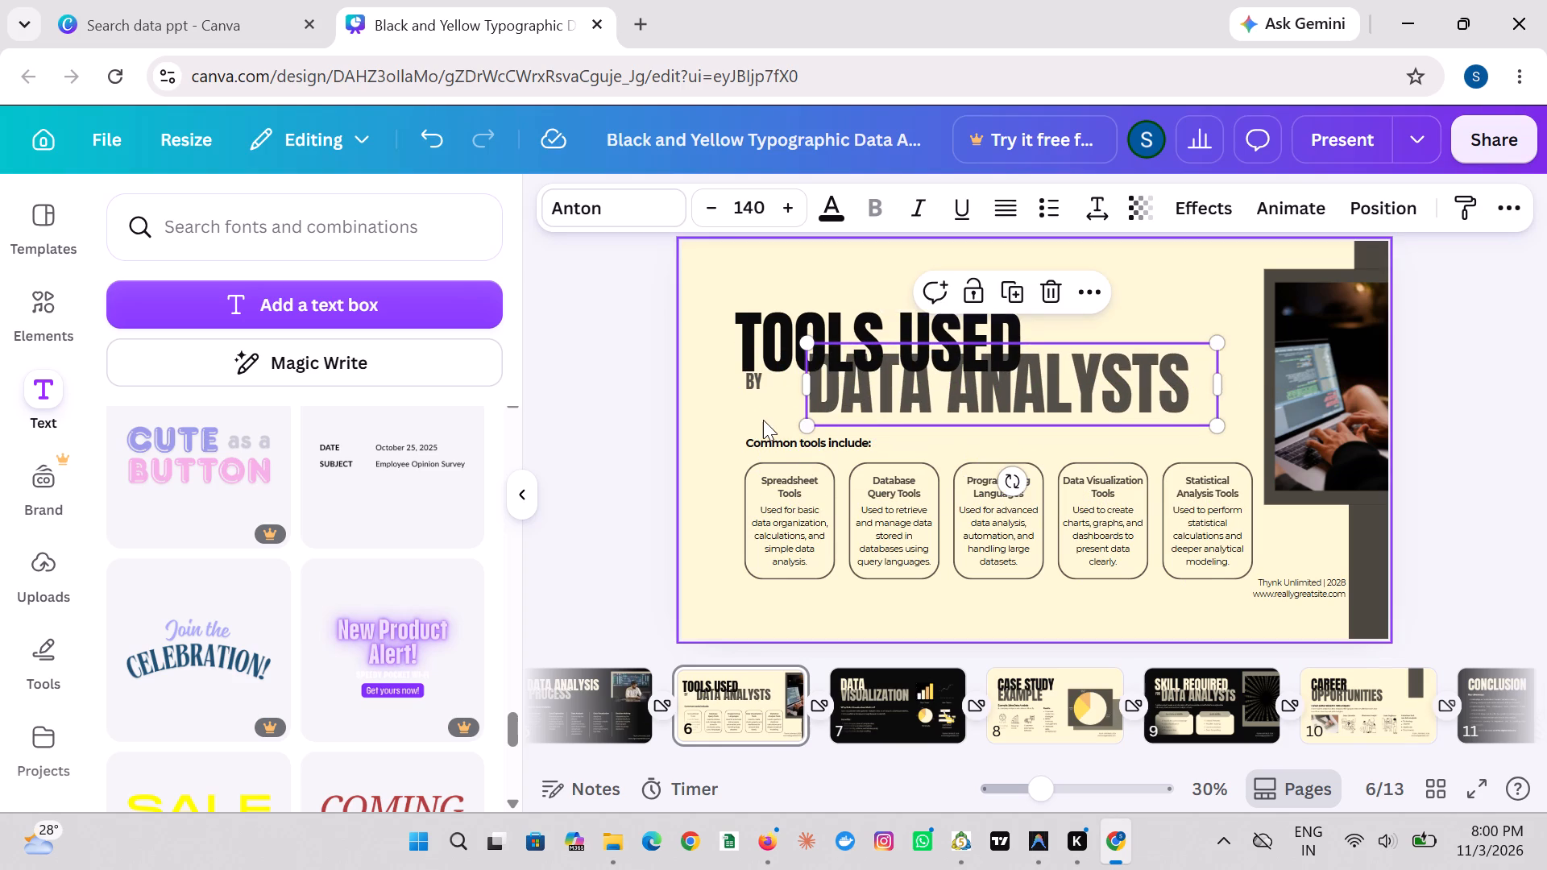
pyautogui.click(695, 436)
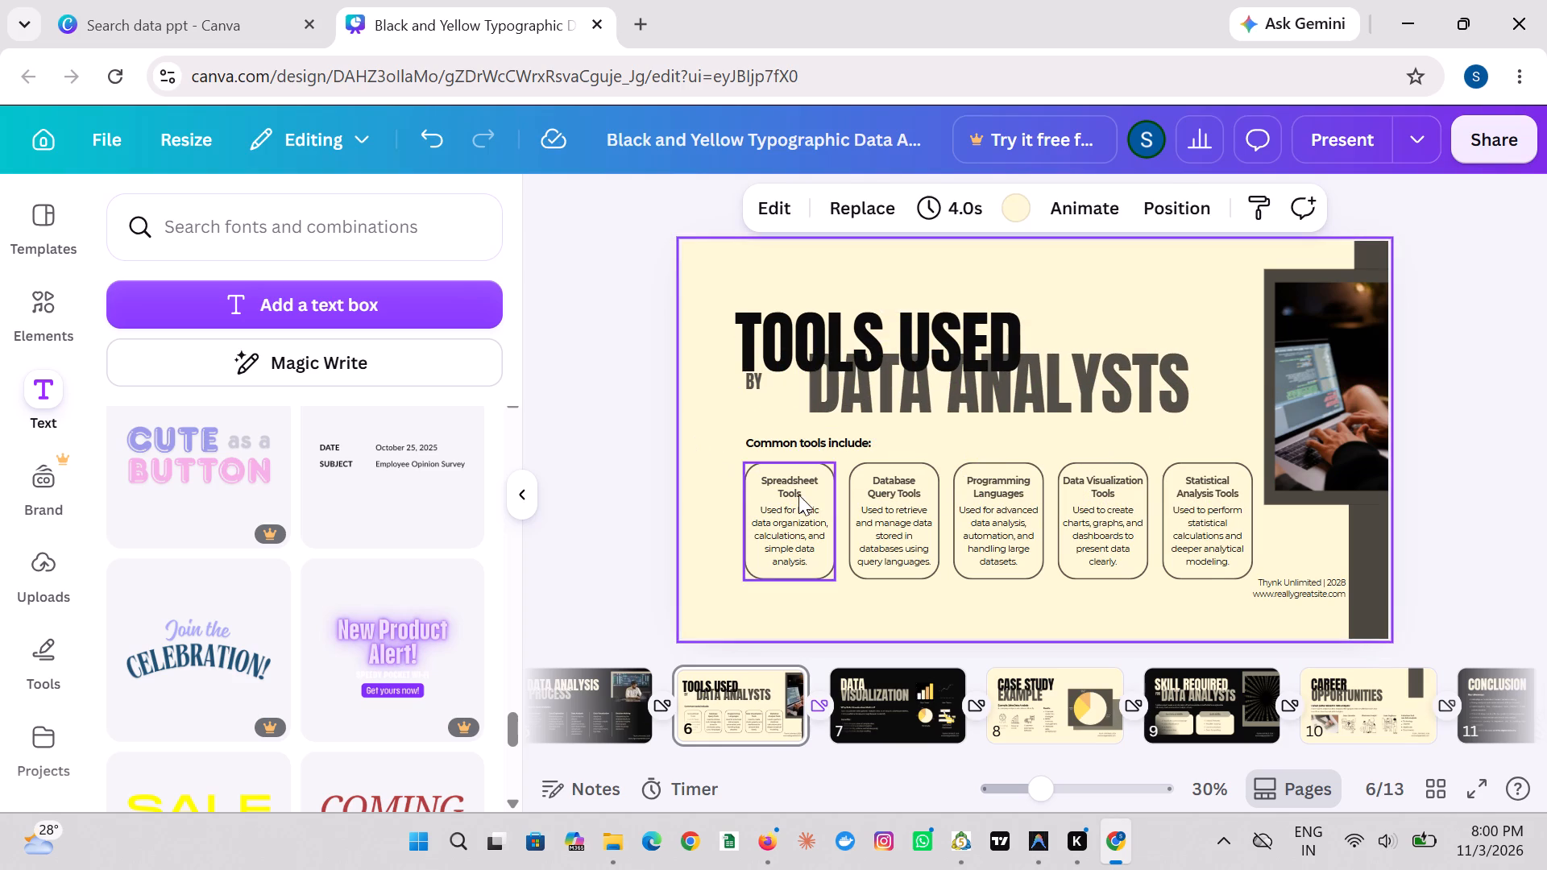
# Italicise the description text in the Spreadsheet Tools box.
pyautogui.click(797, 527)
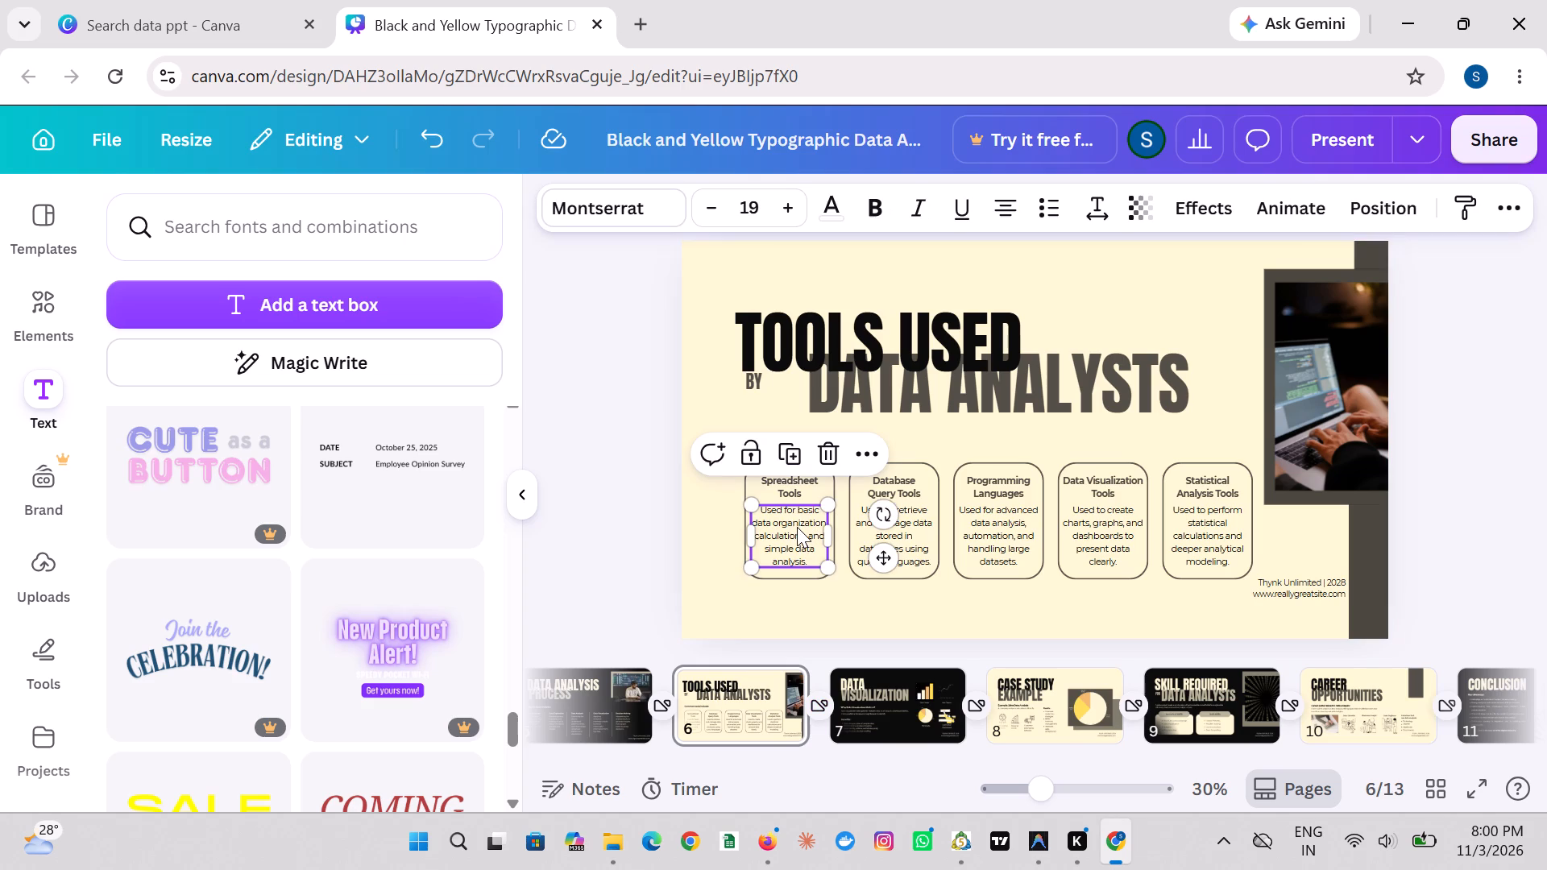
pyautogui.click(914, 201)
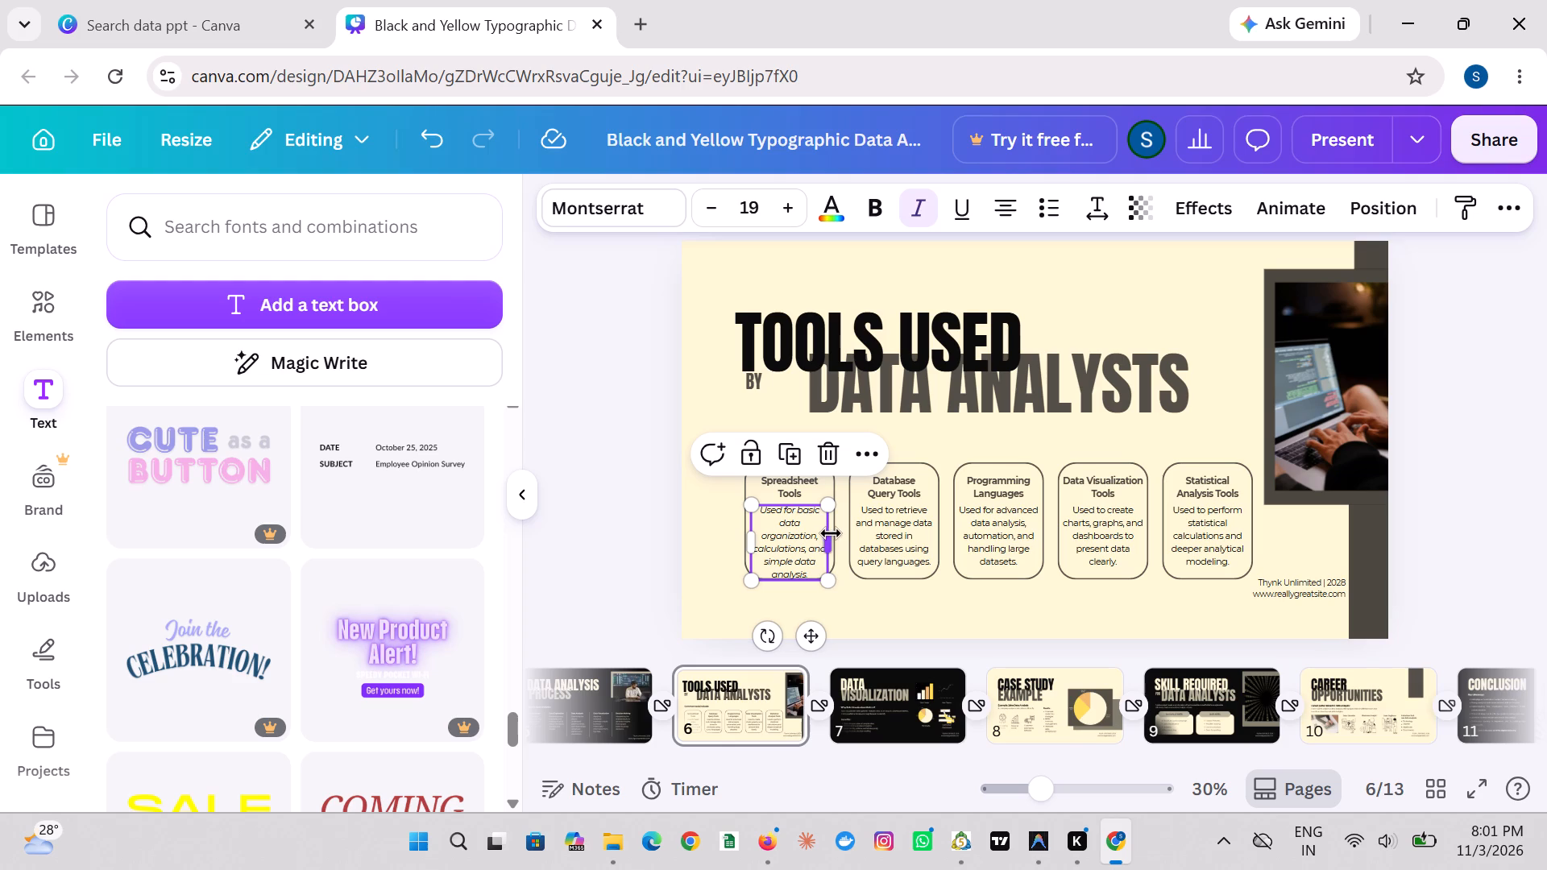
# Scale the Spreadsheet Tools description text box down slightly, to a font size of about 18.9.
pyautogui.click(835, 566)
pyautogui.click(833, 589)
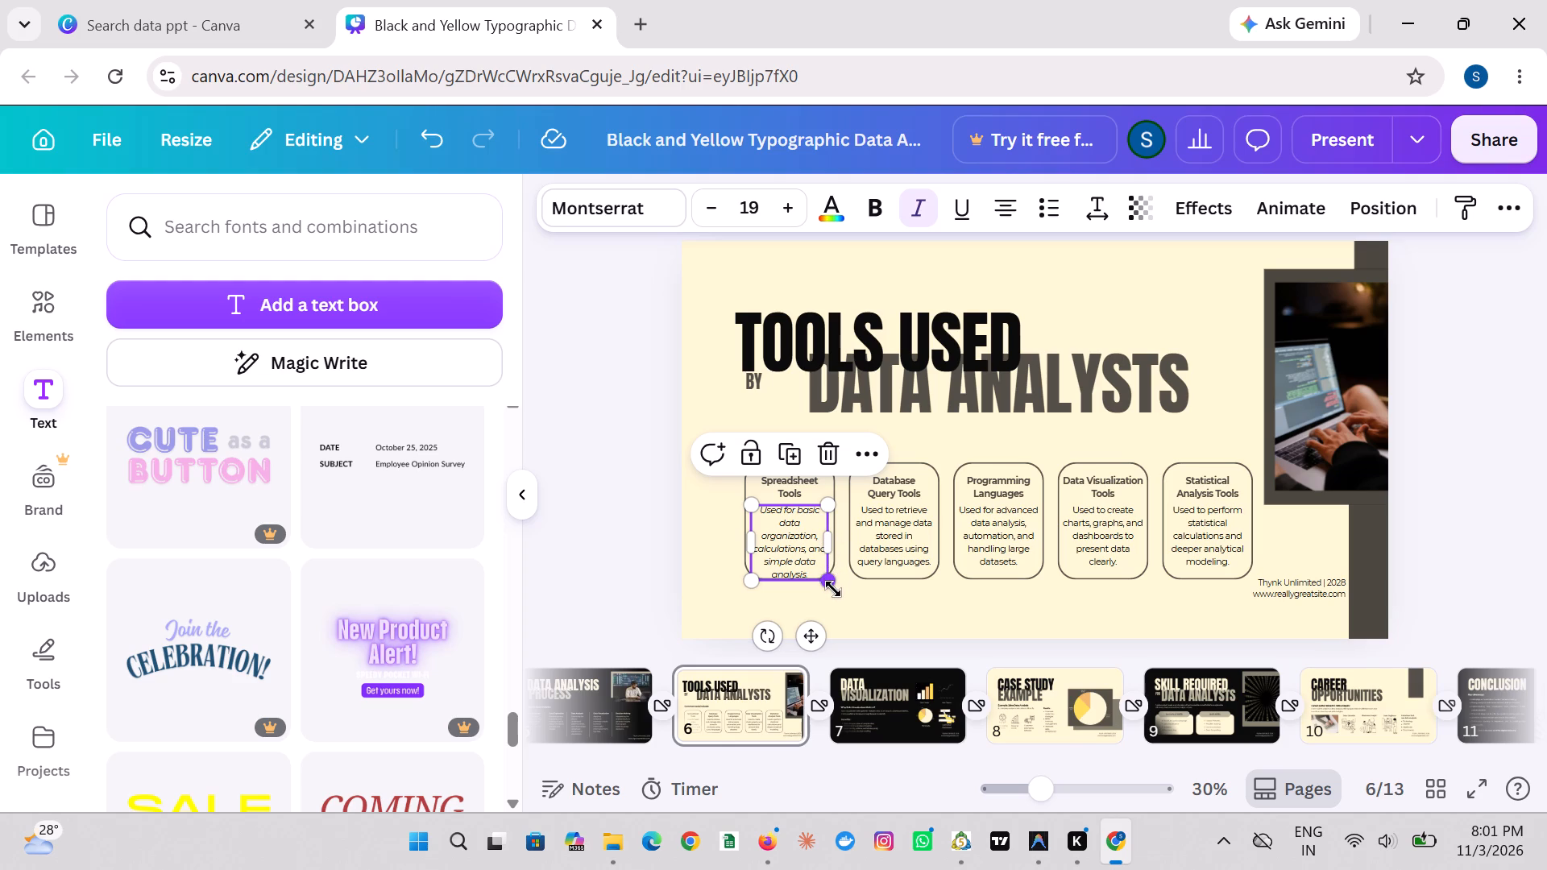
pyautogui.click(833, 587)
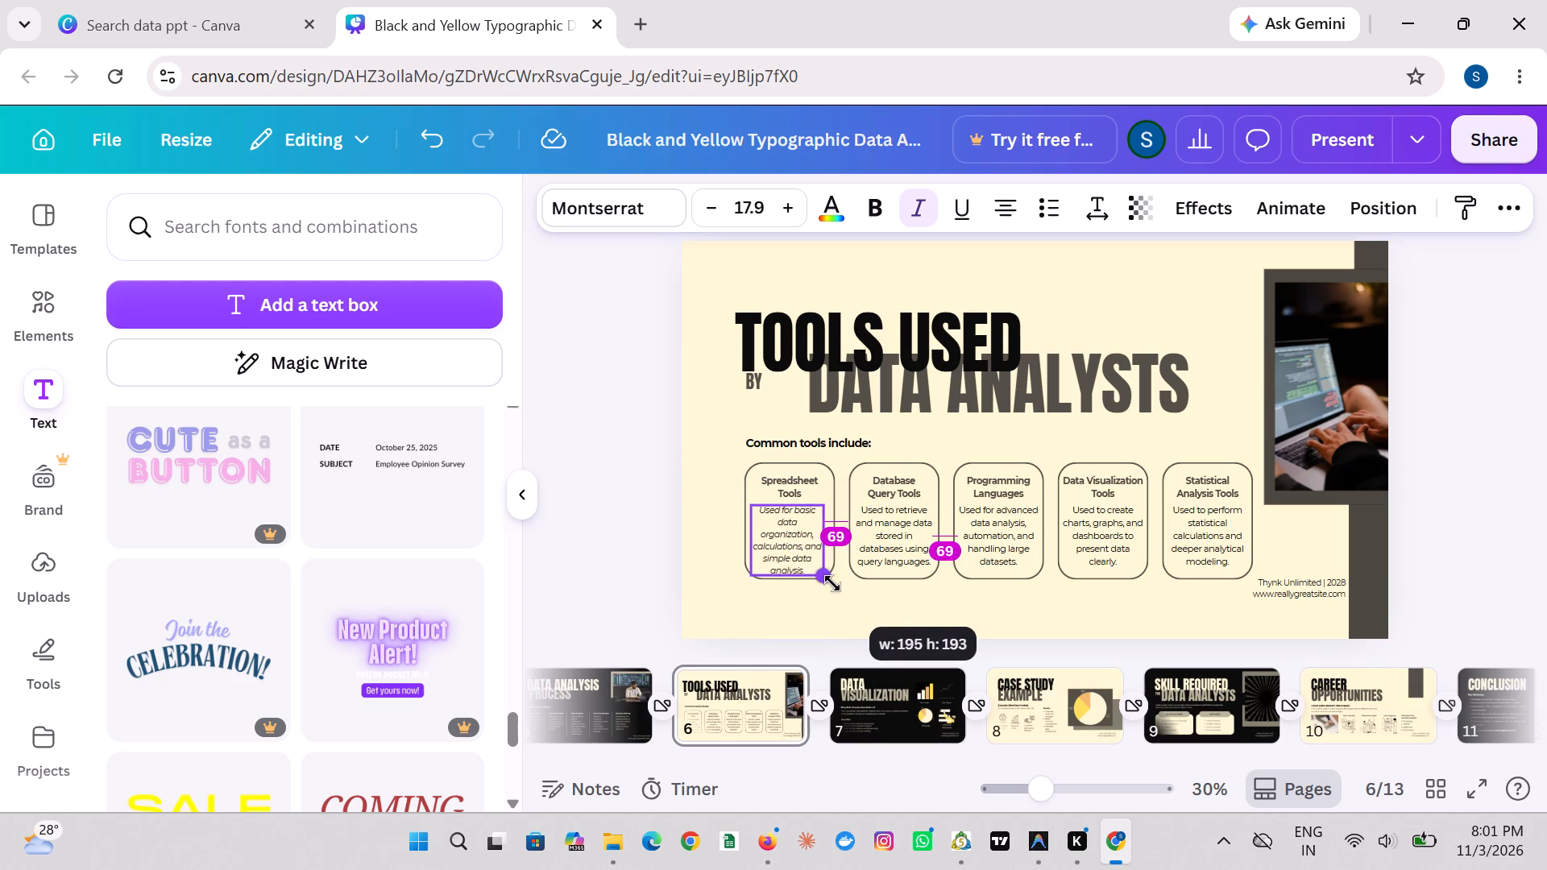
pyautogui.click(807, 559)
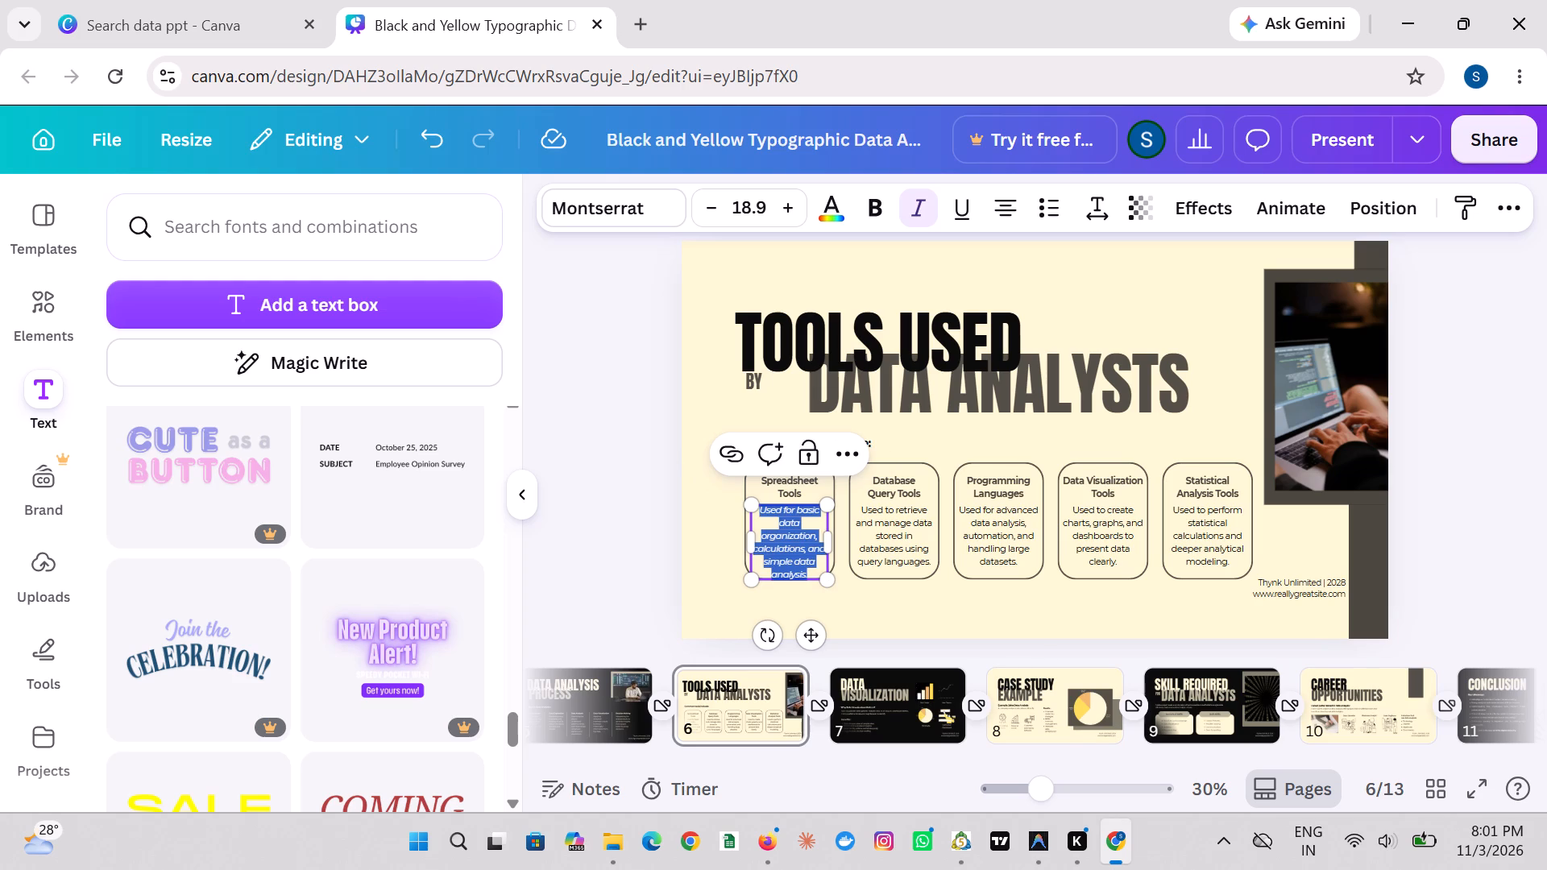
pyautogui.click(893, 605)
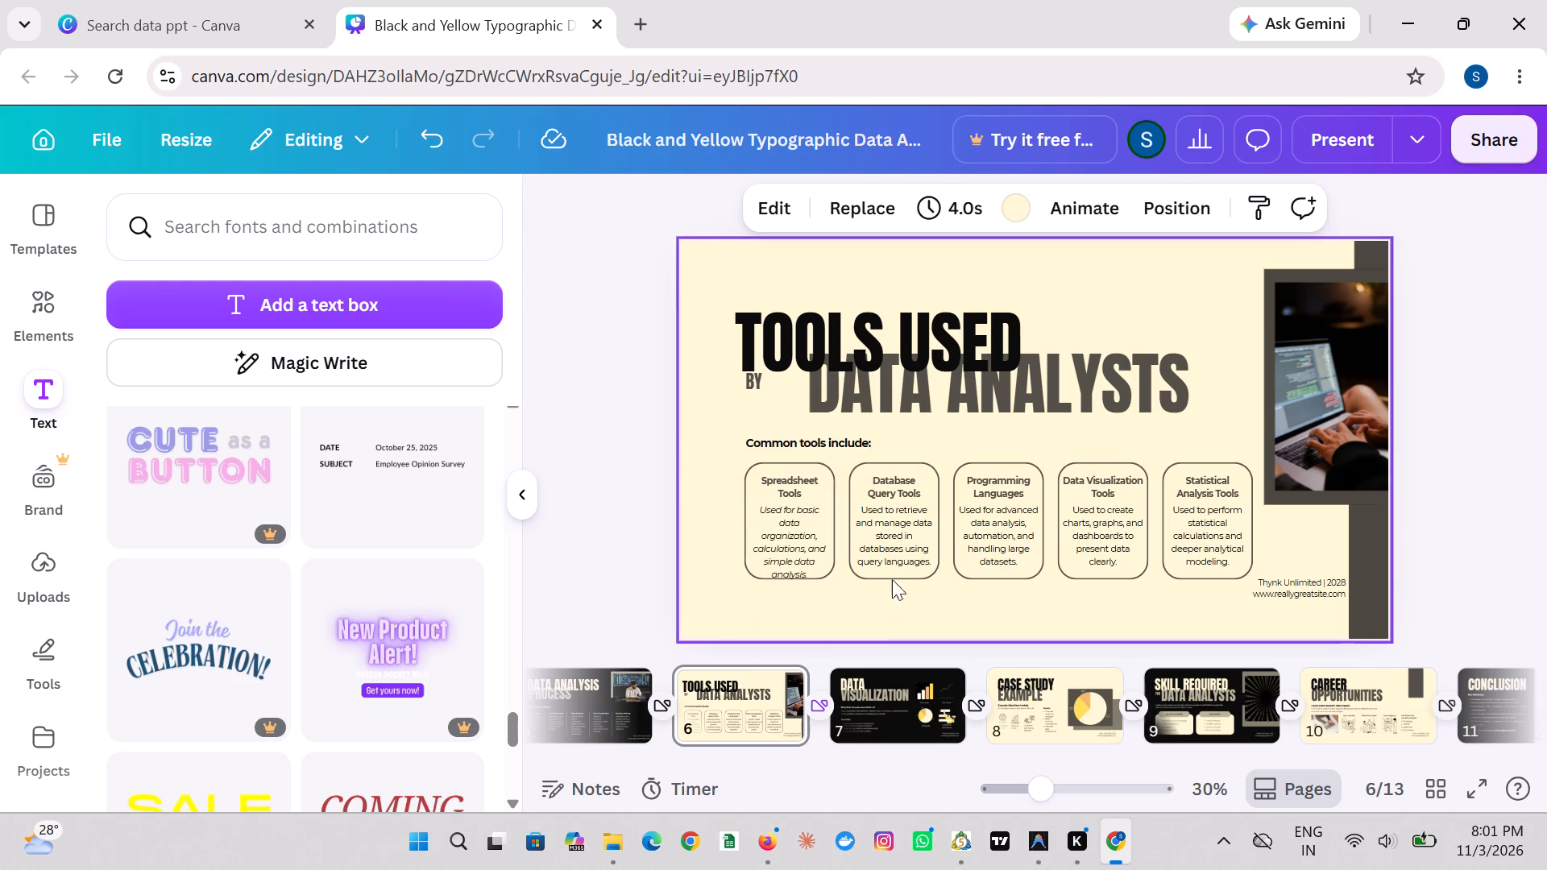
# Italicise the descriptions in the Database Query Tools, Programming Languages, Data Visualization Tools and Statistical Analysis Tools boxes.
pyautogui.click(893, 532)
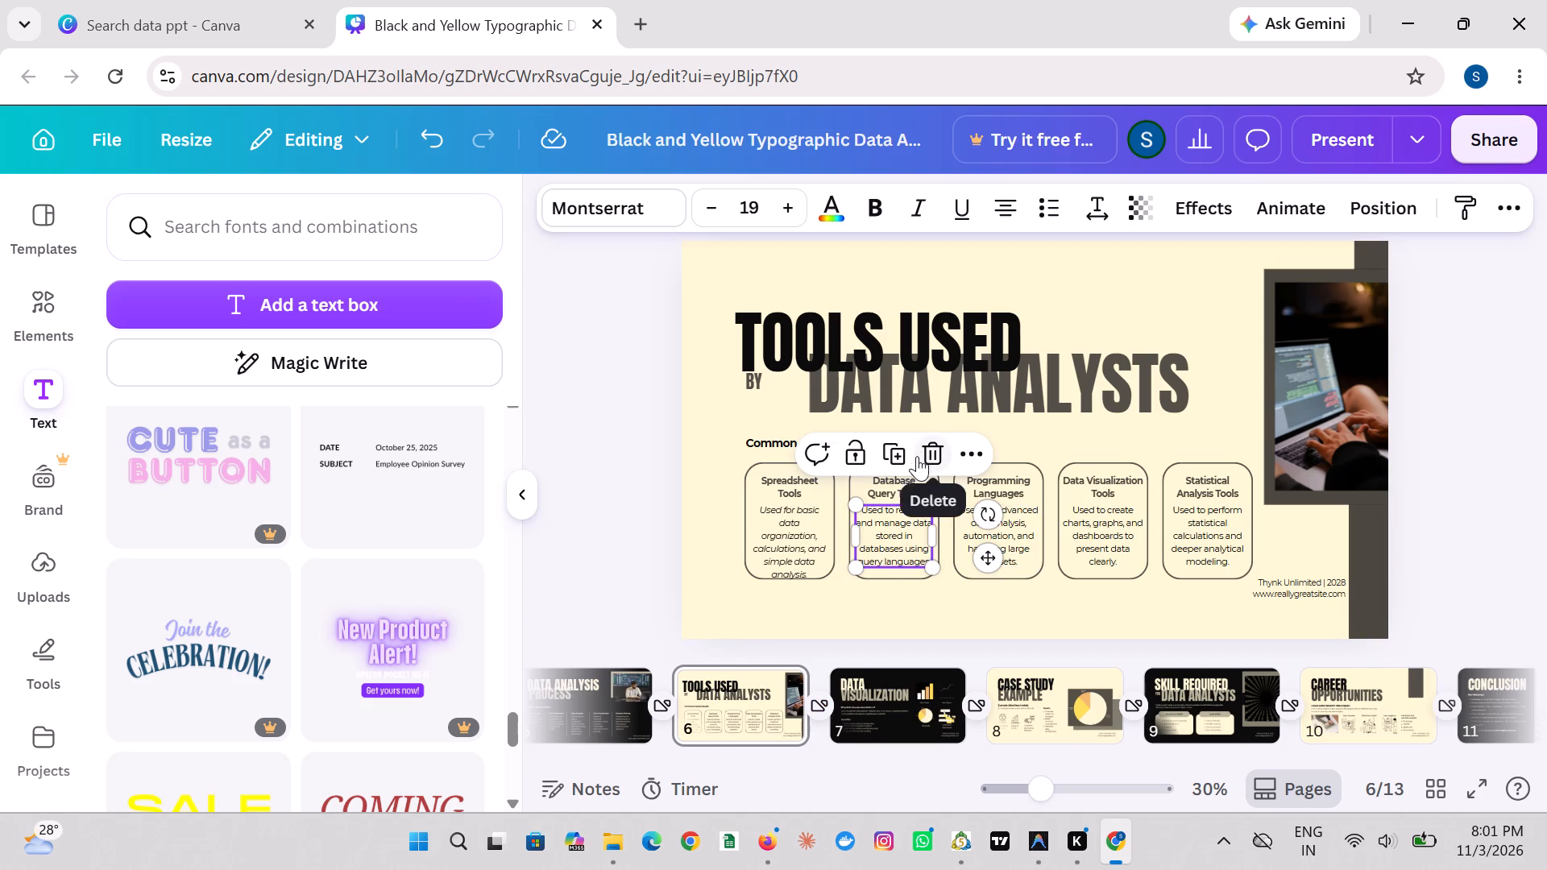
pyautogui.click(877, 214)
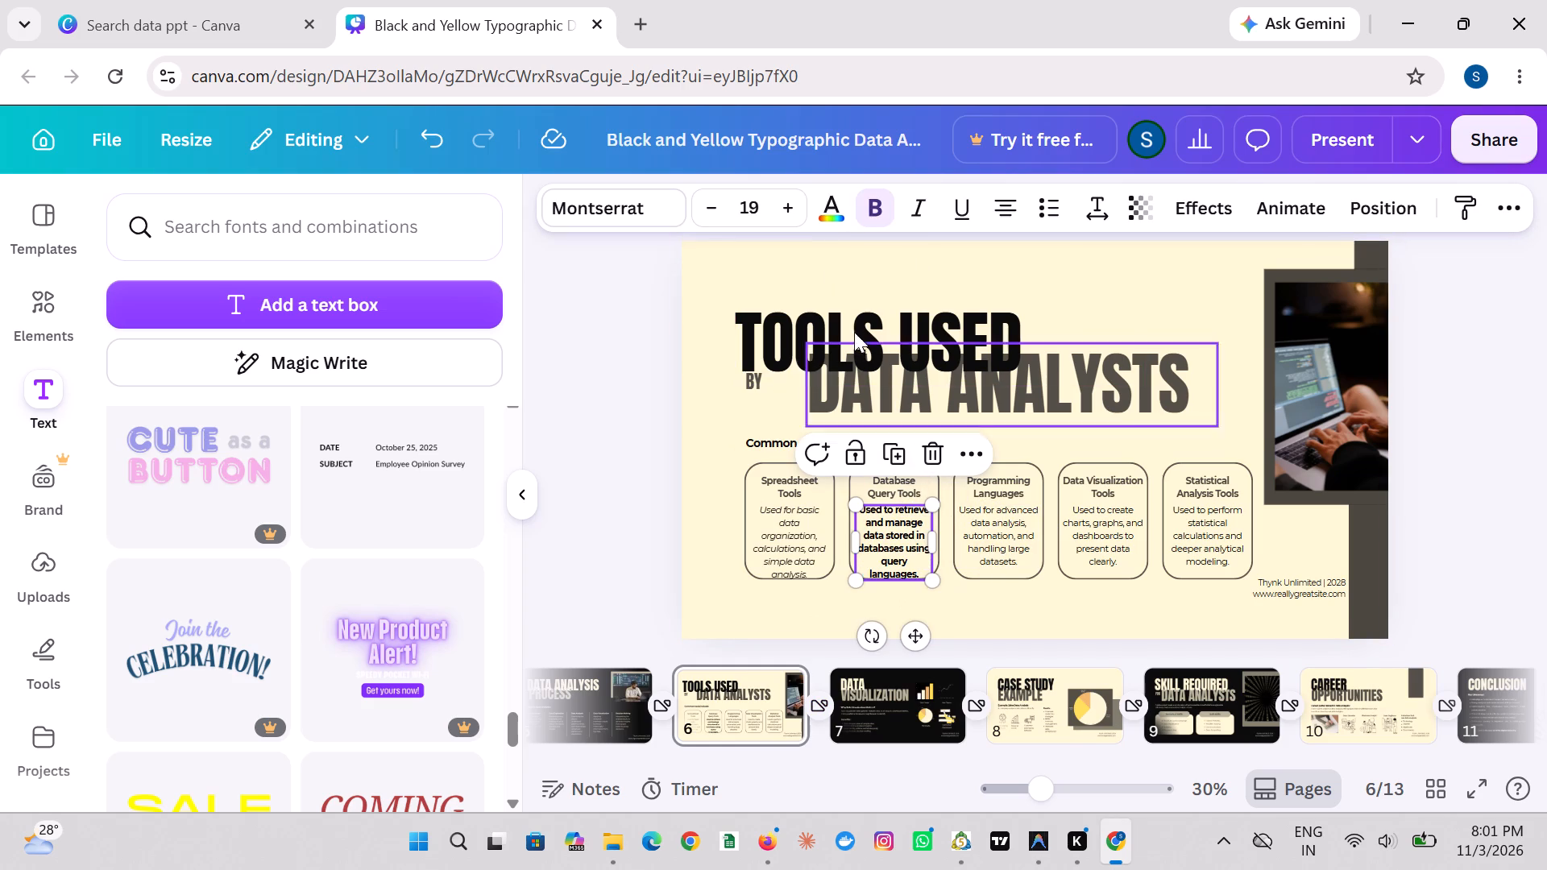
pyautogui.click(887, 215)
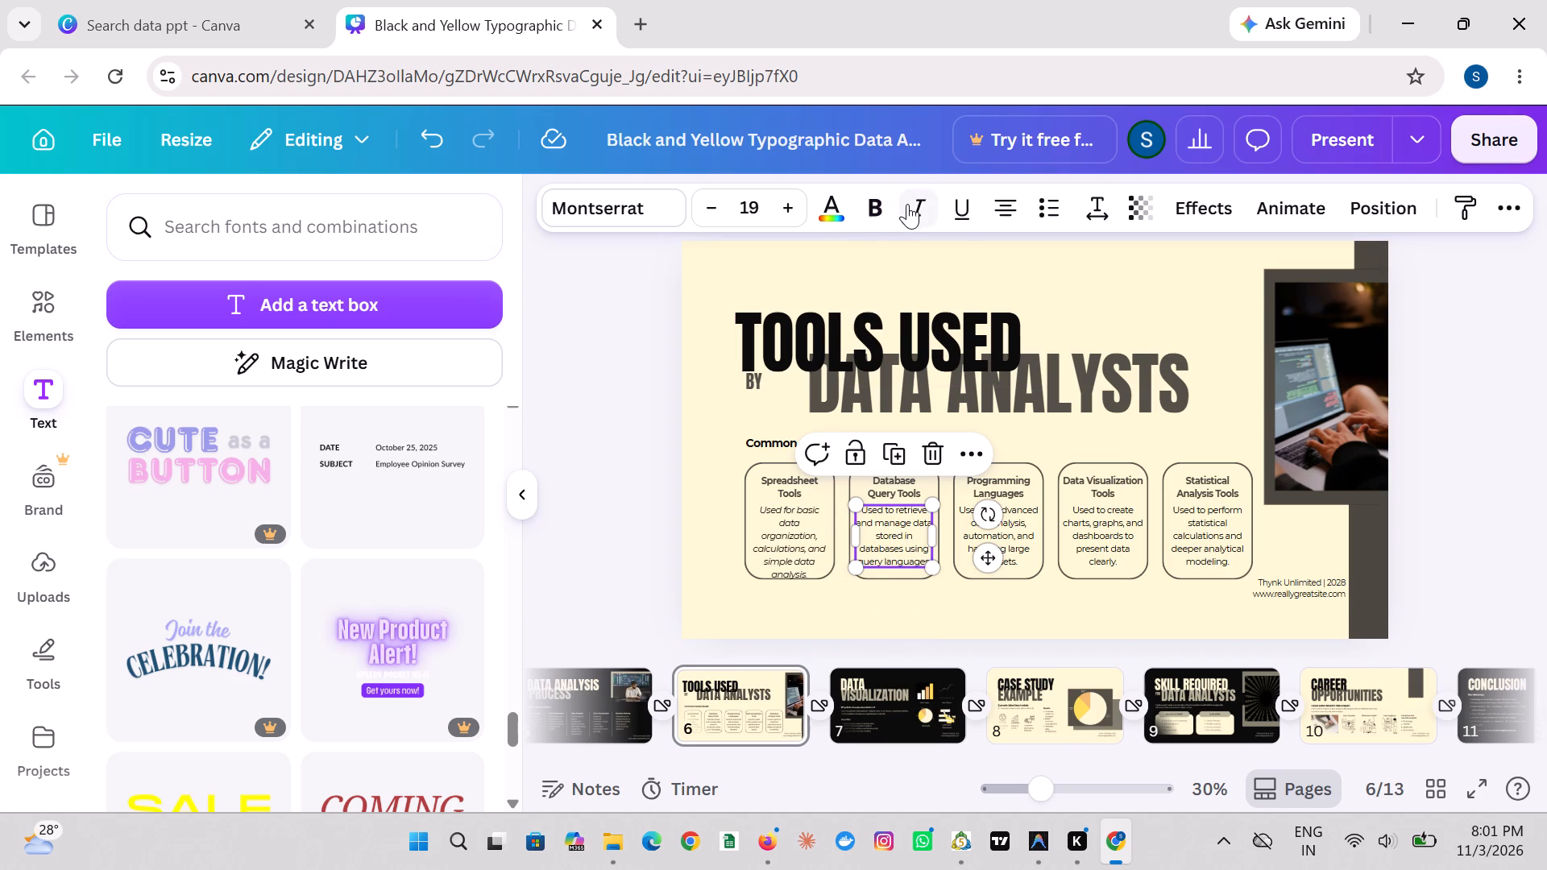
pyautogui.click(907, 202)
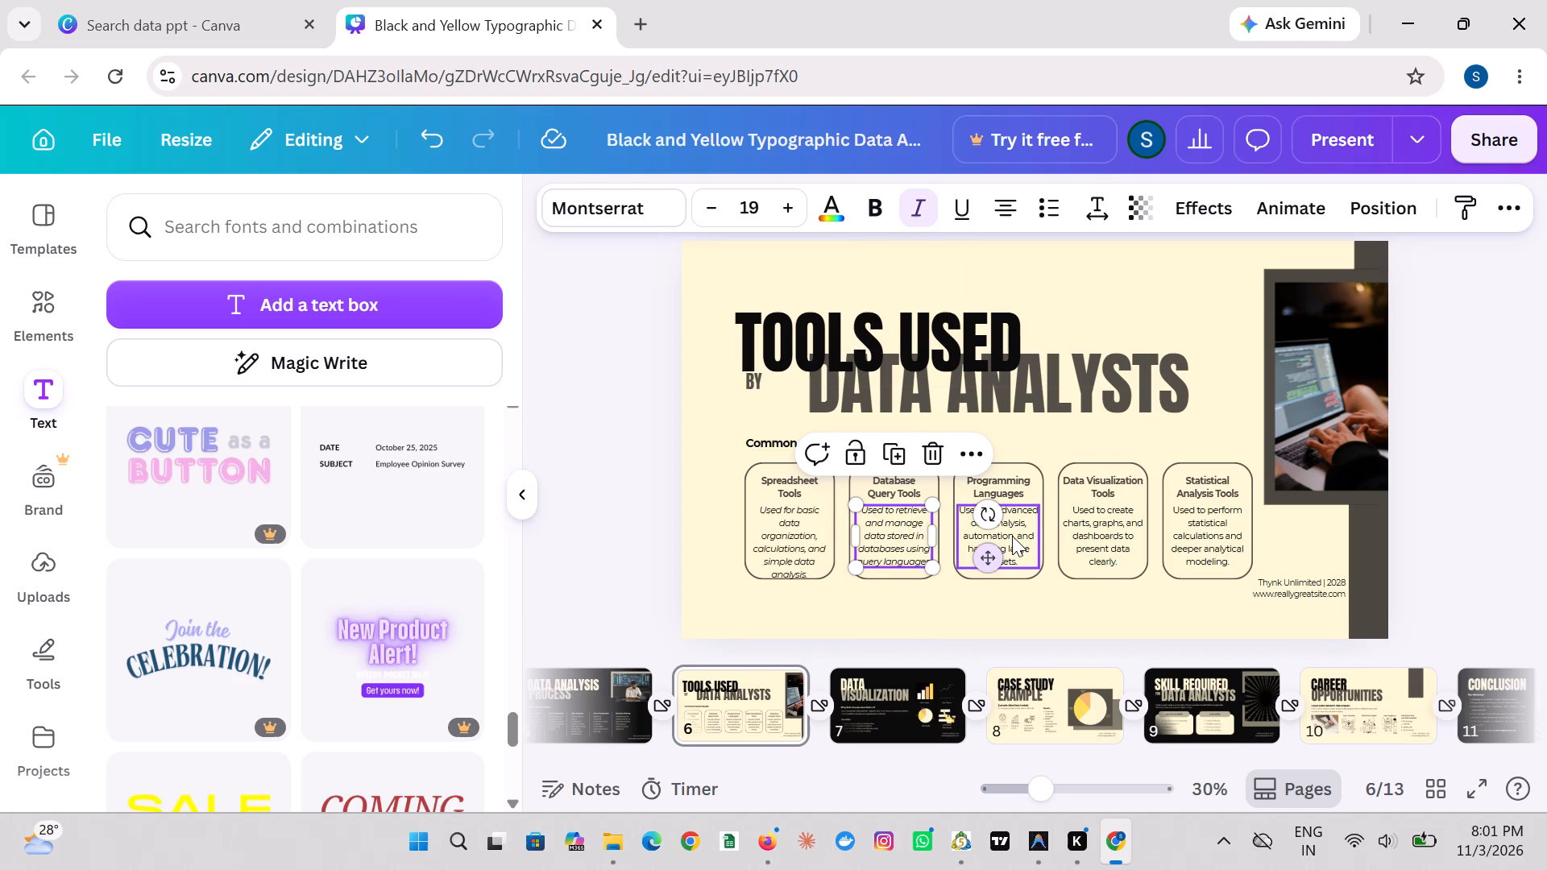
pyautogui.click(1012, 536)
pyautogui.click(911, 210)
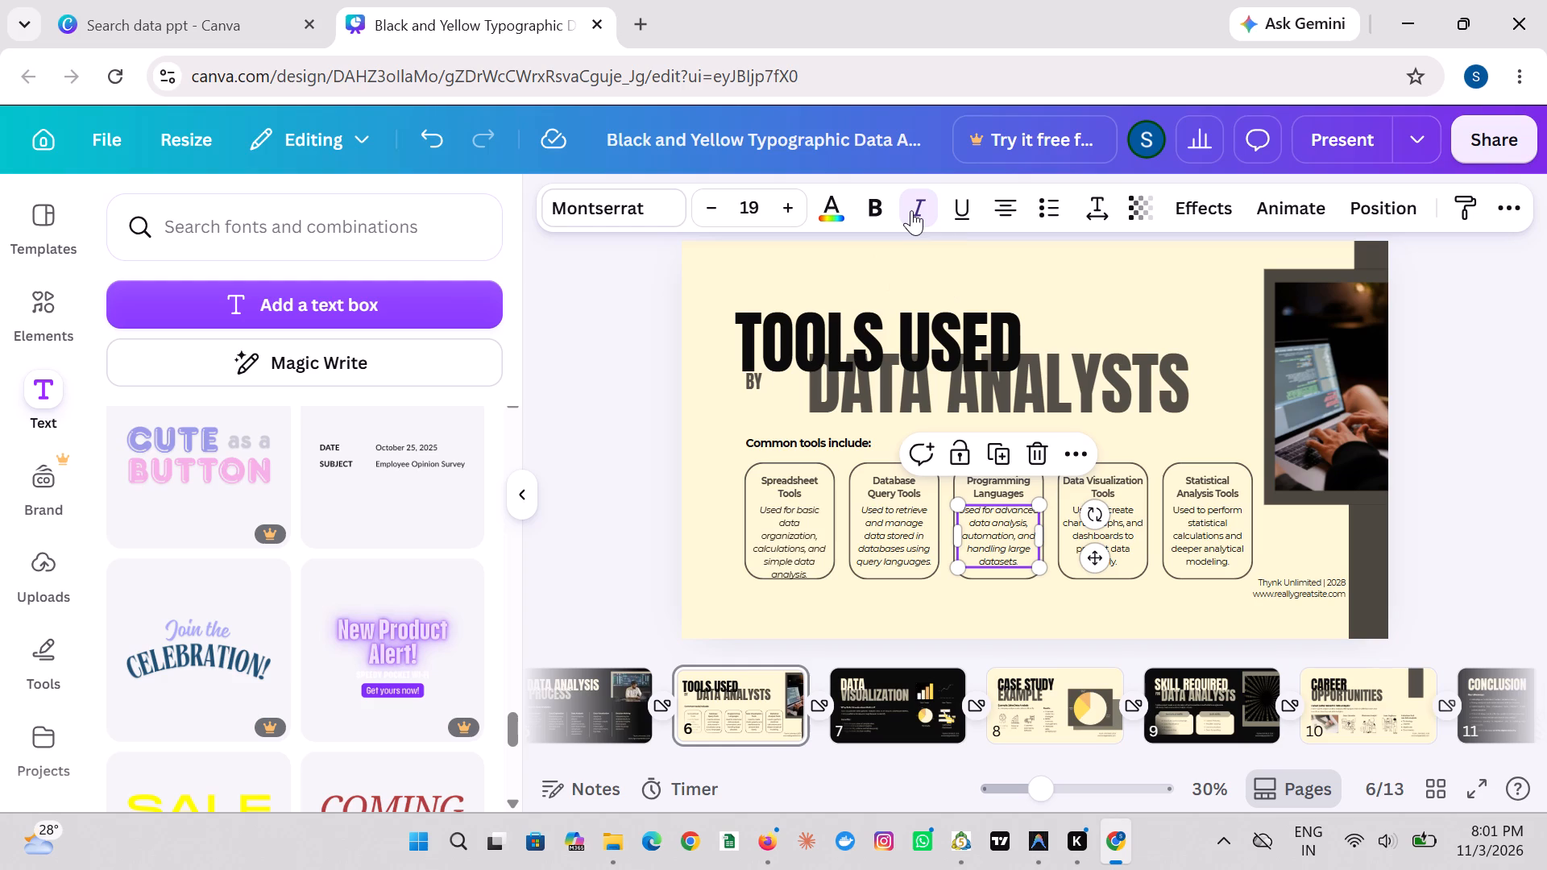
pyautogui.click(1127, 549)
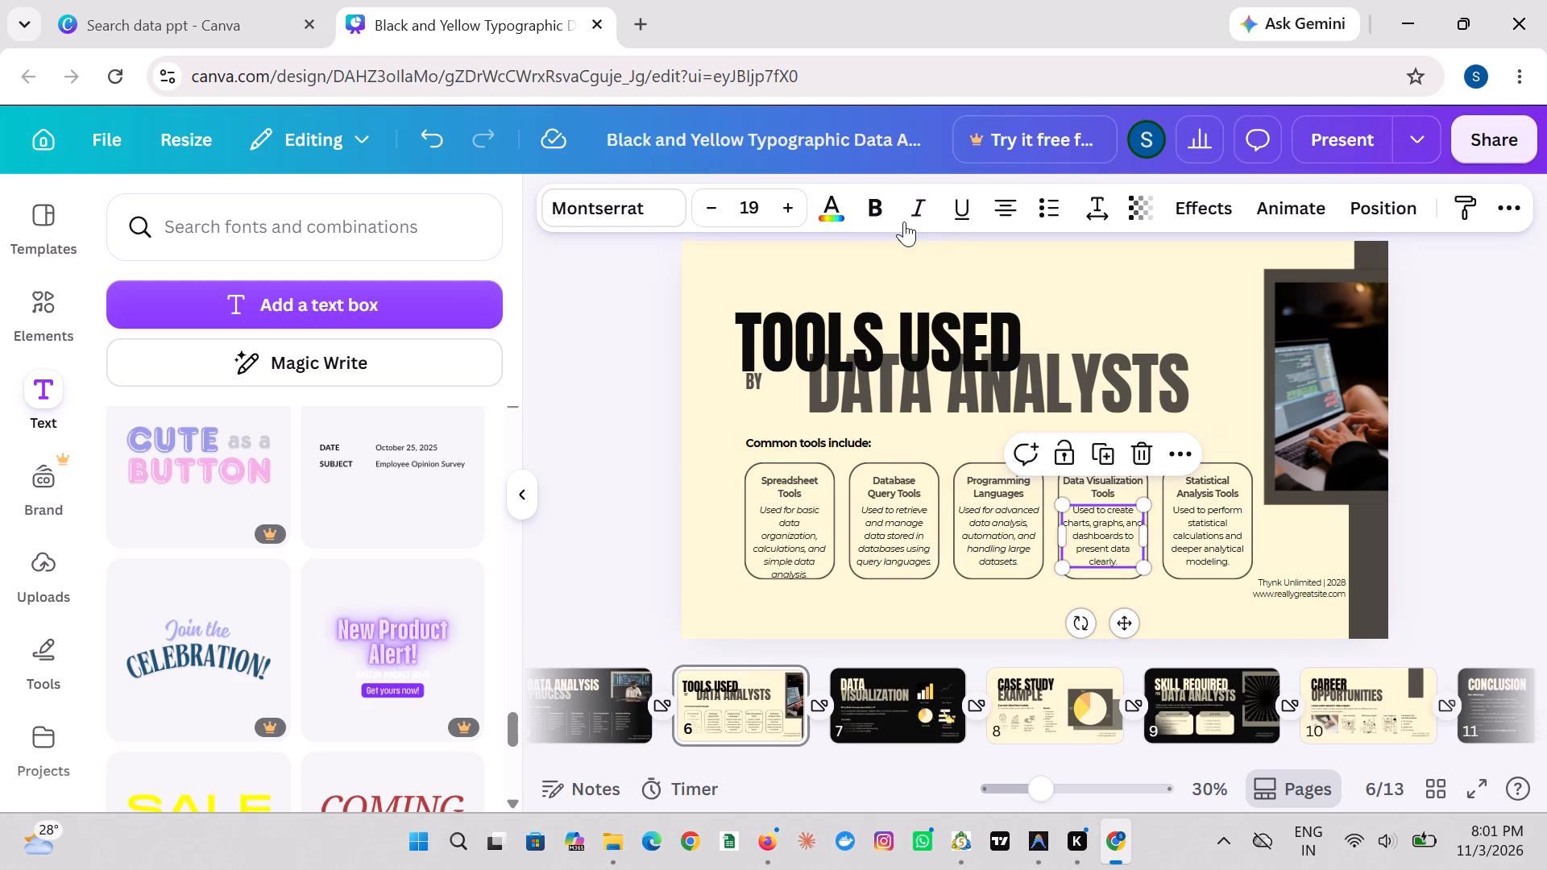
pyautogui.click(907, 209)
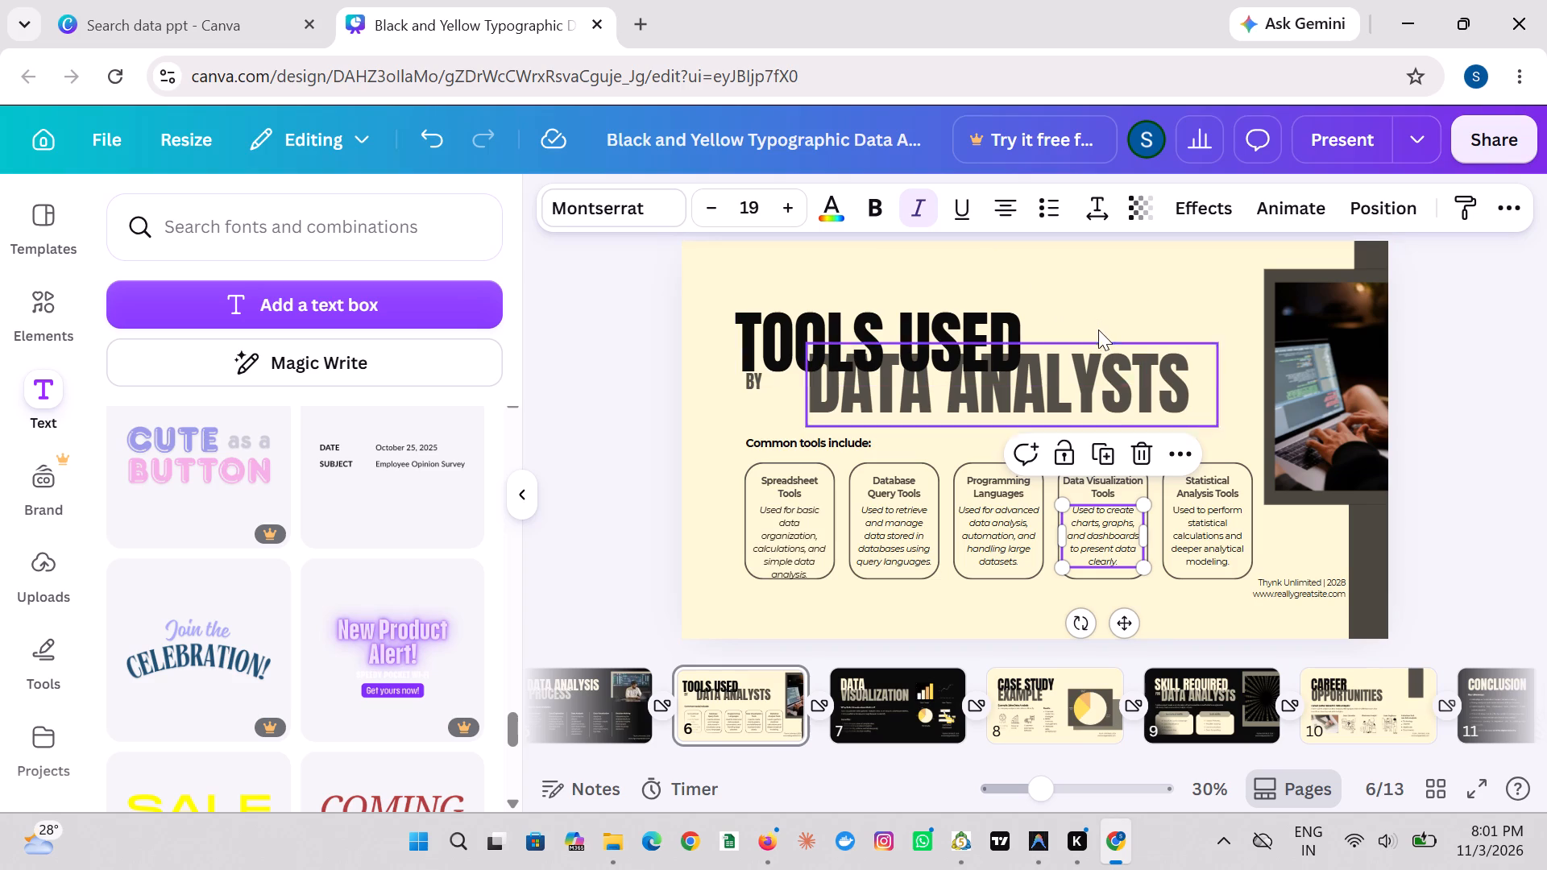
pyautogui.click(1226, 525)
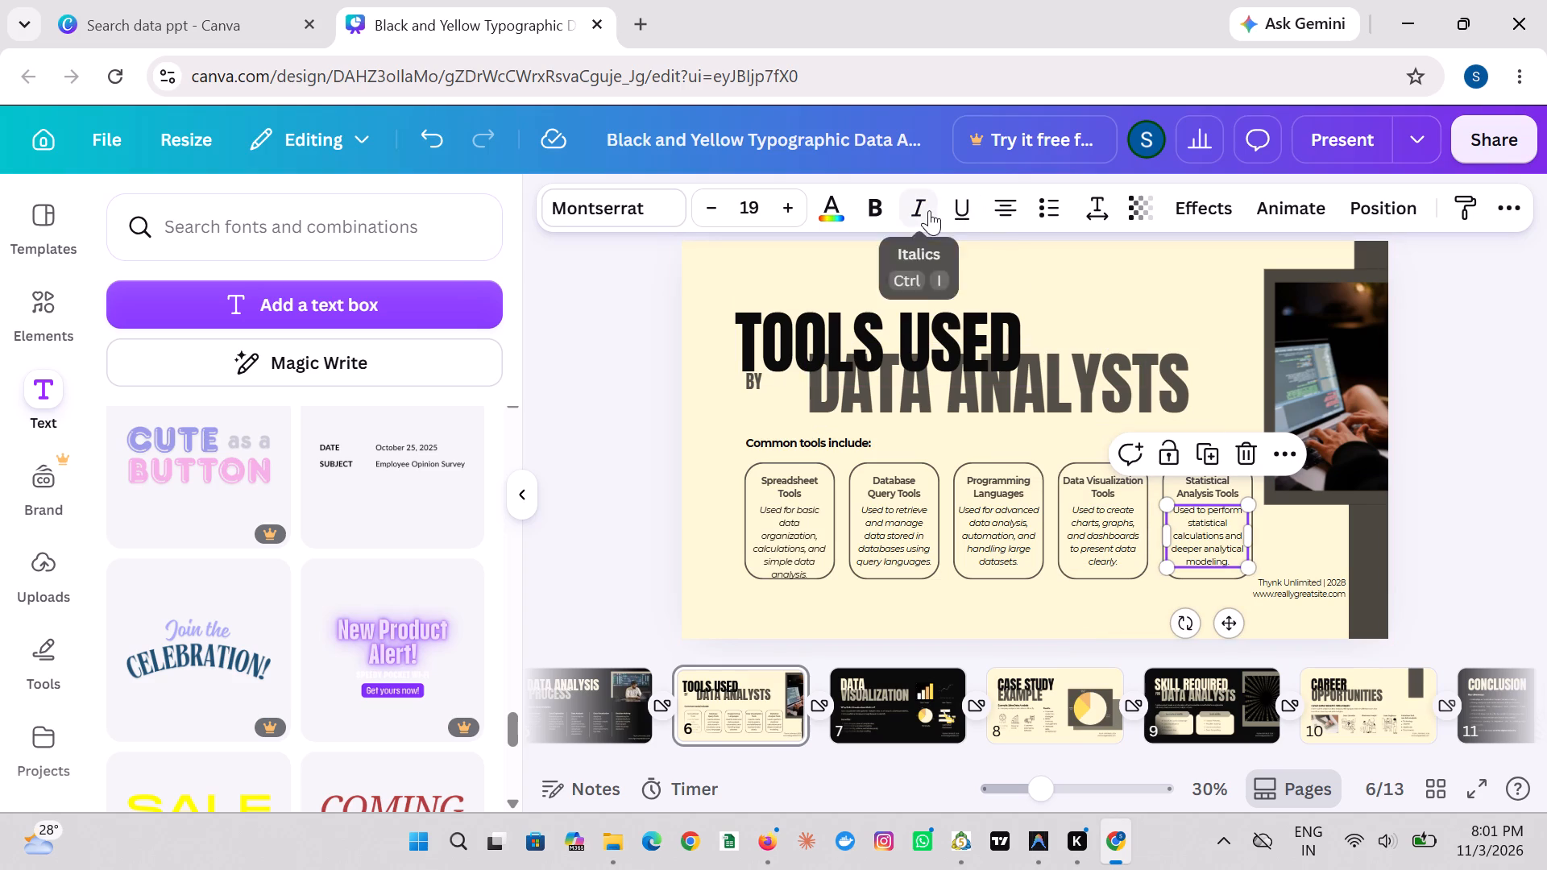
pyautogui.click(929, 210)
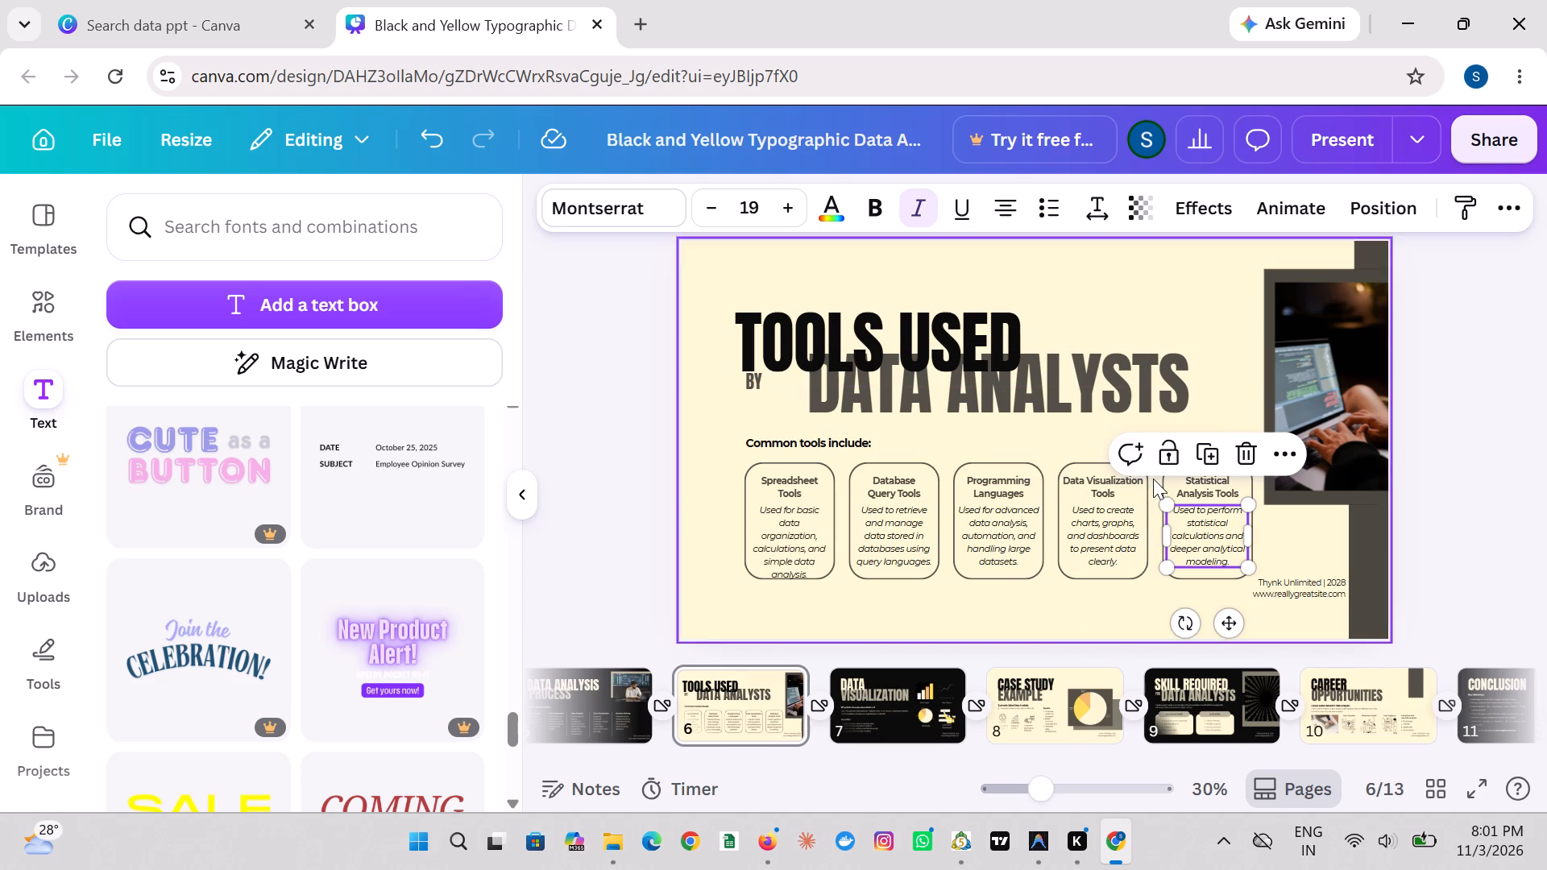
pyautogui.click(1057, 408)
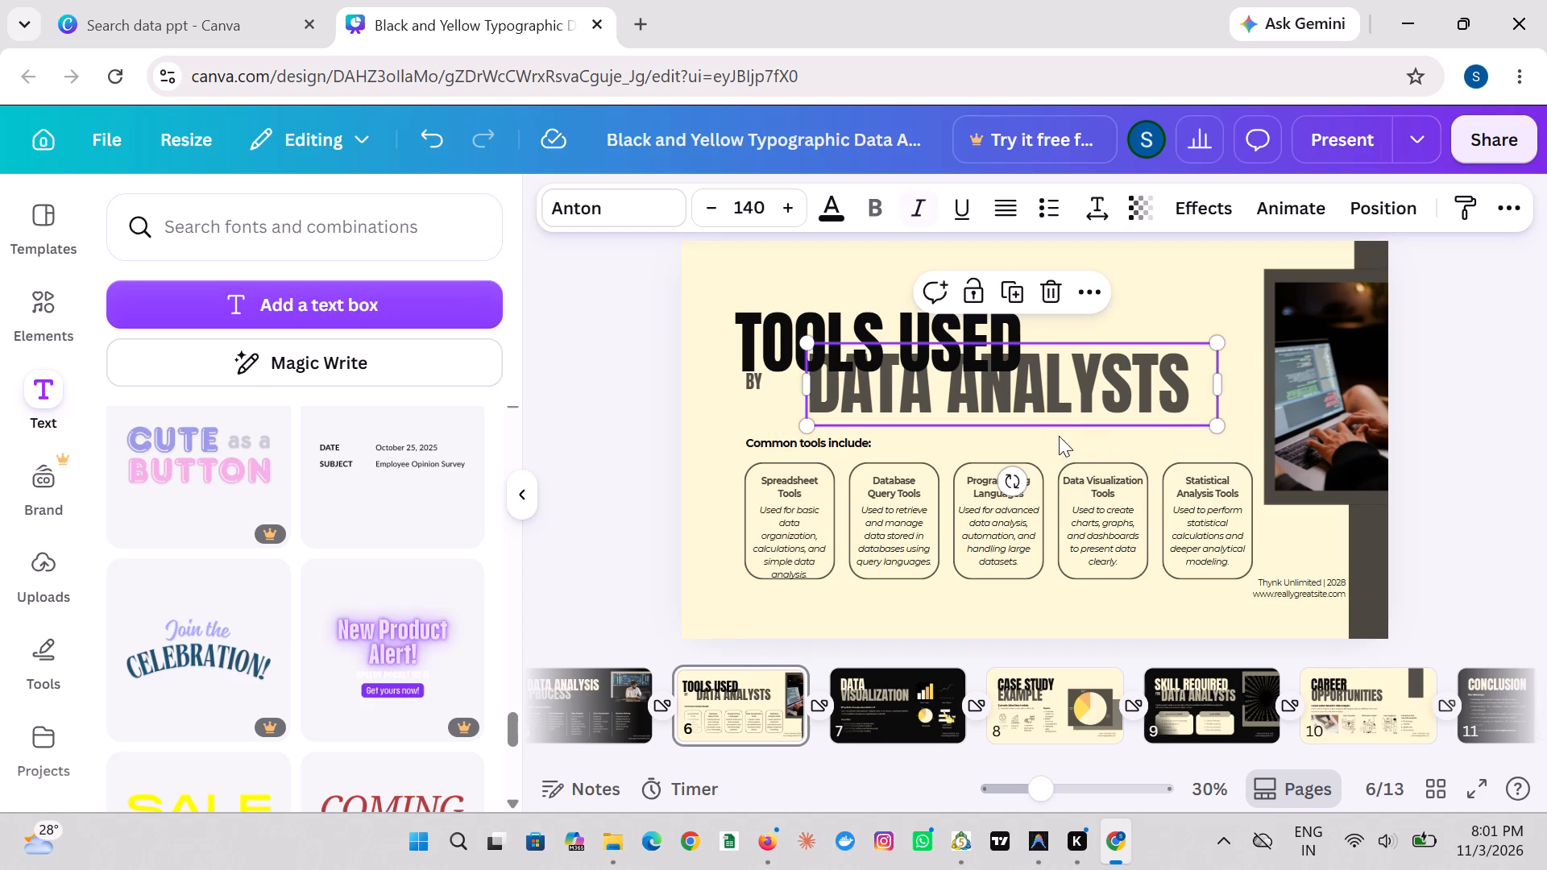
pyautogui.click(1284, 589)
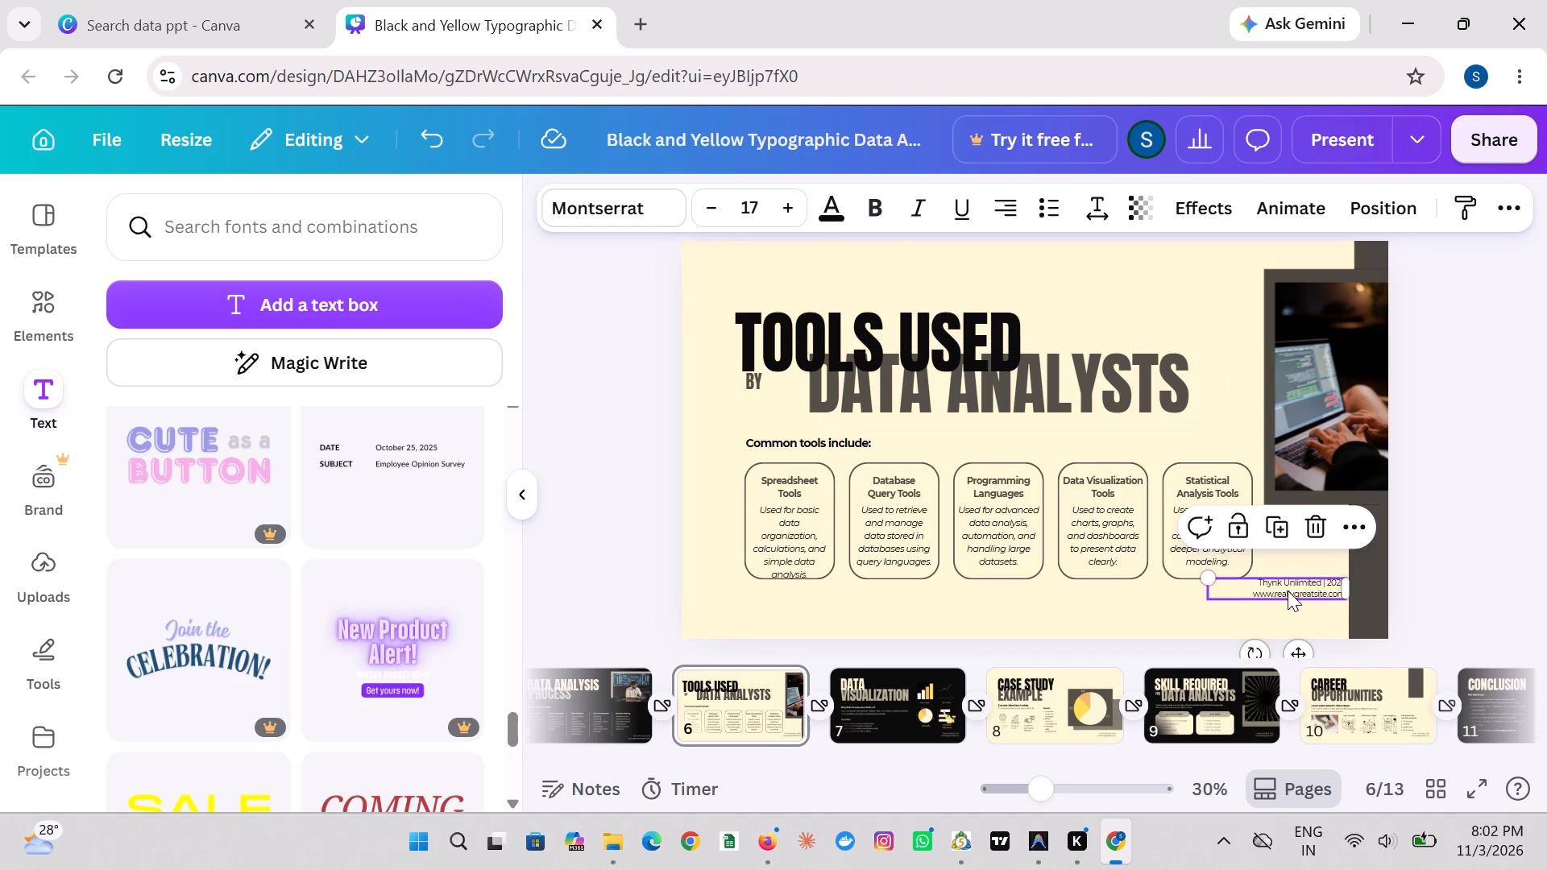
pyautogui.doubleClick(1288, 590)
pyautogui.click(1288, 590)
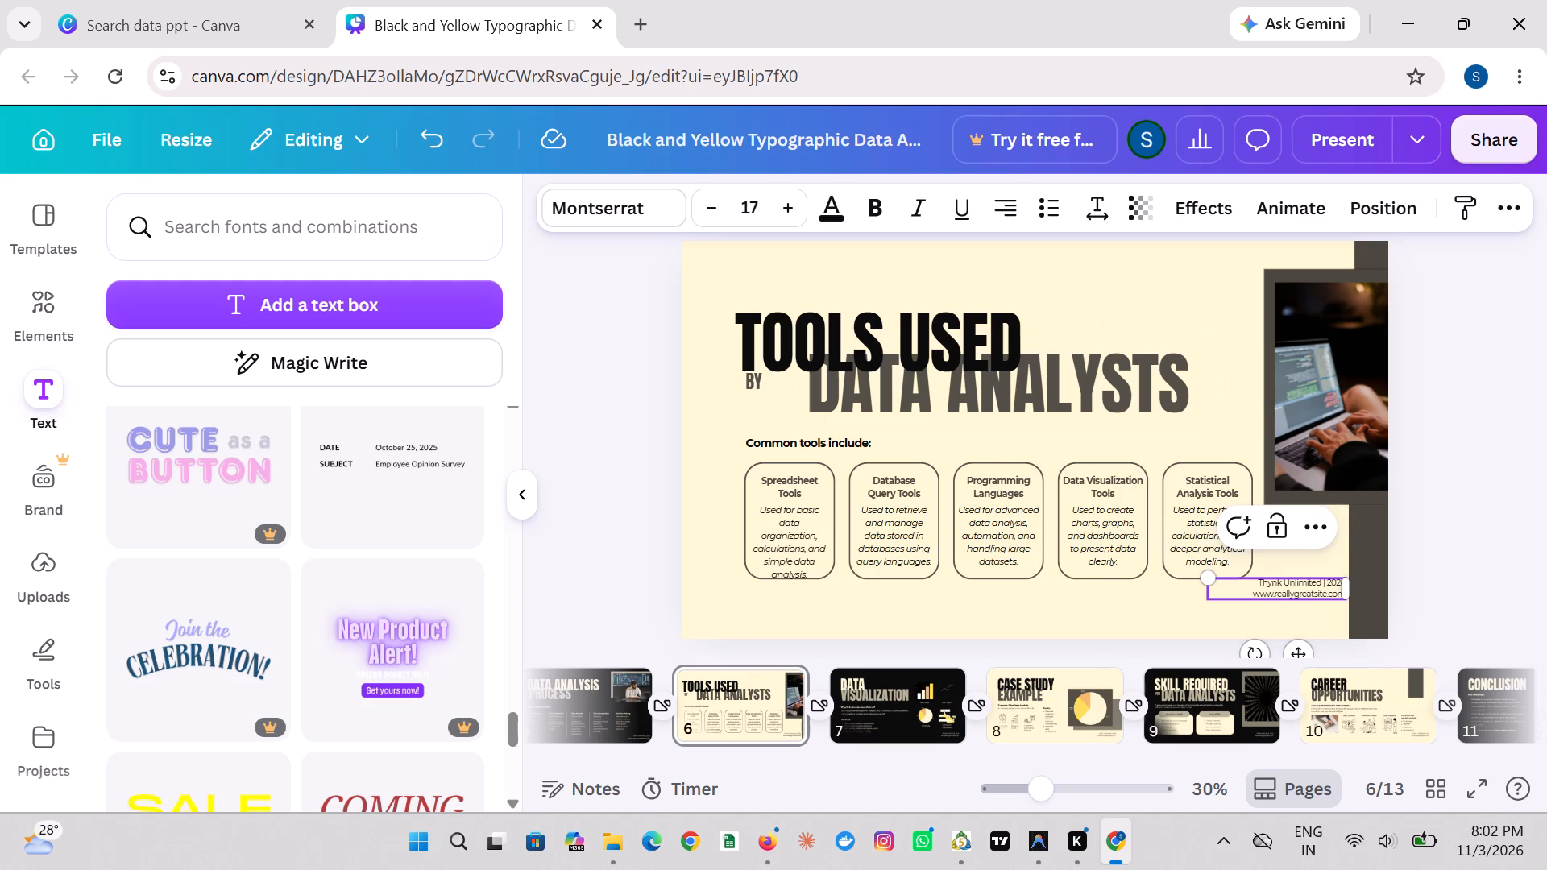
pyautogui.click(1292, 592)
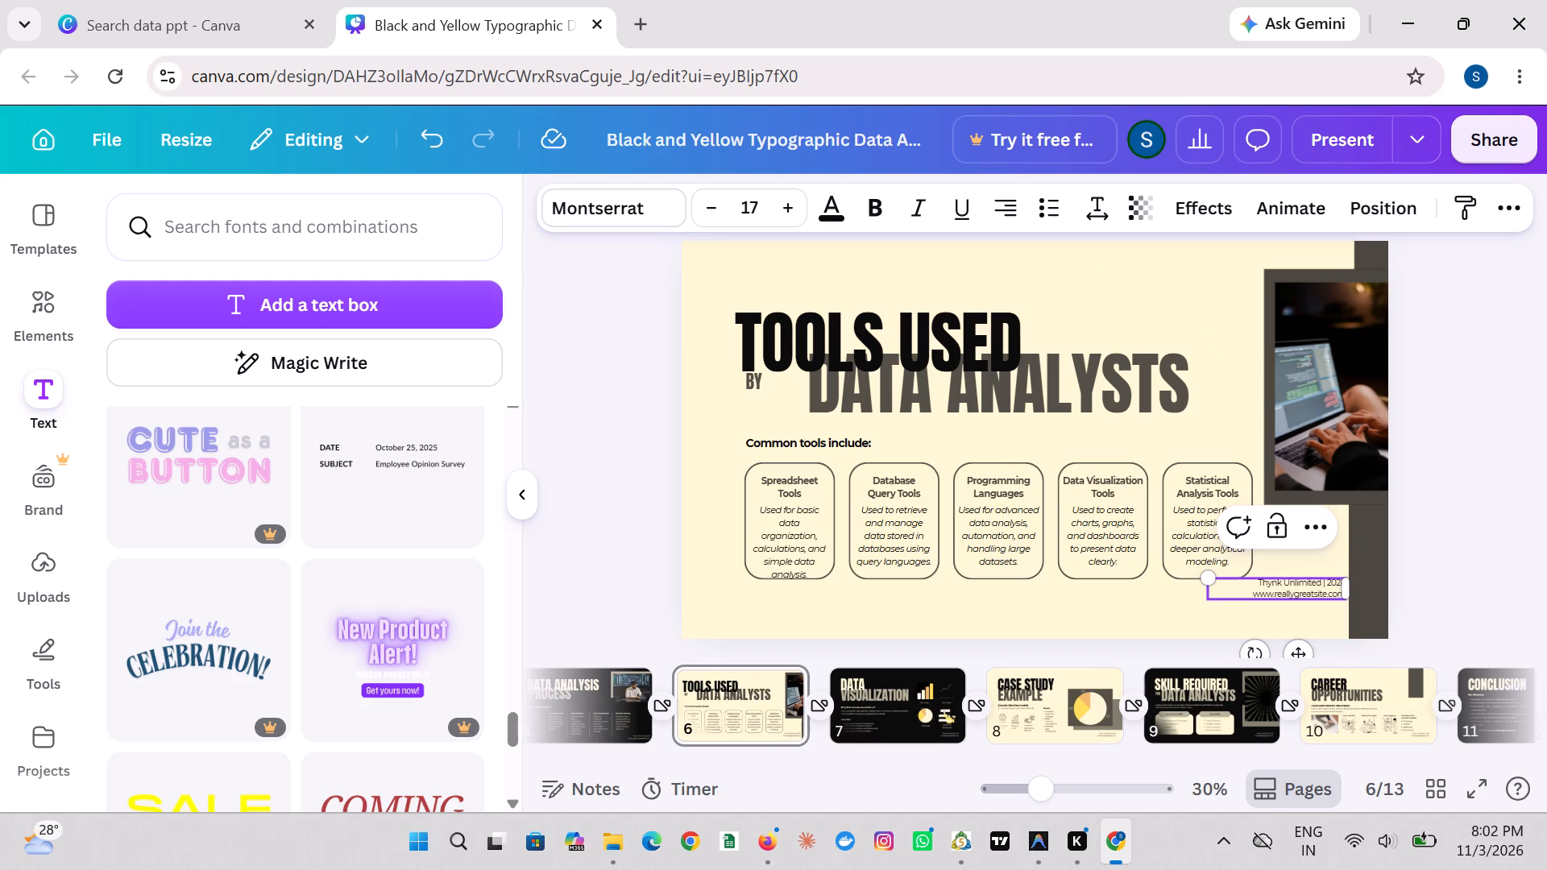
pyautogui.click(1294, 592)
pyautogui.press('BackSpace')
pyautogui.press('BackSpace')
pyautogui.press('BackSpace')
pyautogui.press('BackSpace')
pyautogui.press('BackSpace')
pyautogui.write('gr')
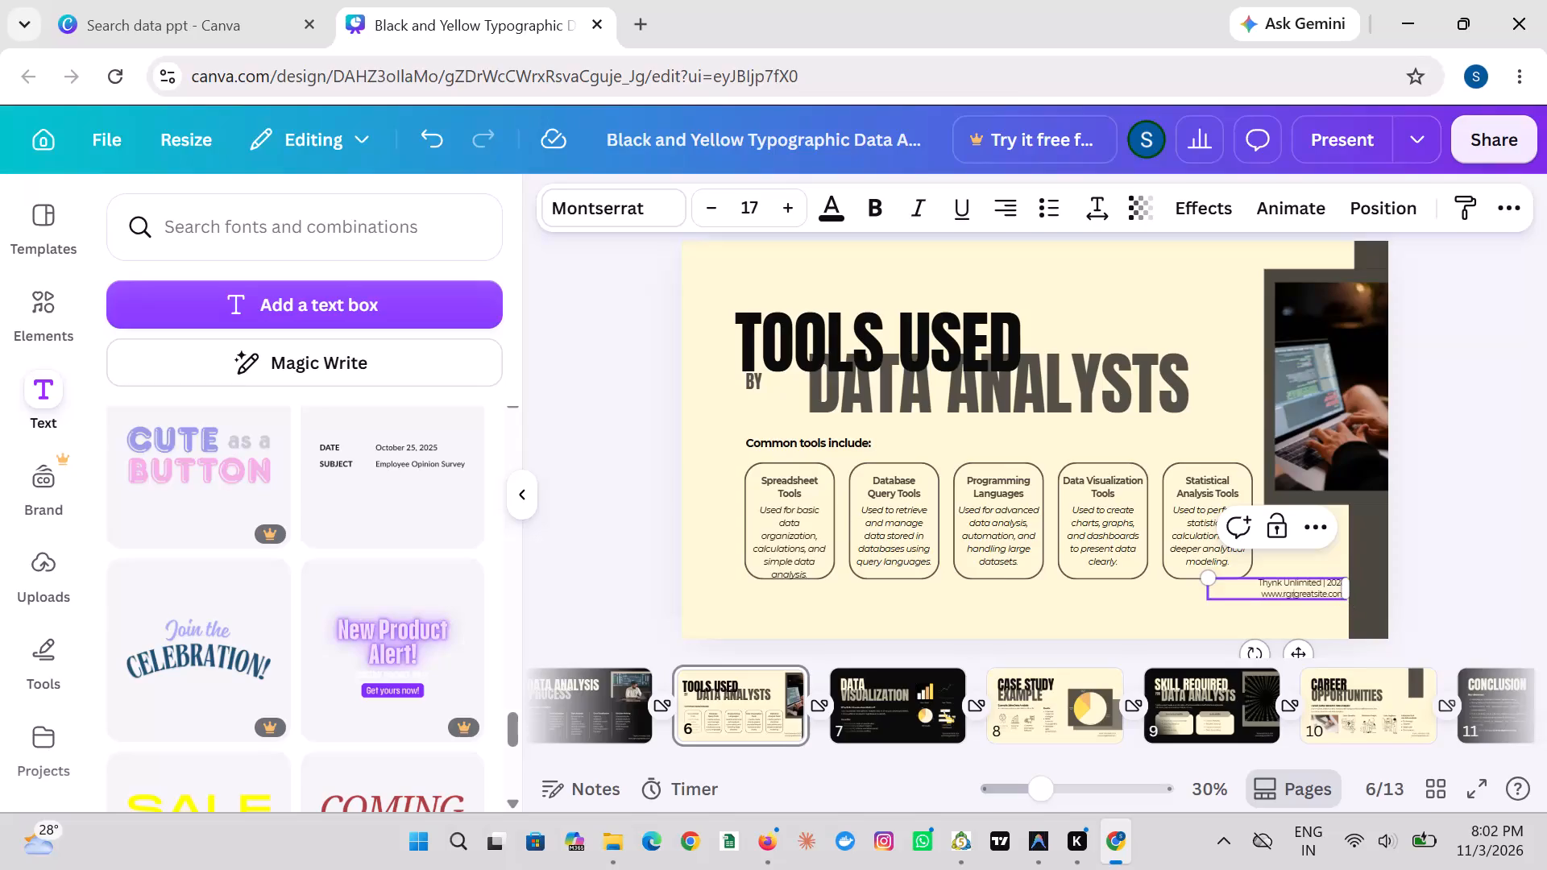
pyautogui.press('o')
pyautogui.press('w')
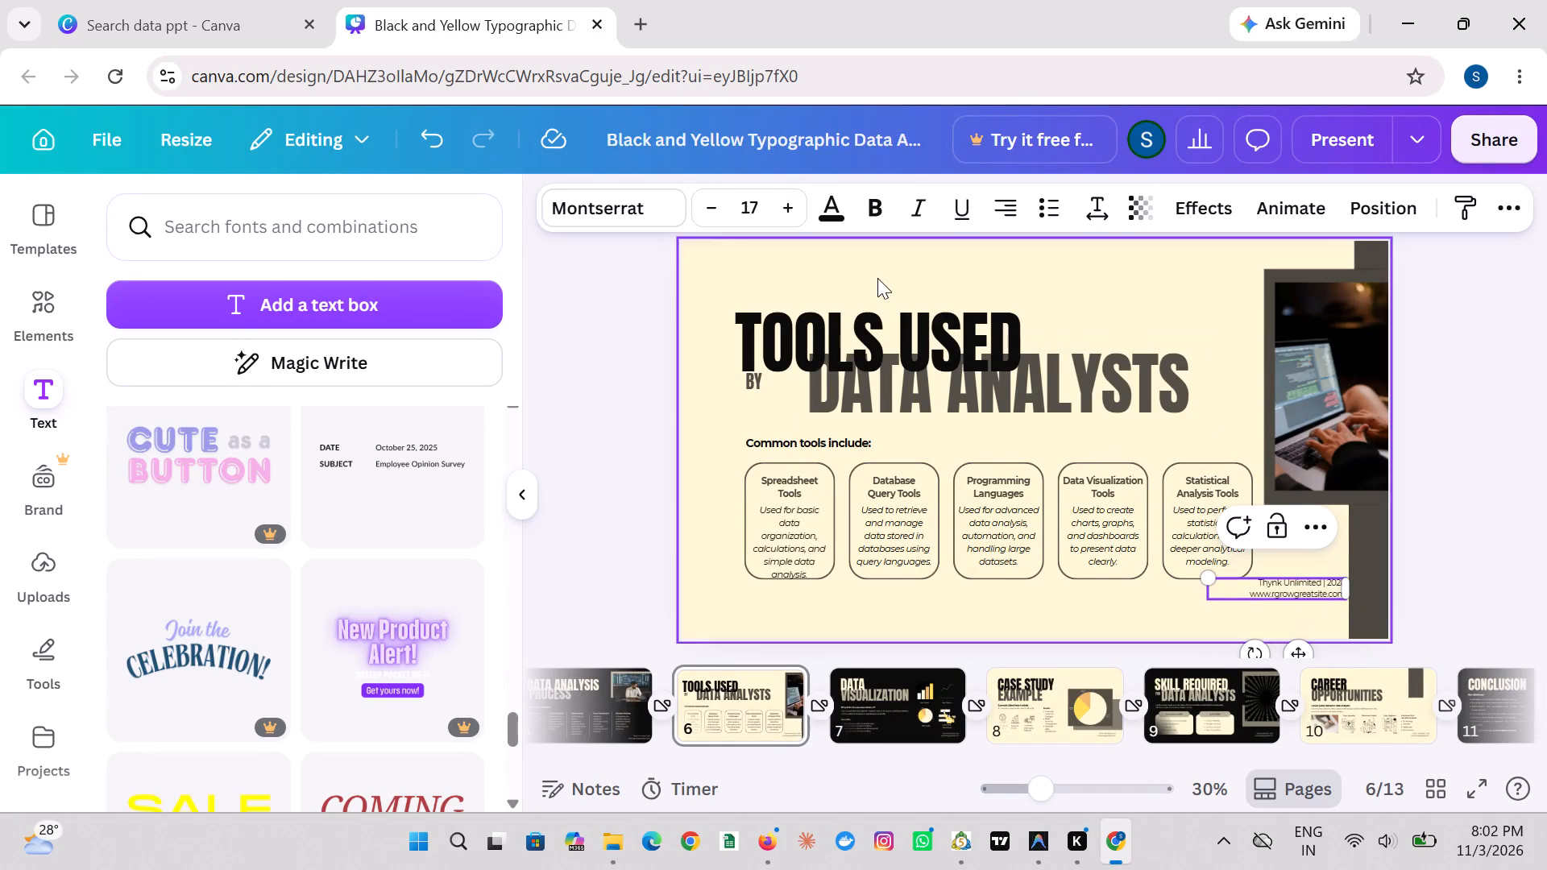
# Increase the font size of the website line in slide 6's footer to 19.
pyautogui.click(780, 199)
pyautogui.click(780, 199)
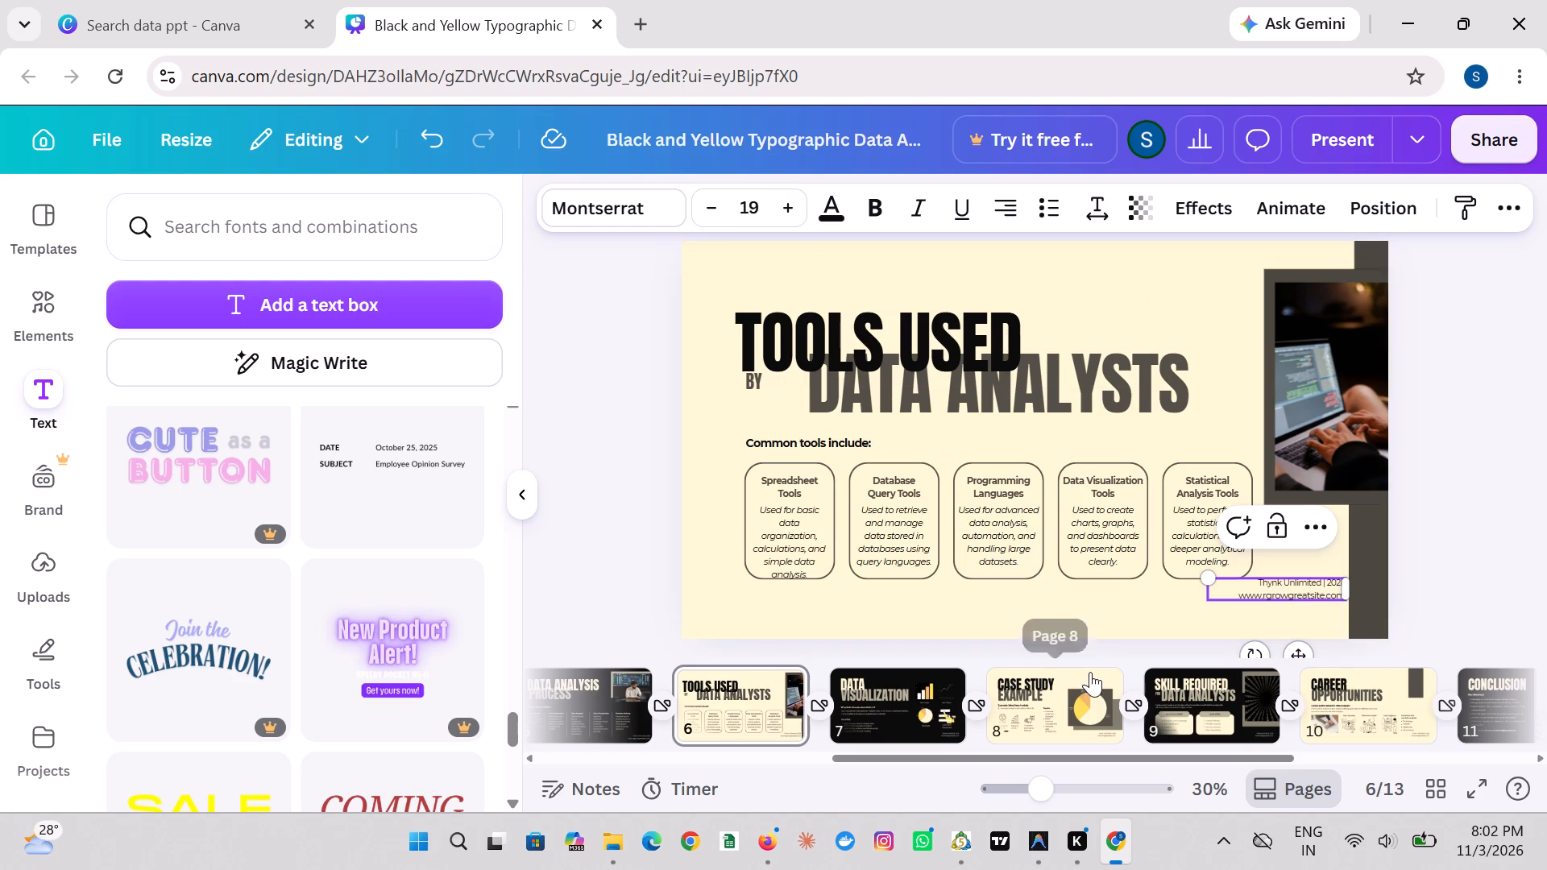
# Move slide 6's footer text slightly lower, keeping it beside the dark vertical bar.
pyautogui.click(1130, 631)
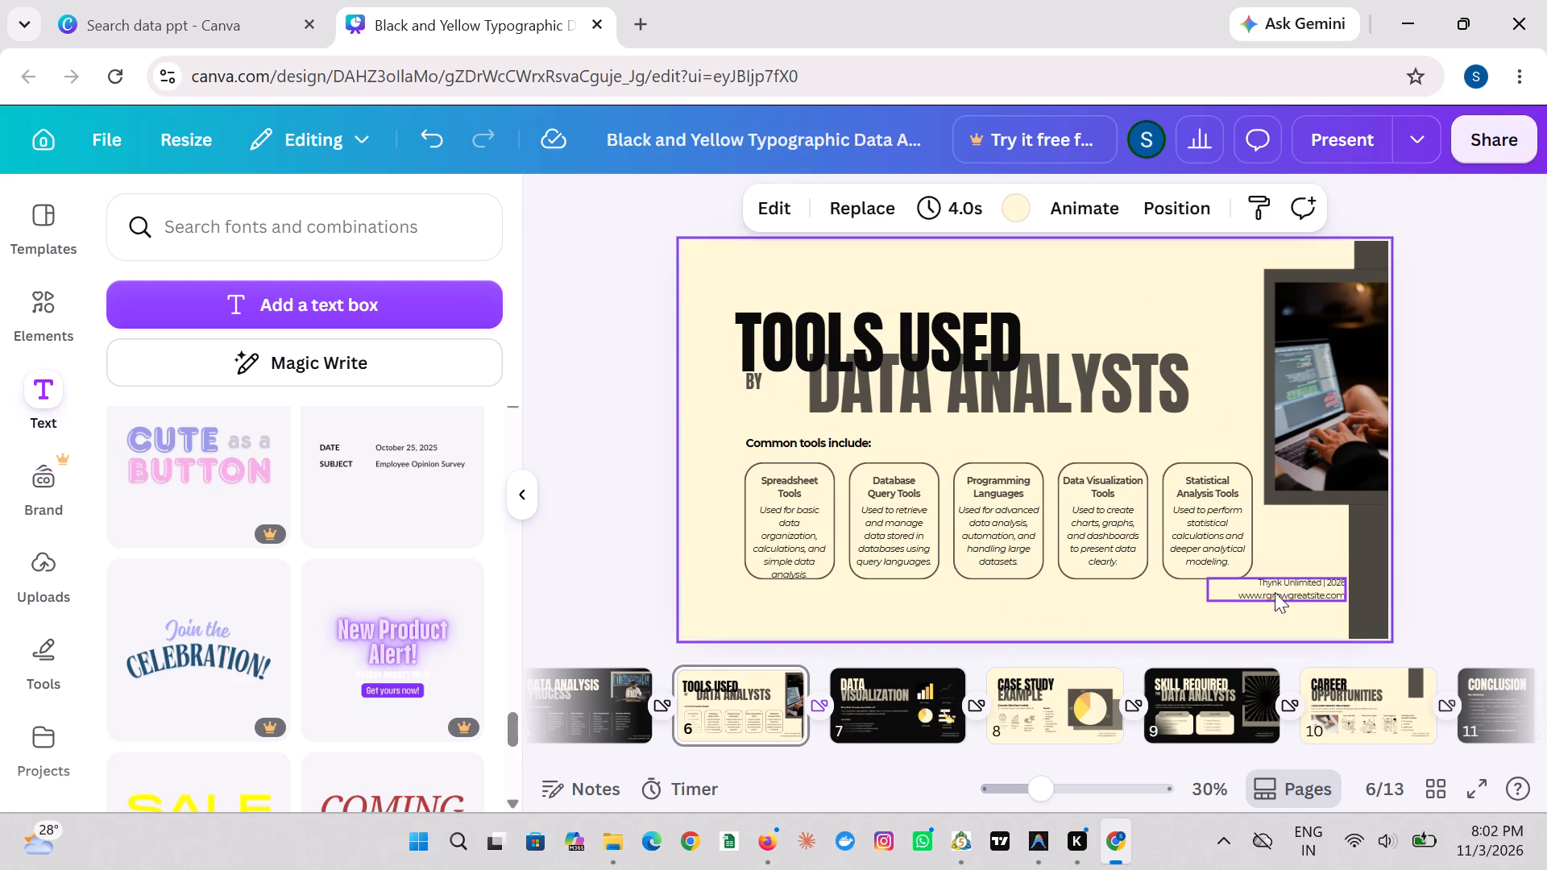
pyautogui.moveTo(1275, 592); pyautogui.dragTo(1272, 602)
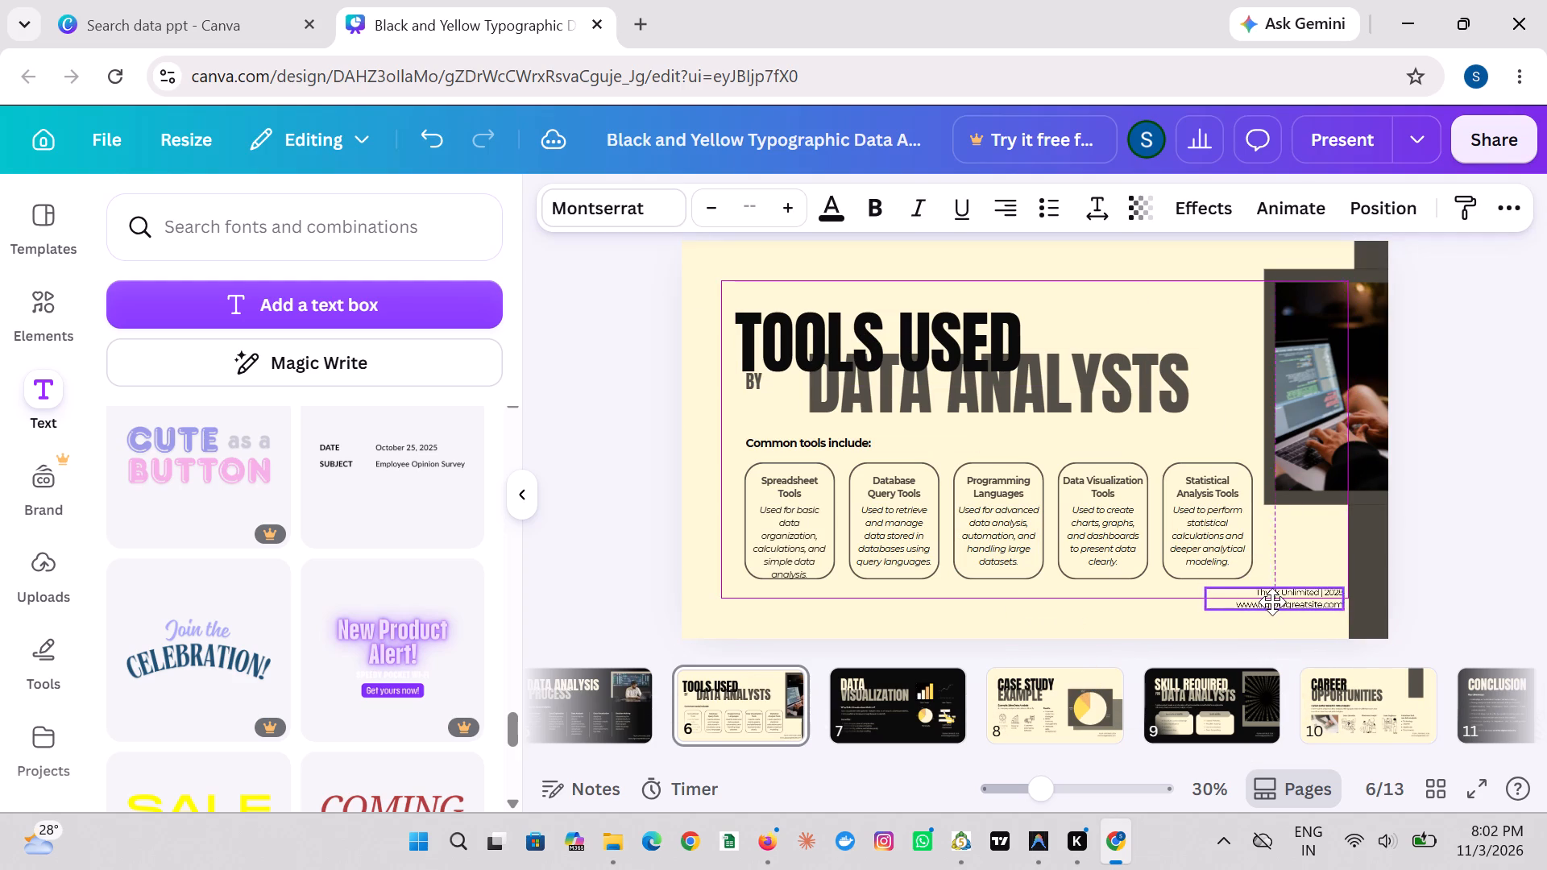
pyautogui.moveTo(1272, 602); pyautogui.dragTo(1268, 604)
pyautogui.click(1268, 604)
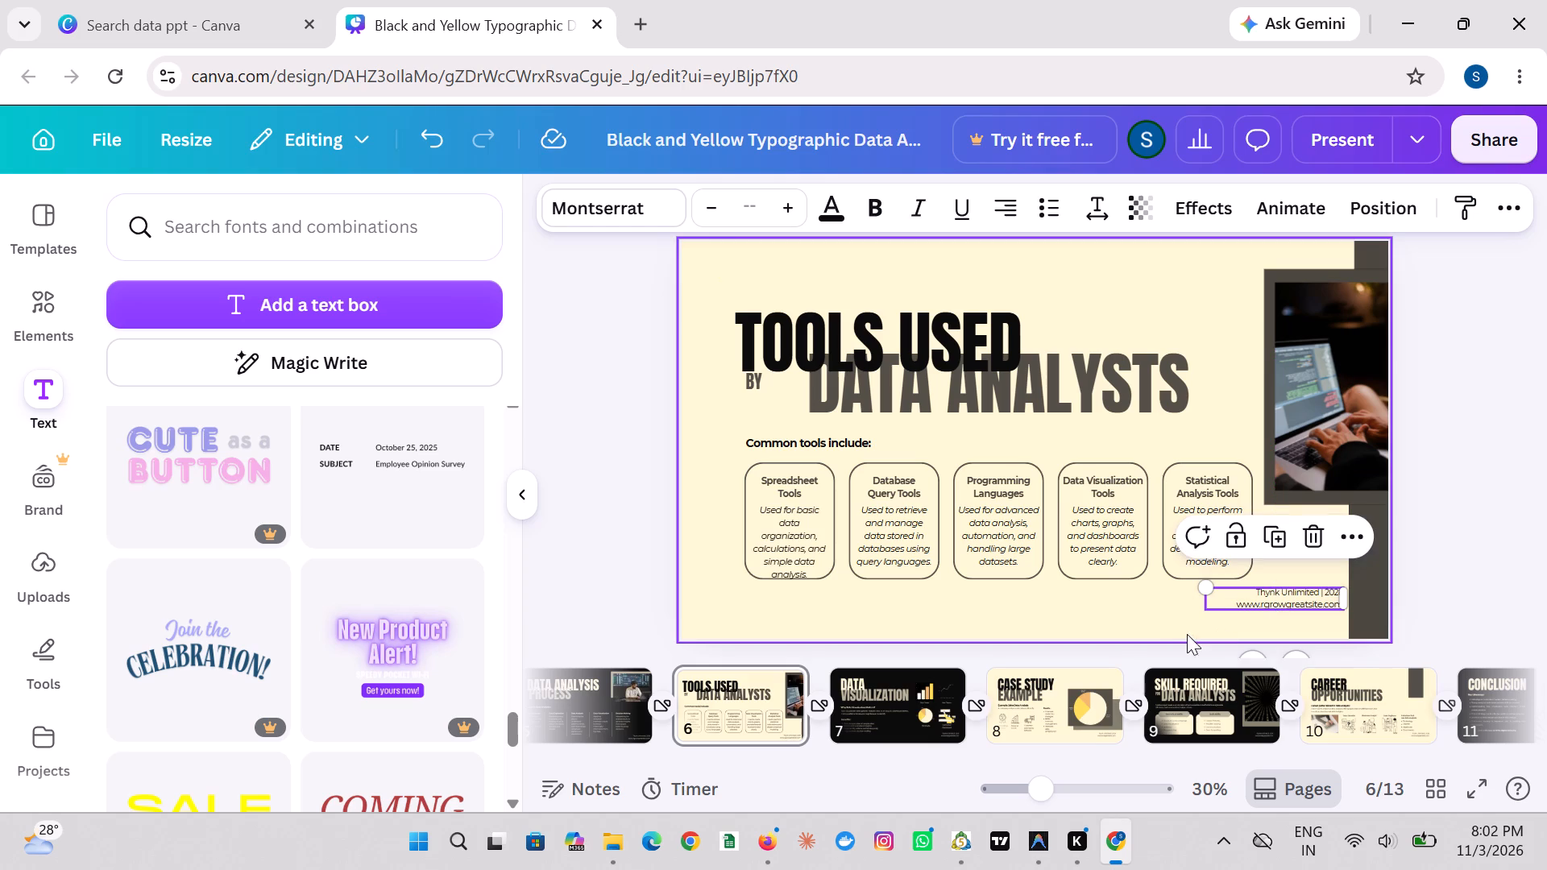
pyautogui.click(1176, 611)
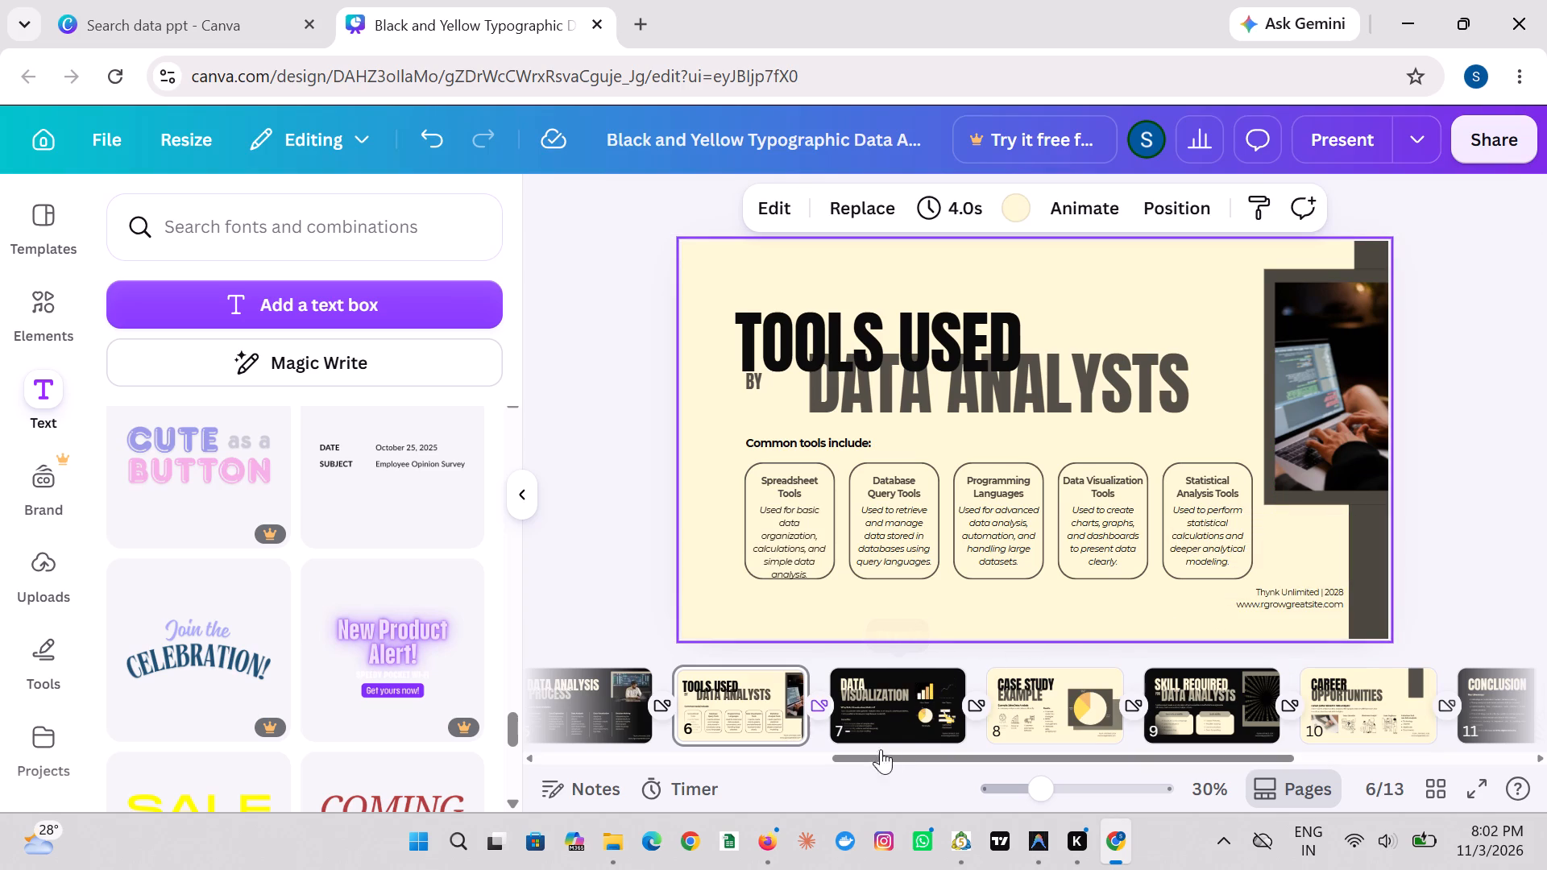
# Apply the Block page animation to slide 7, Data Visualization.
pyautogui.click(906, 715)
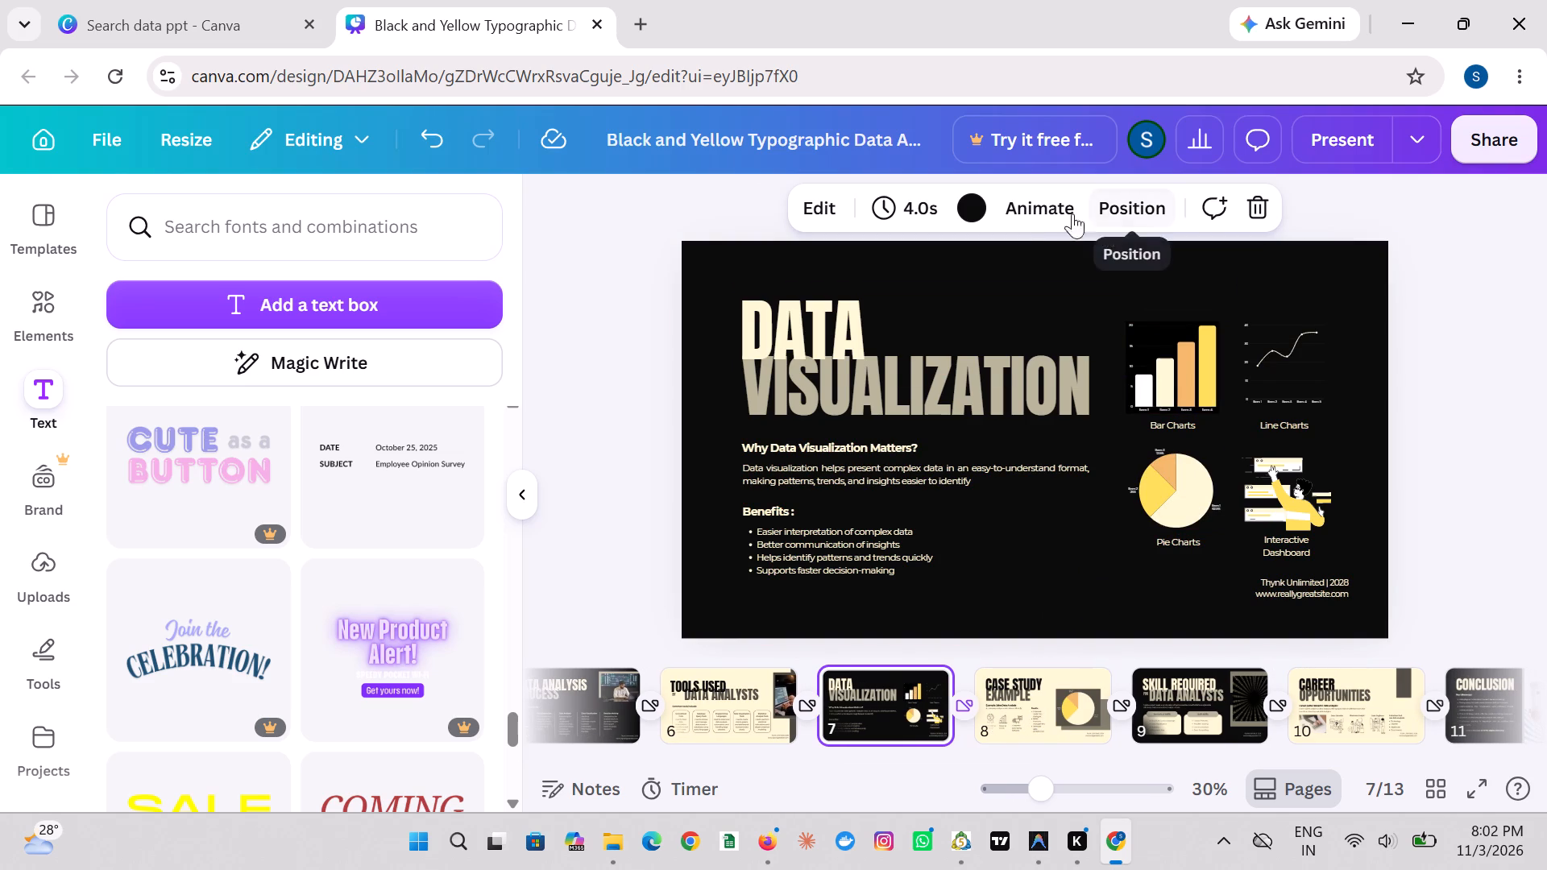
pyautogui.click(1051, 210)
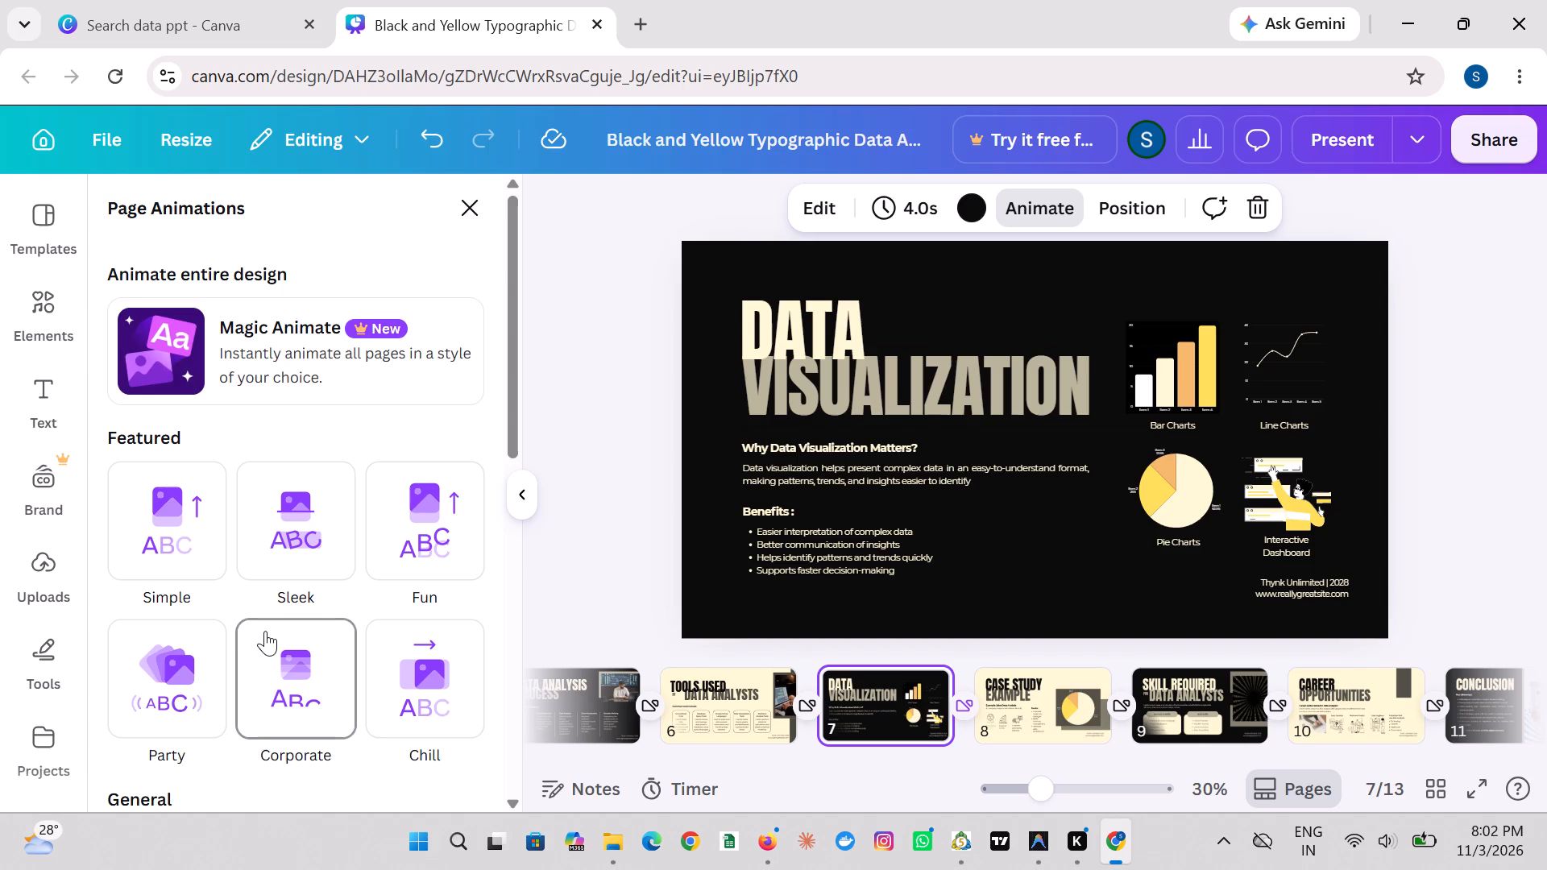
pyautogui.scroll(-2, 265, 631)
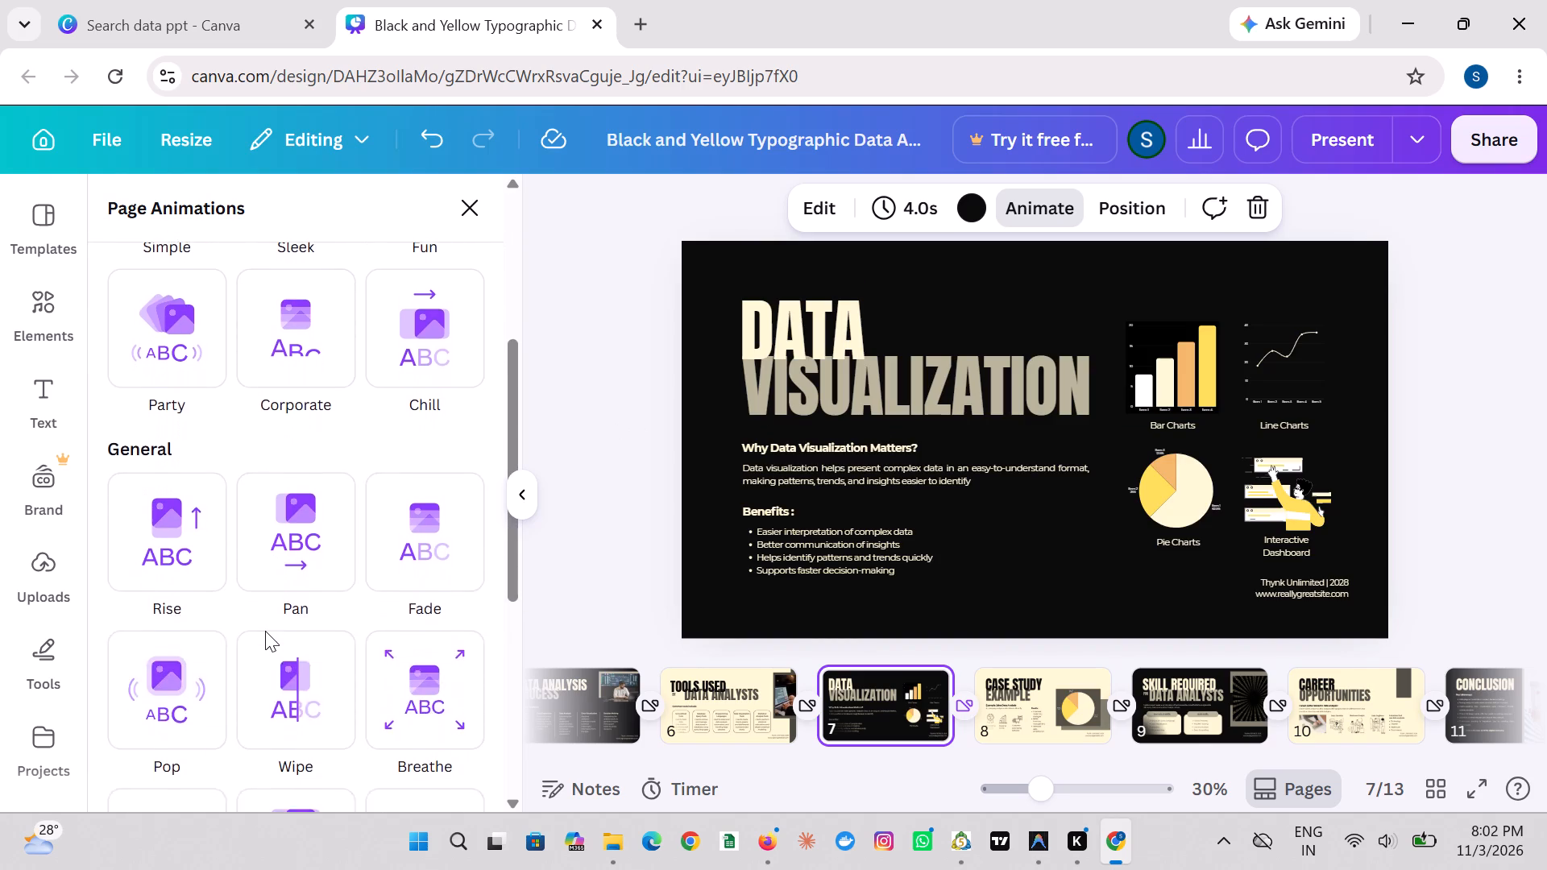
pyautogui.scroll(-1, 265, 631)
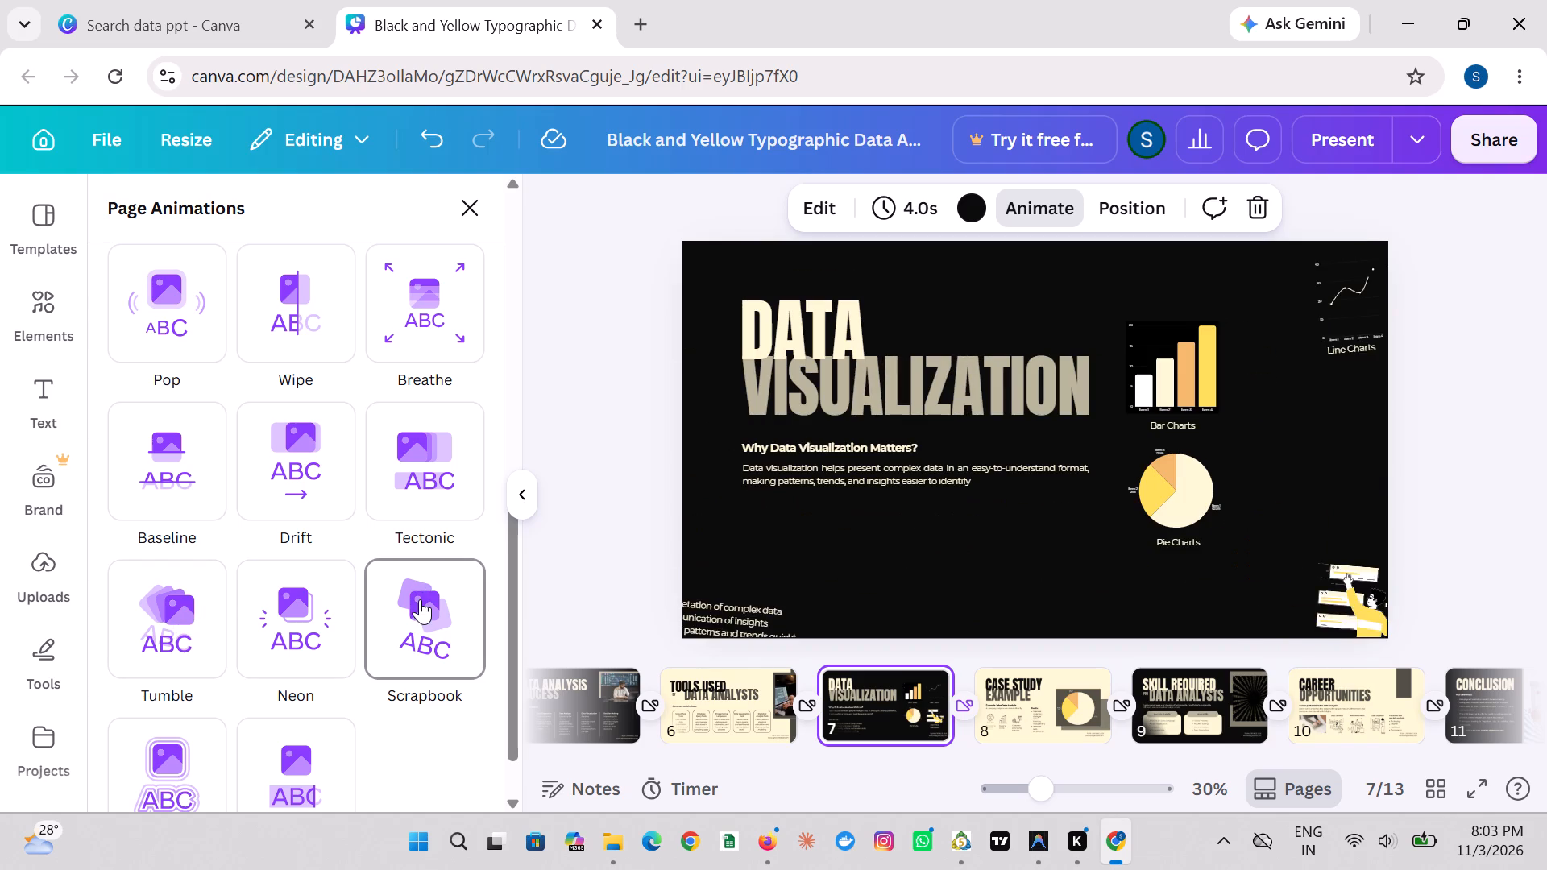
pyautogui.scroll(-1, 378, 619)
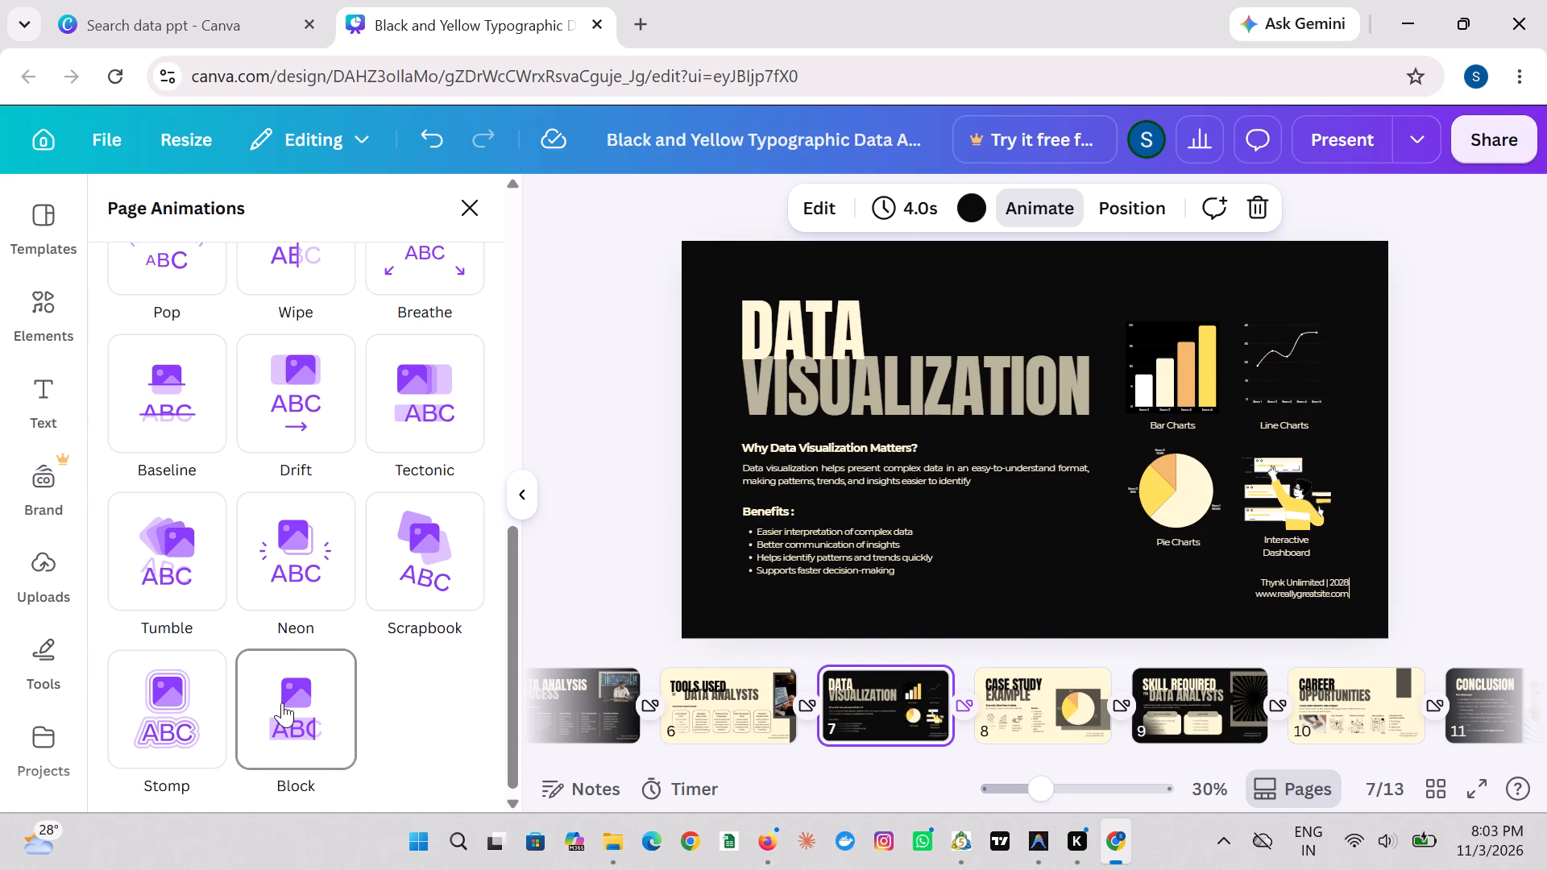
pyautogui.click(316, 664)
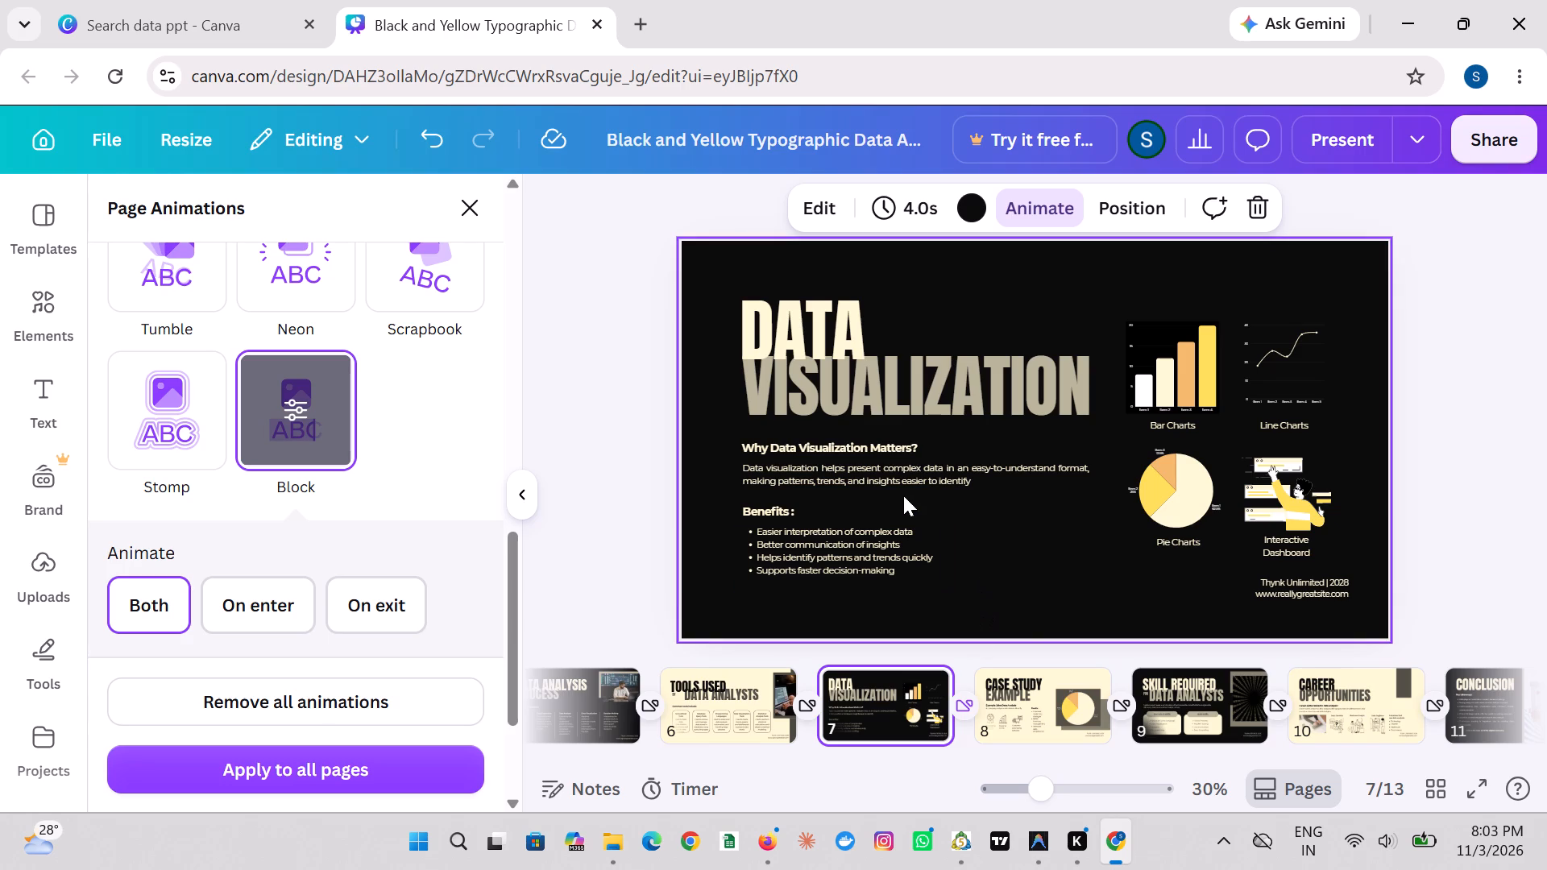
# Nudge the VISUALIZATION heading on slide 7 slightly upward, closer to DATA.
pyautogui.click(837, 393)
pyautogui.click(837, 391)
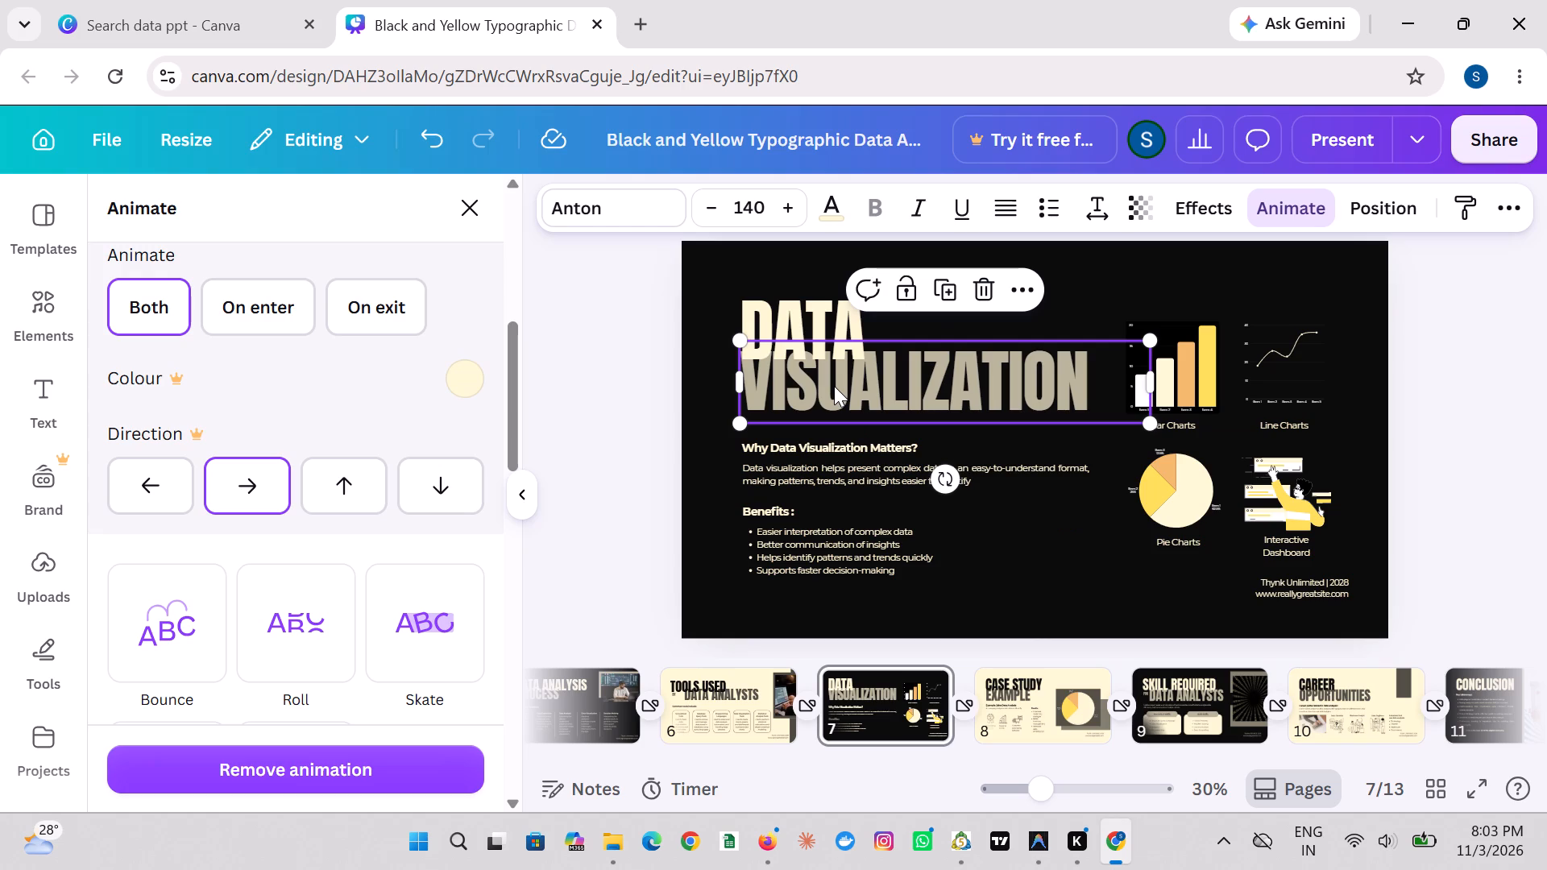
# Set the letter spacing of the paragraph under "Why Data Visualization Matters?" to 58.
pyautogui.click(815, 461)
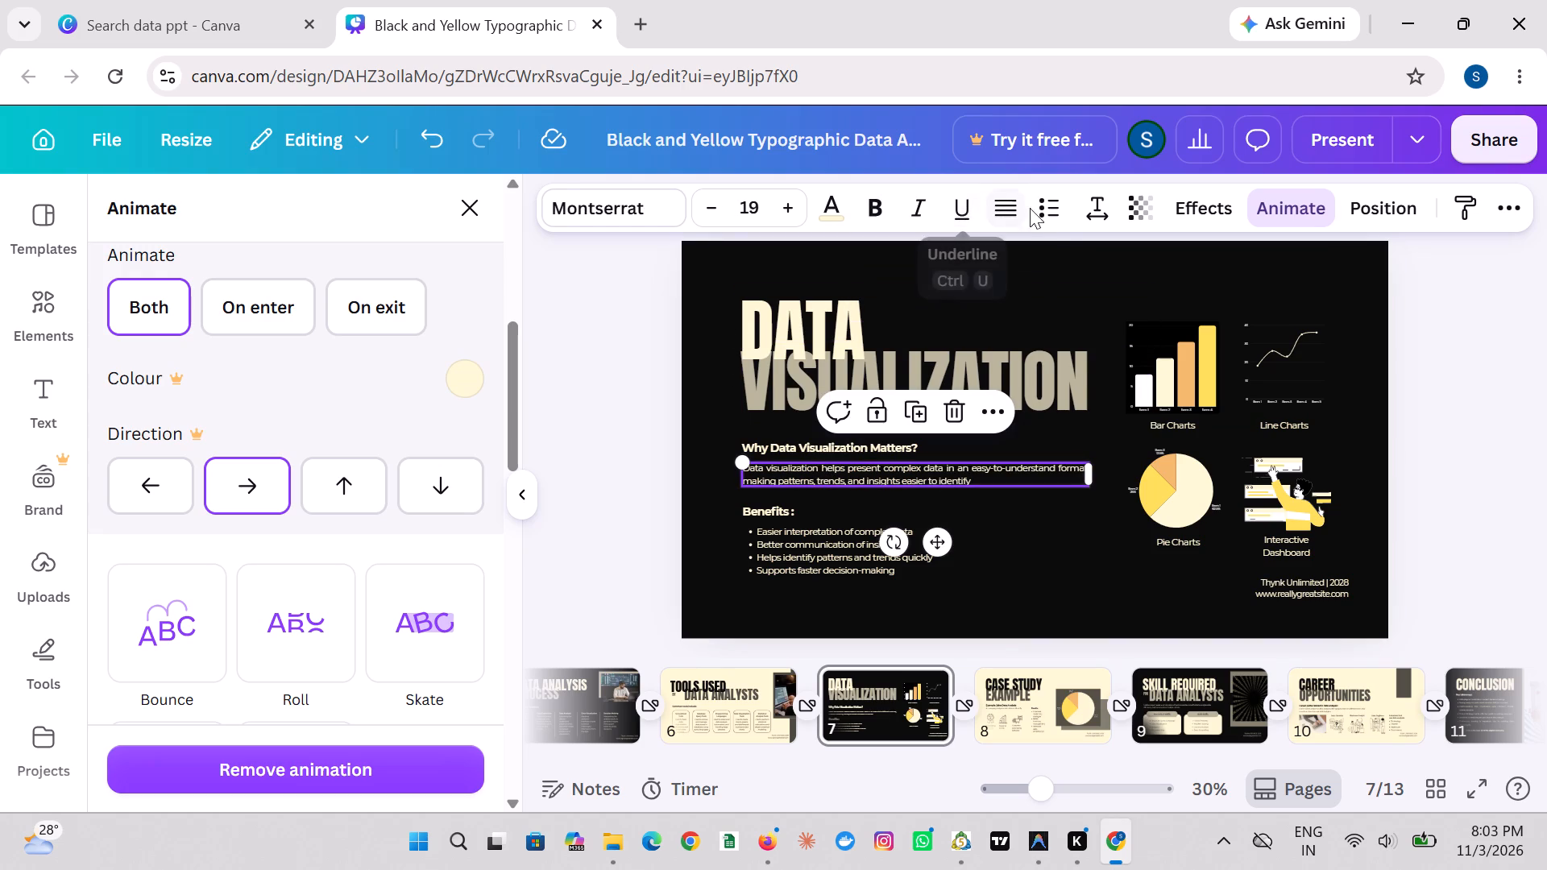
pyautogui.click(1091, 216)
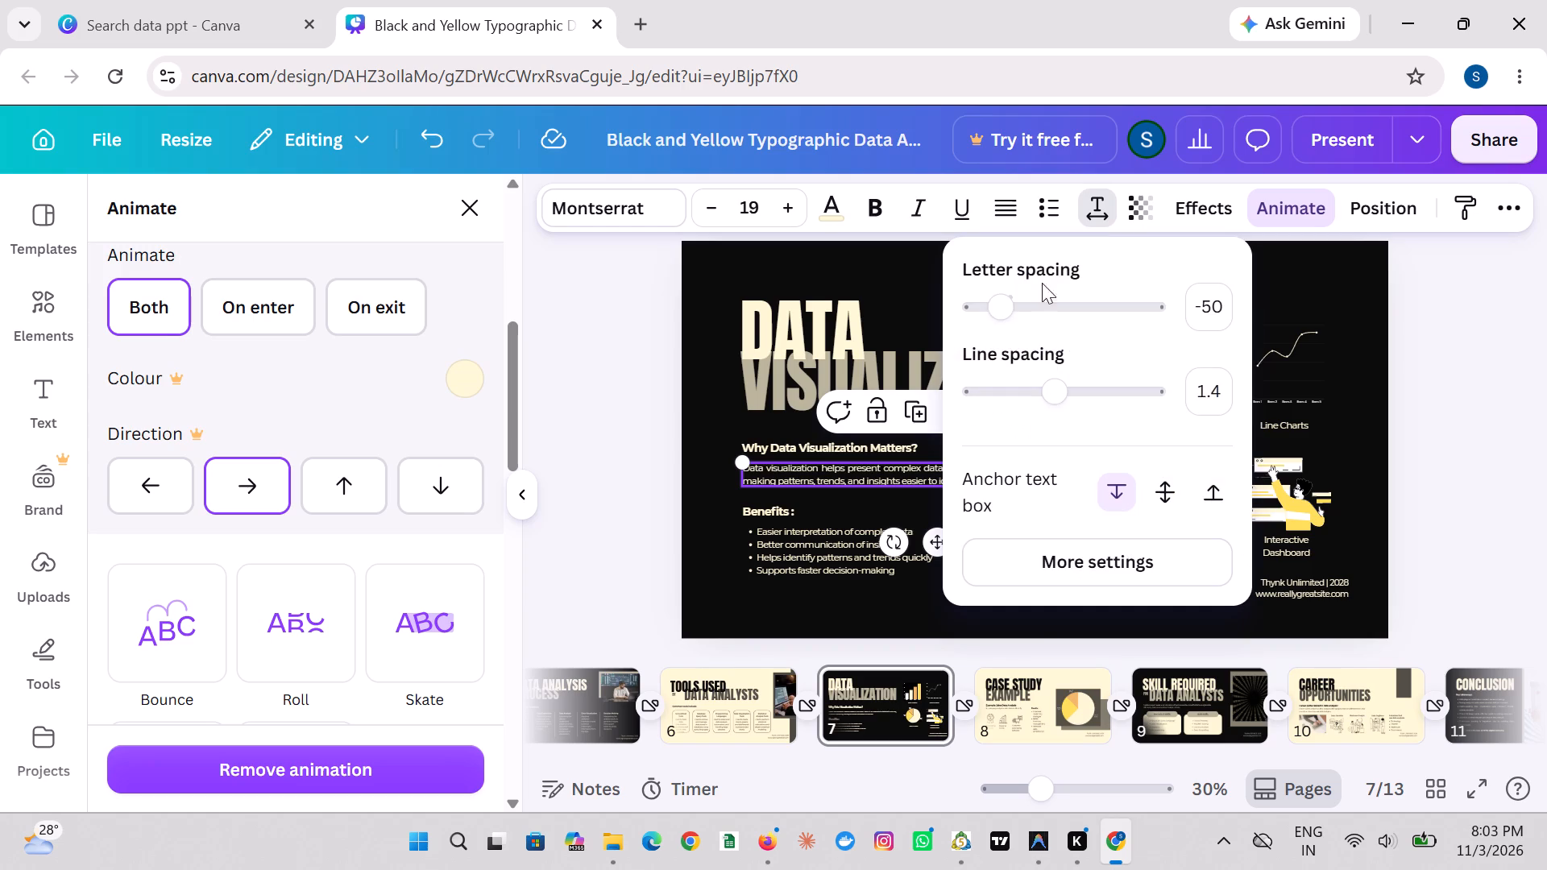
pyautogui.click(1019, 309)
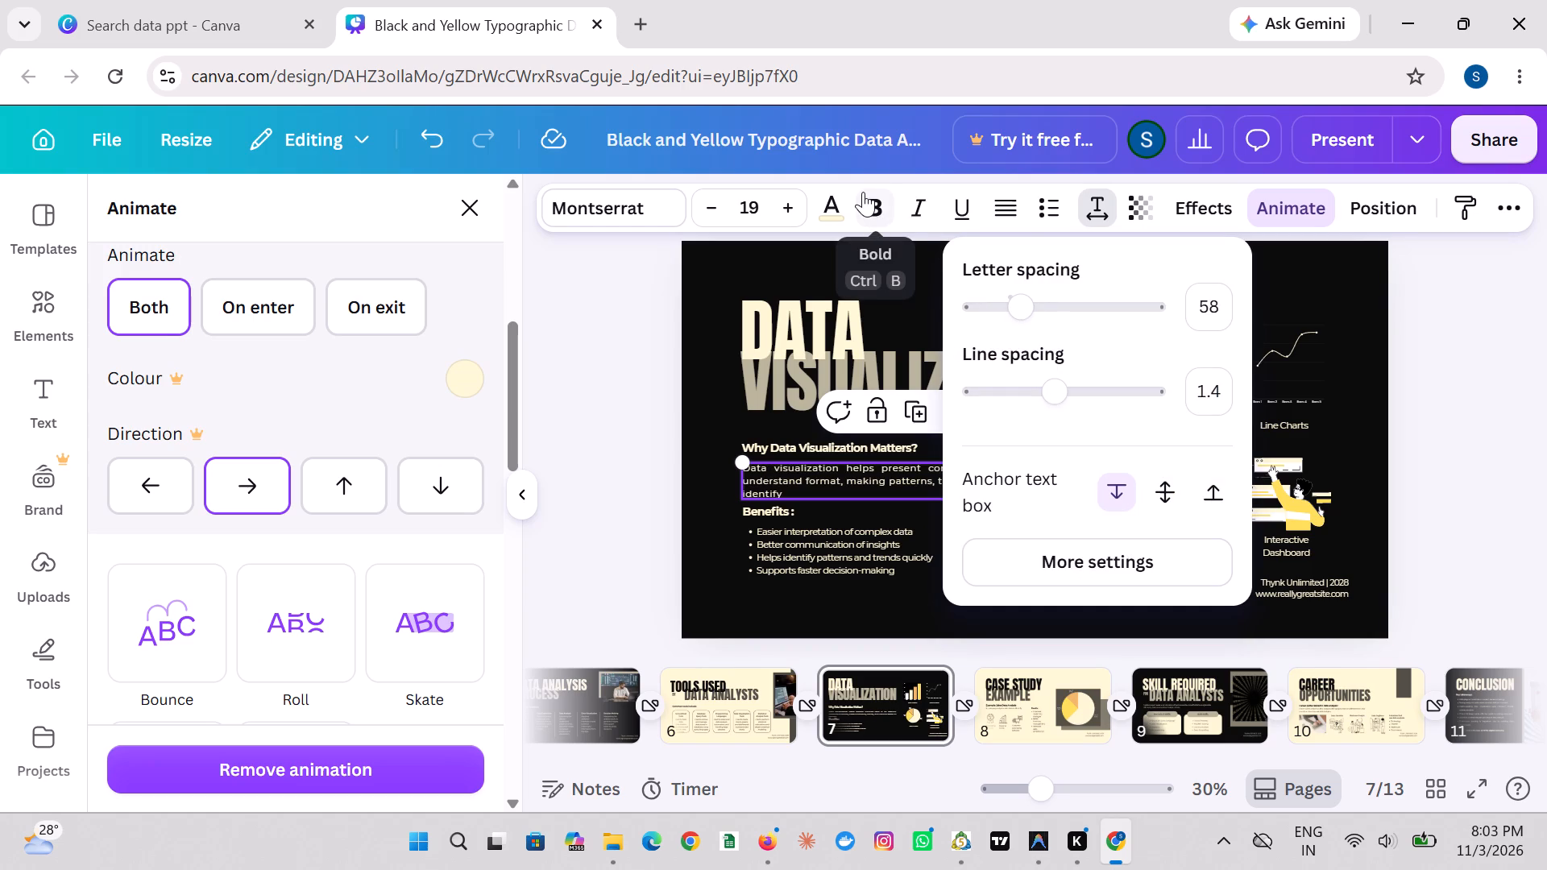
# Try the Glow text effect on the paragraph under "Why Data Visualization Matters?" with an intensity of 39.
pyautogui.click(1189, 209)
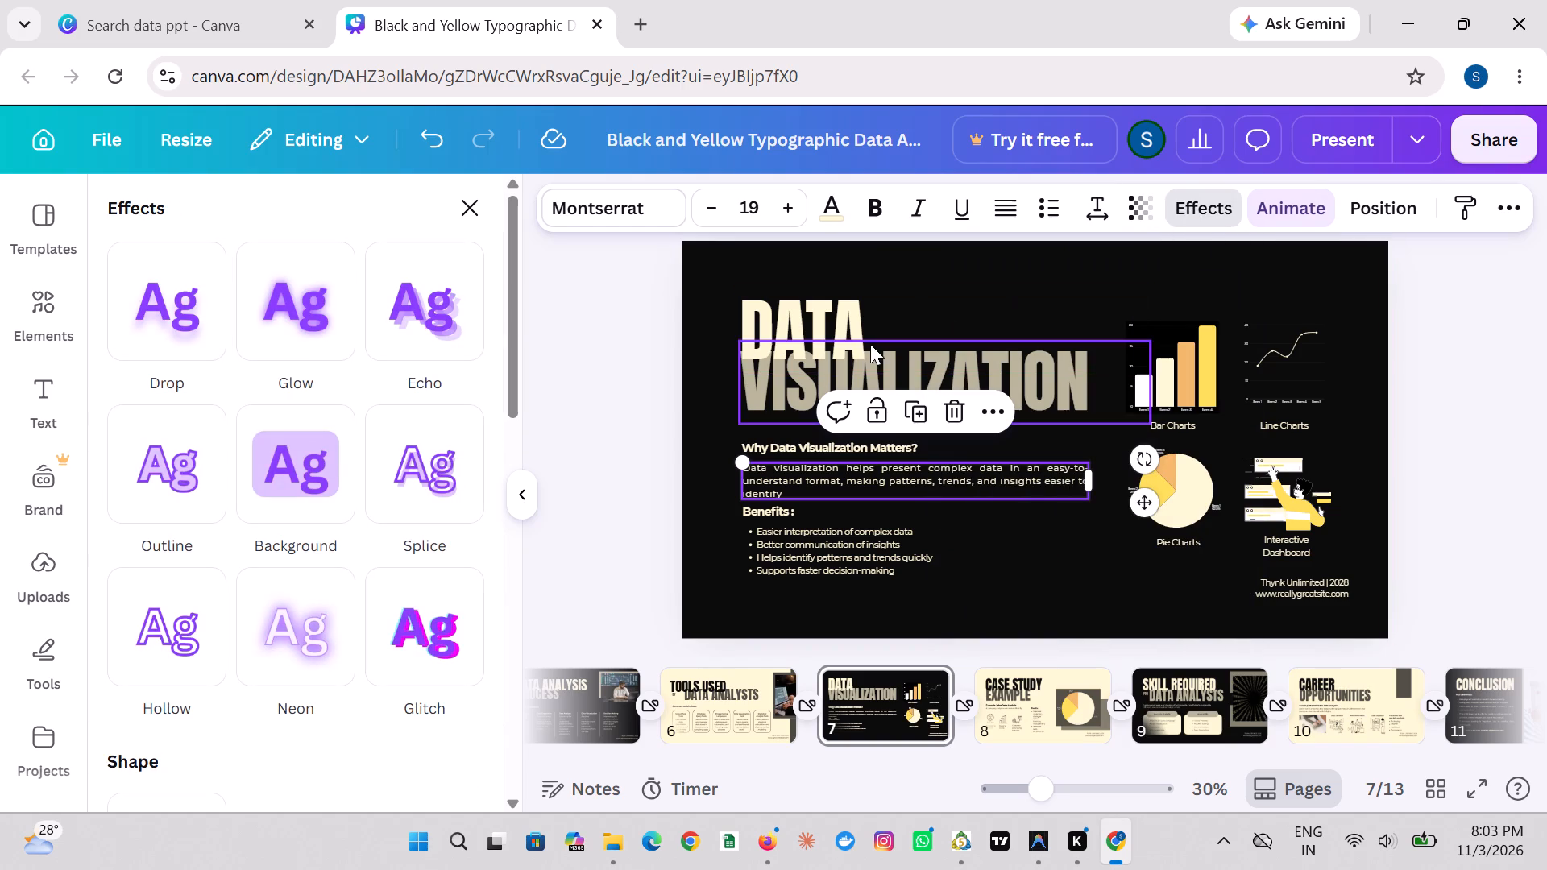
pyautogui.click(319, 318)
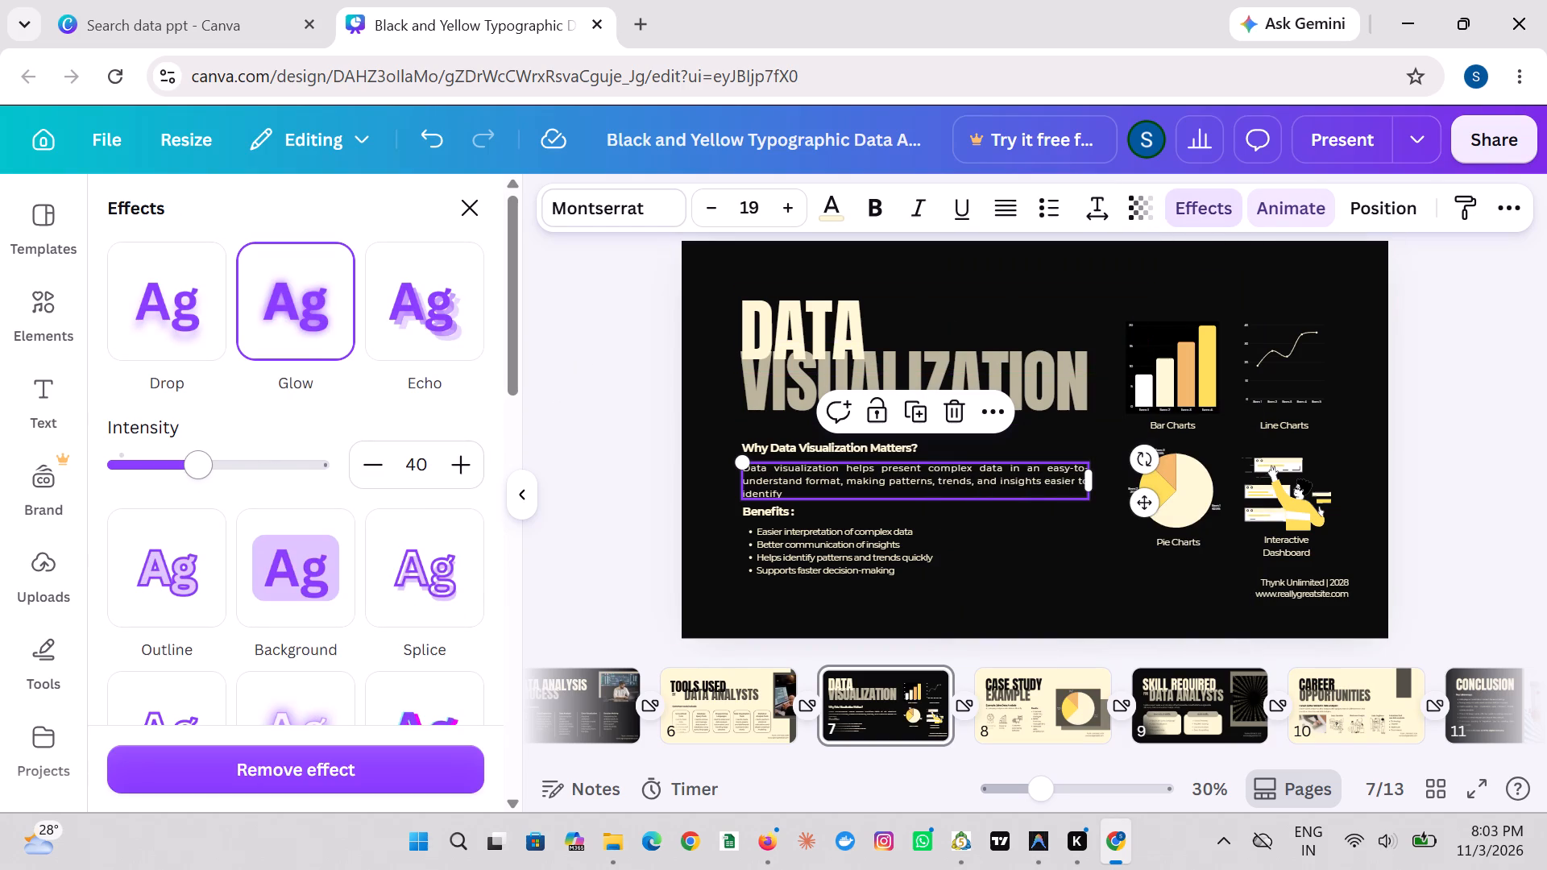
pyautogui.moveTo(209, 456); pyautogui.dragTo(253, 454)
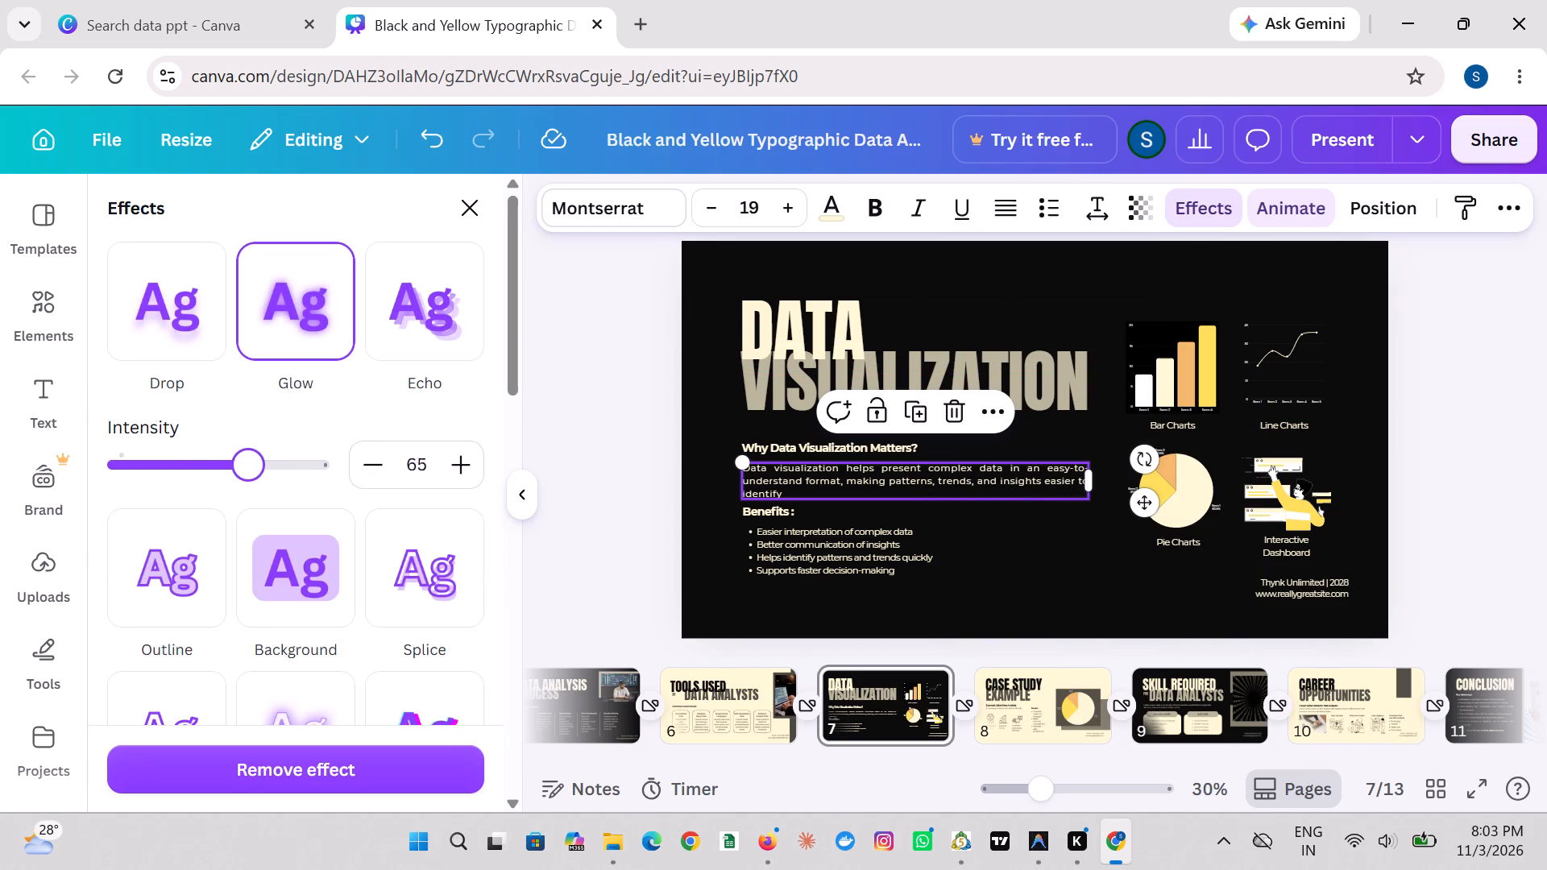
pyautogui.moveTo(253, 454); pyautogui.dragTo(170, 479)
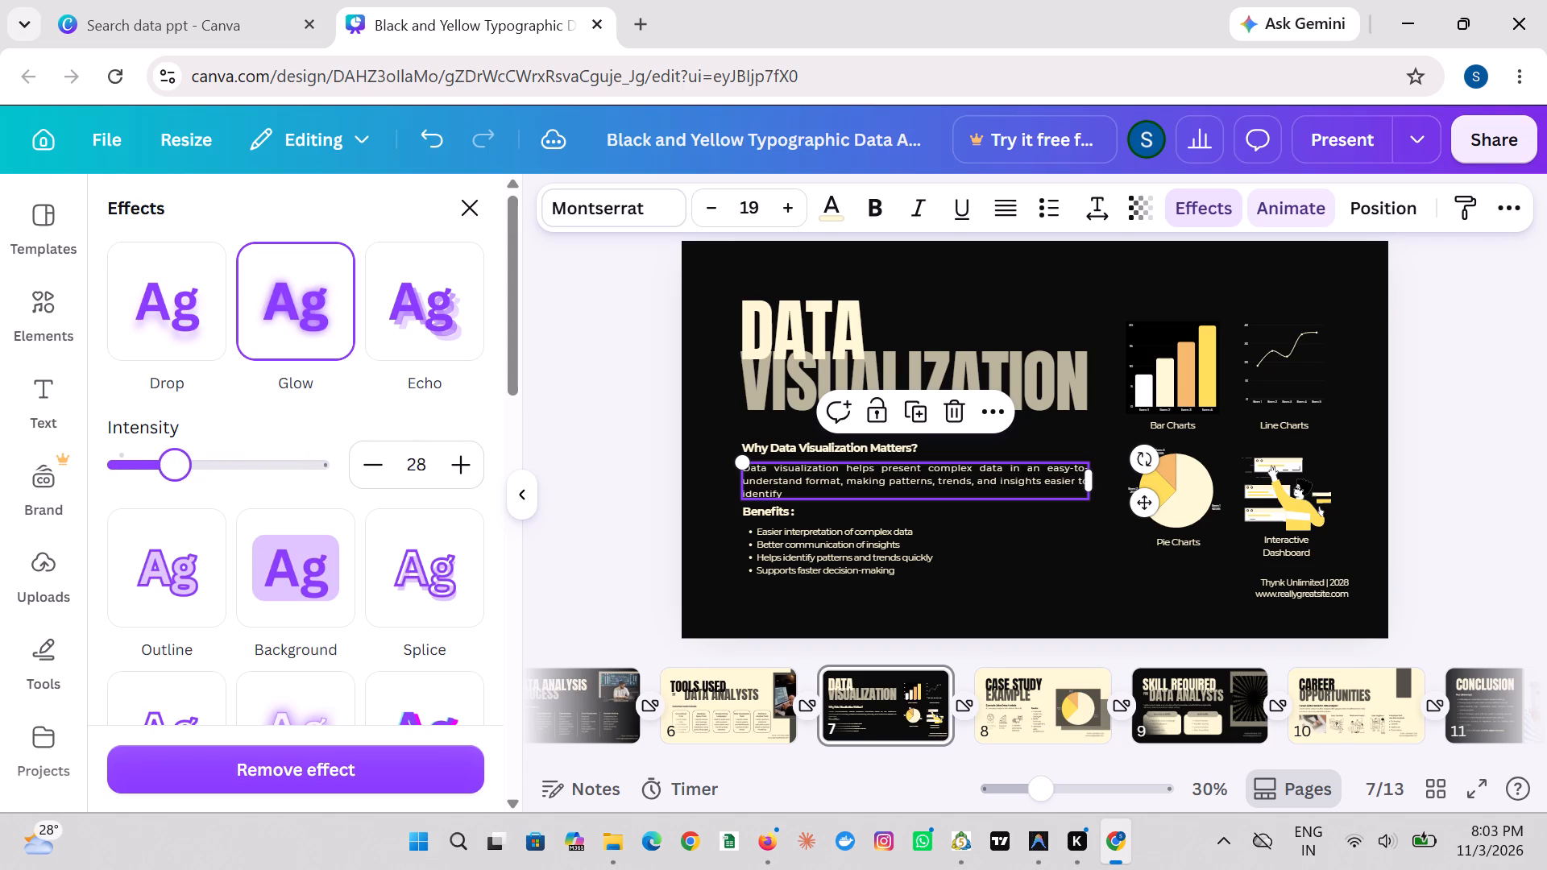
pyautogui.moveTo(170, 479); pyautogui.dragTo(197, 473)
# Apply the Neon text effect to the paragraph under "Why Data Visualization Matters?" and lower its intensity to slightly below the midpoint.
pyautogui.scroll(-1, 274, 626)
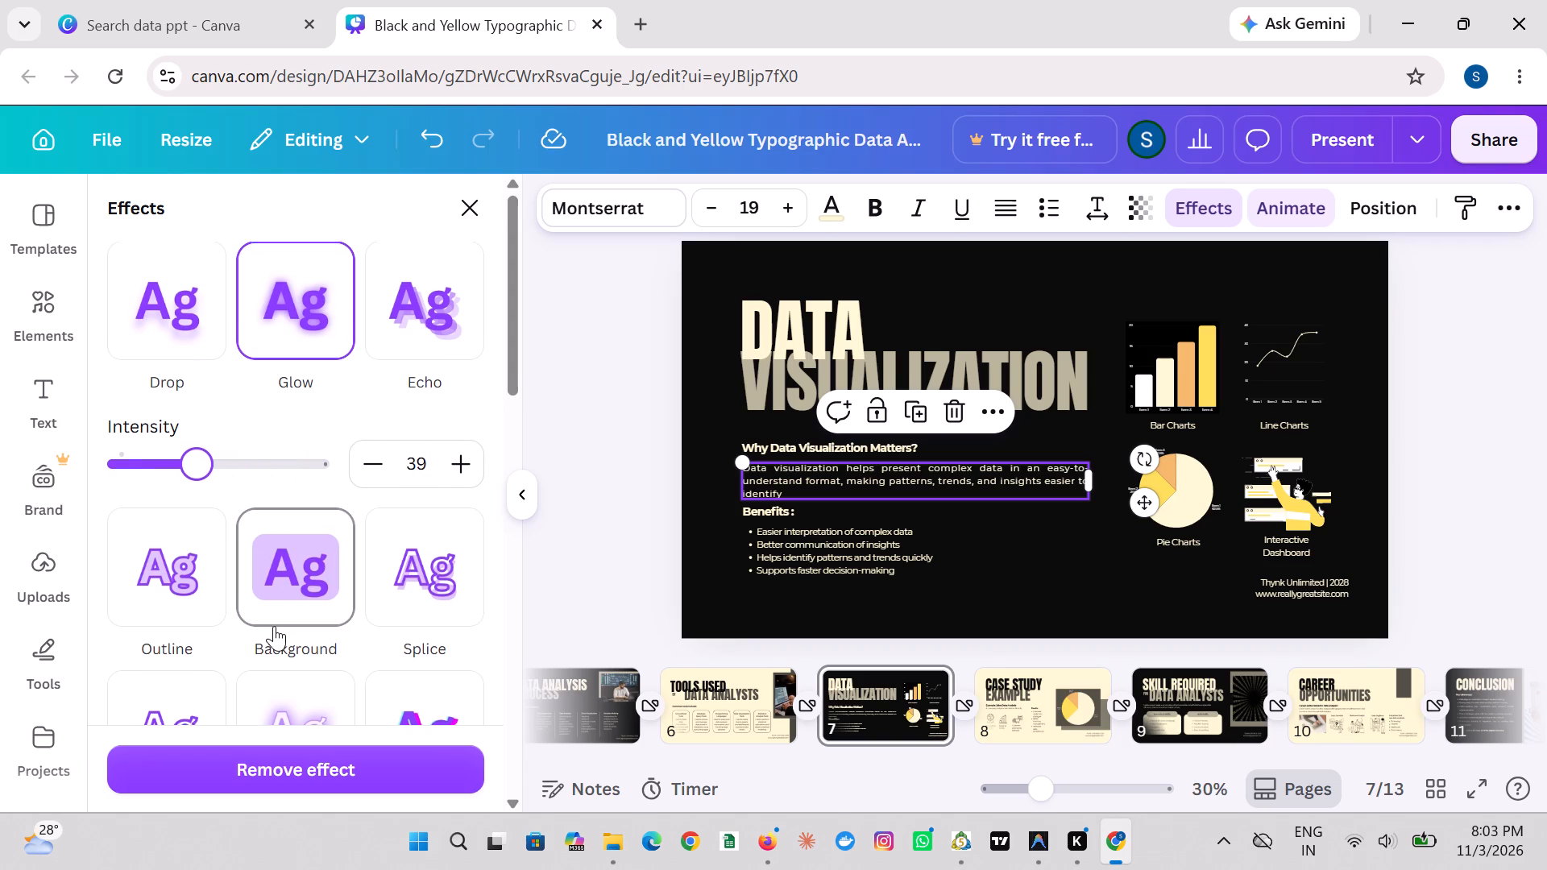
pyautogui.scroll(-1, 274, 626)
pyautogui.scroll(-1, 405, 561)
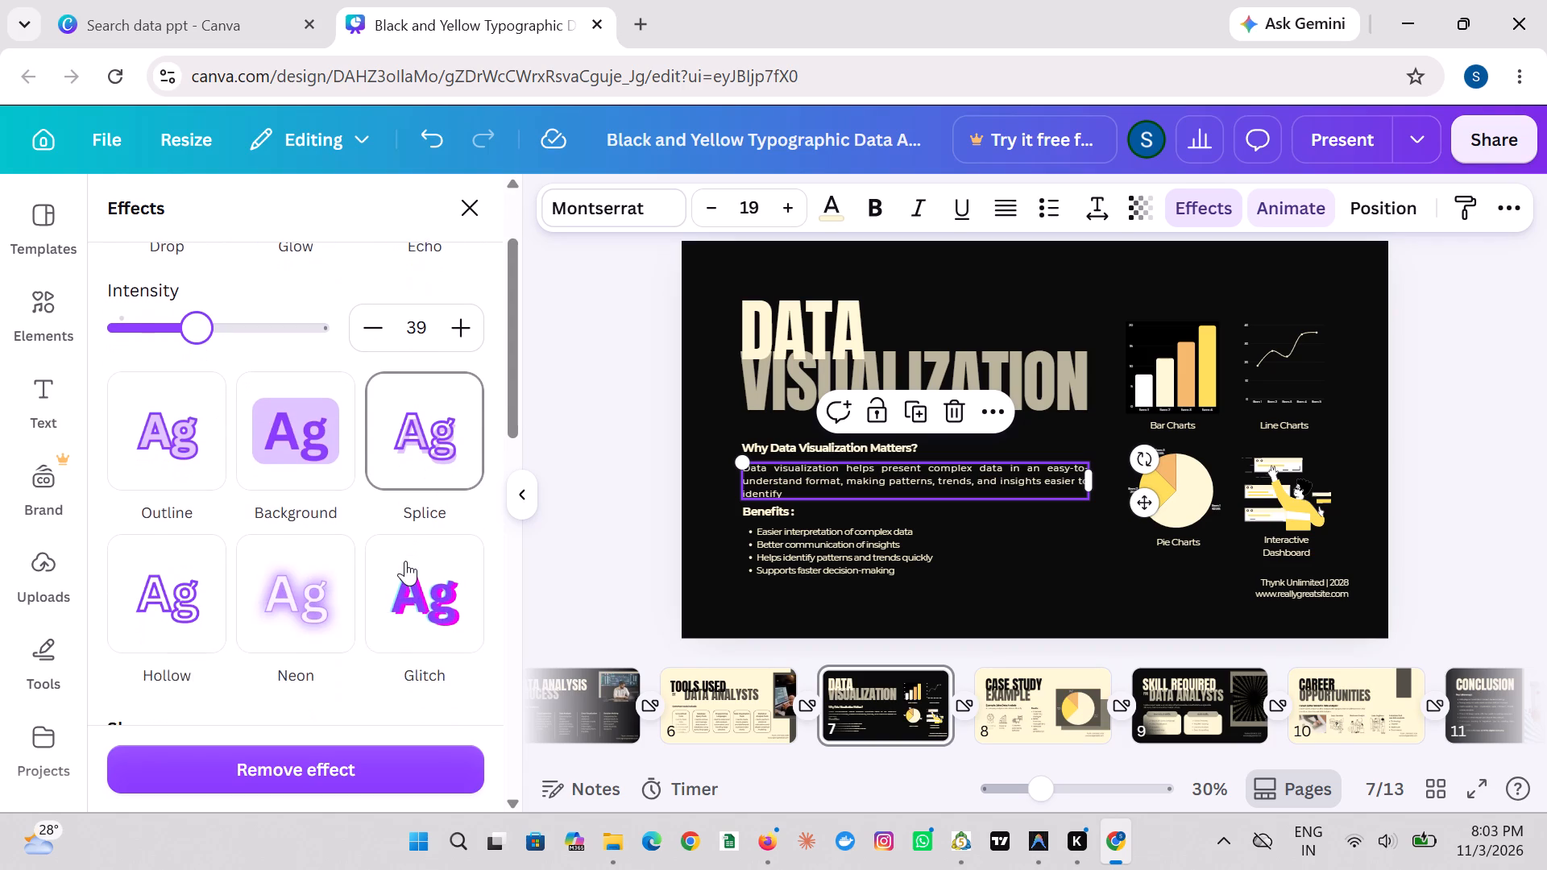
pyautogui.click(326, 610)
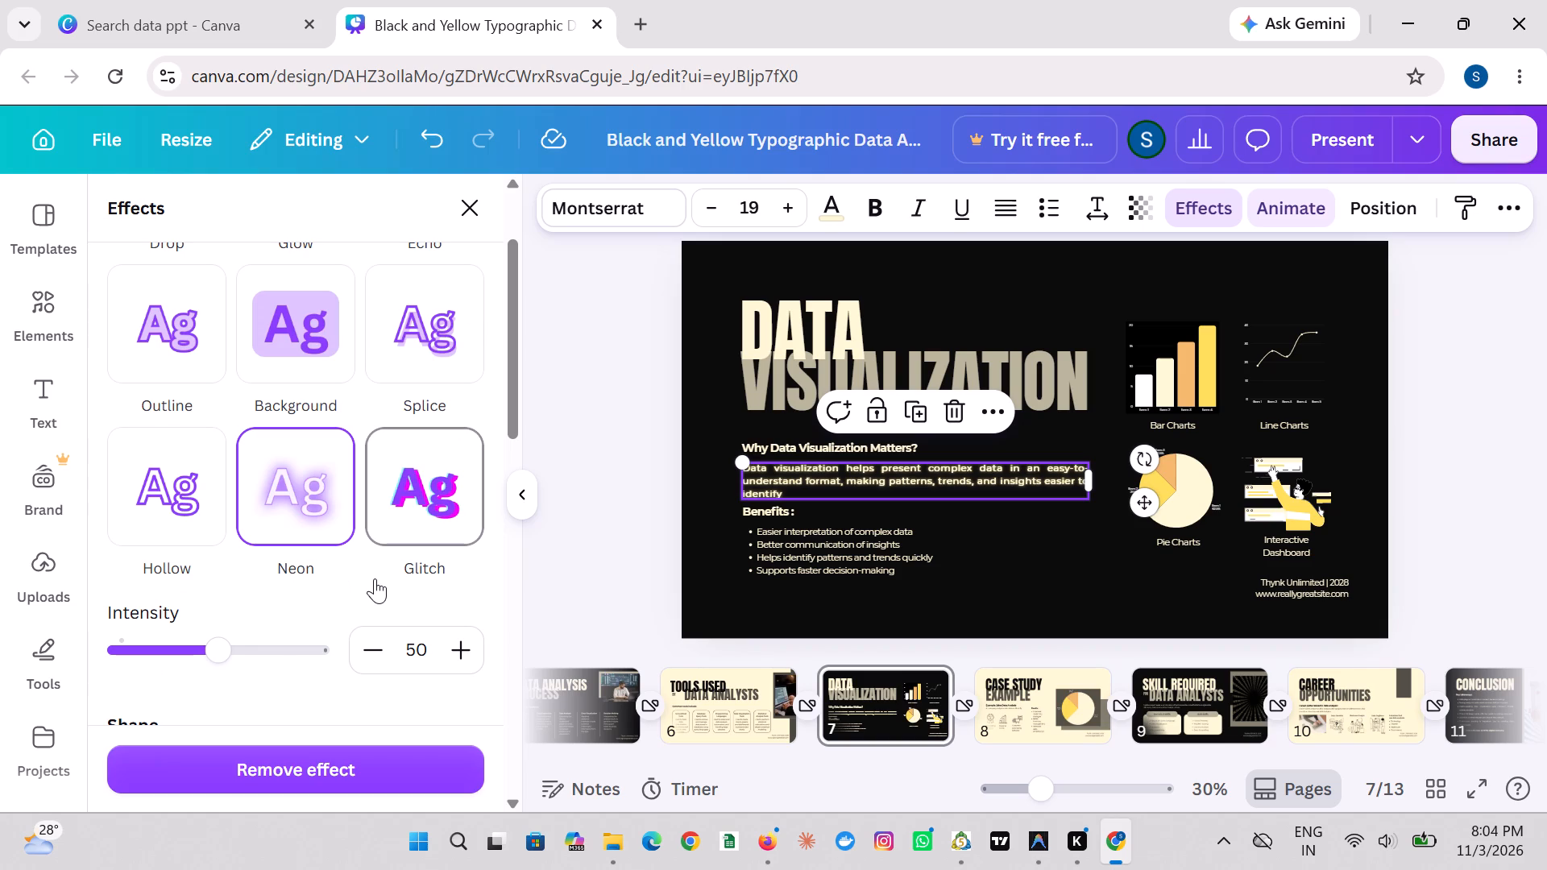
pyautogui.moveTo(234, 651); pyautogui.dragTo(274, 651)
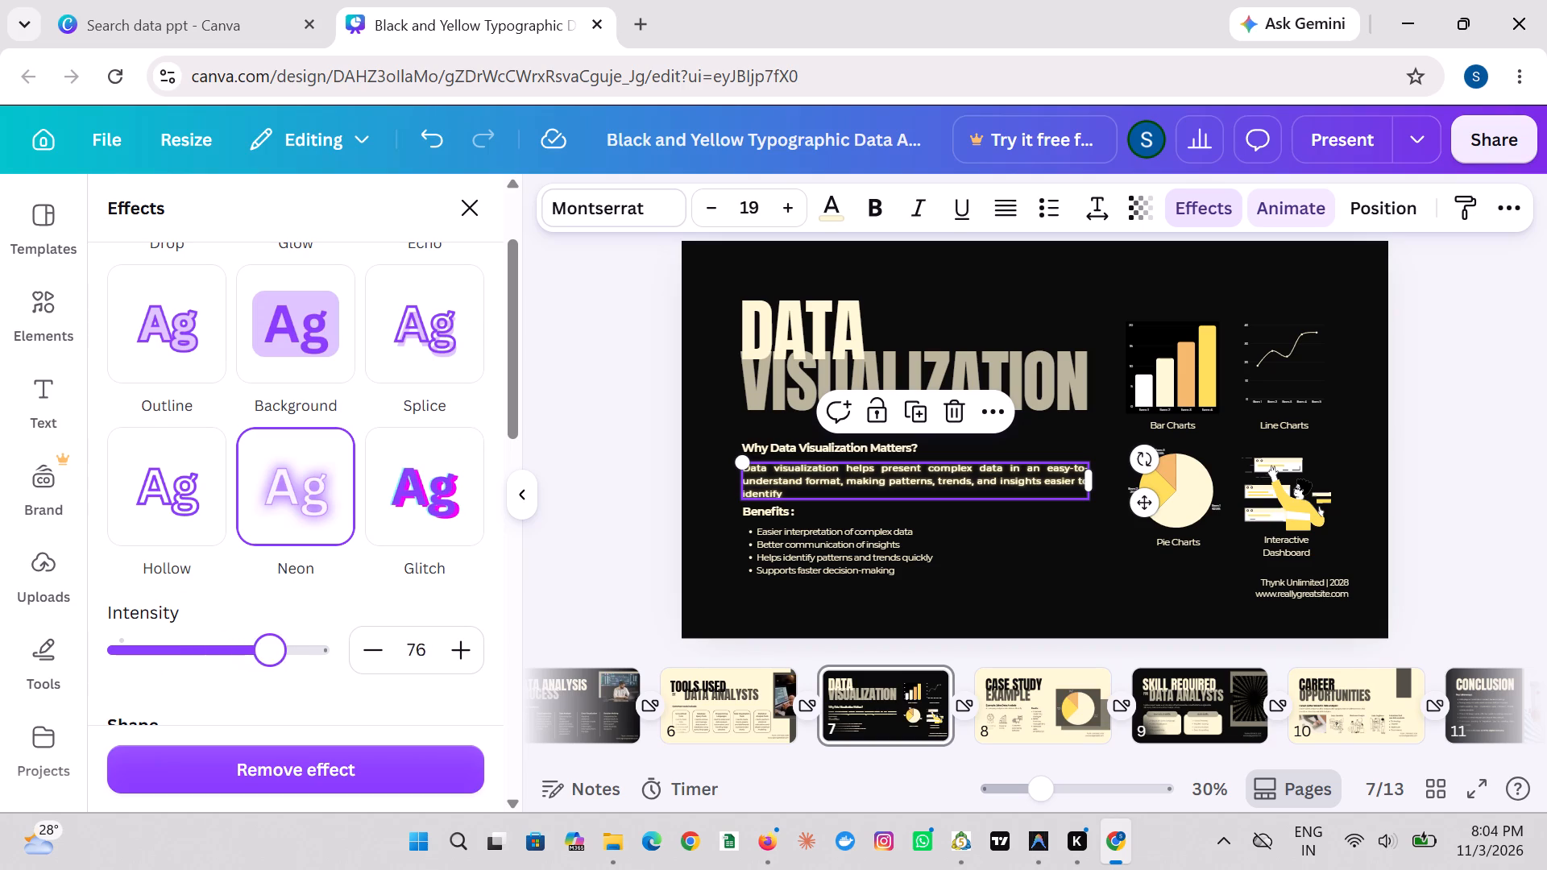
pyautogui.moveTo(274, 651); pyautogui.dragTo(202, 655)
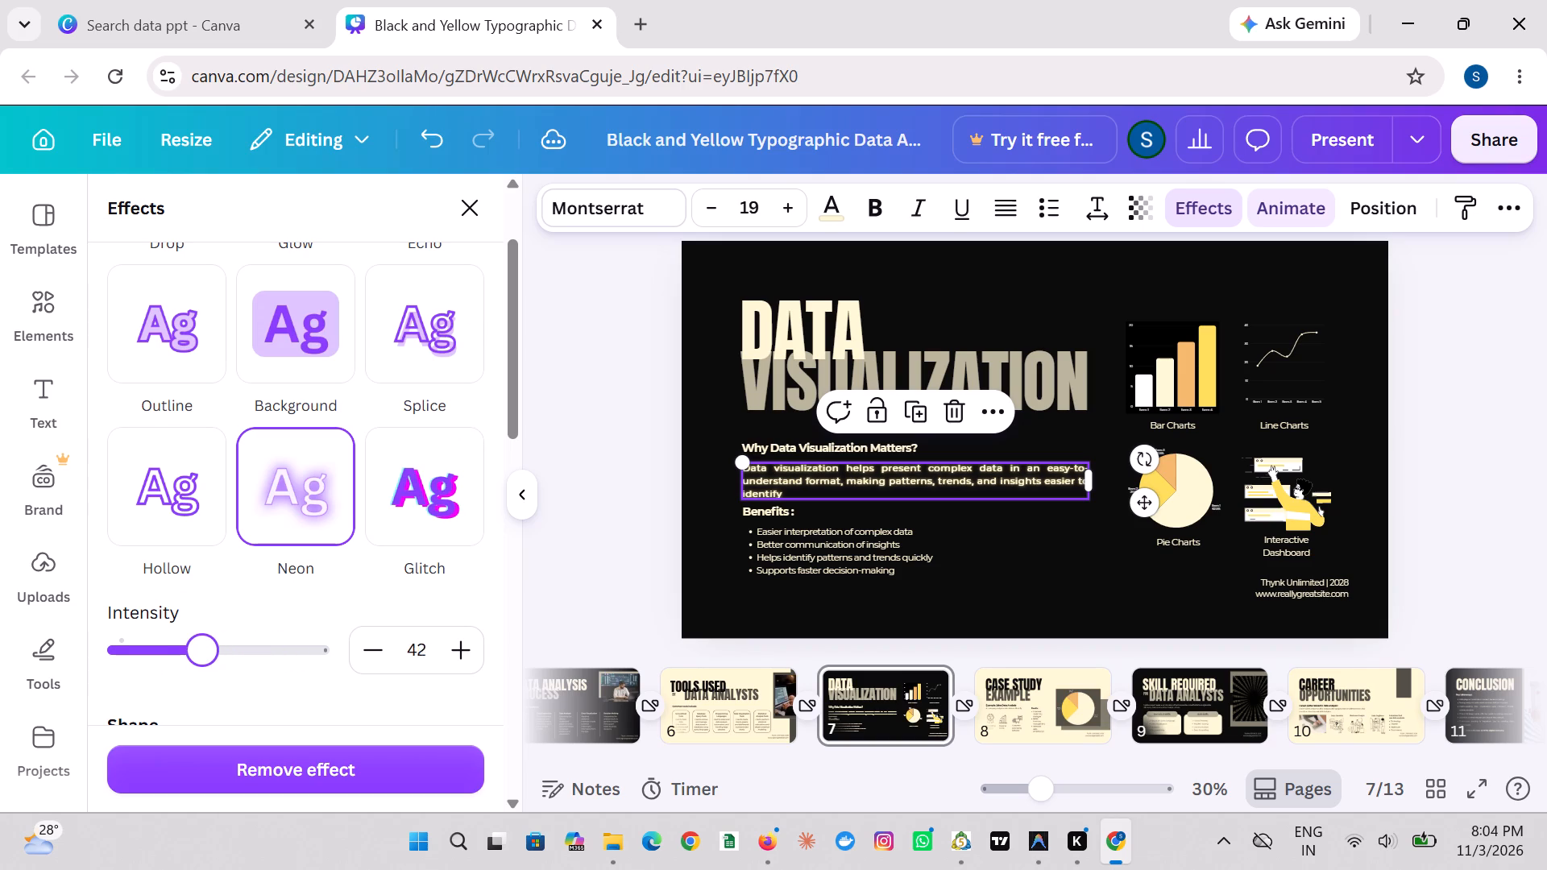
pyautogui.moveTo(202, 655); pyautogui.dragTo(209, 652)
pyautogui.click(616, 571)
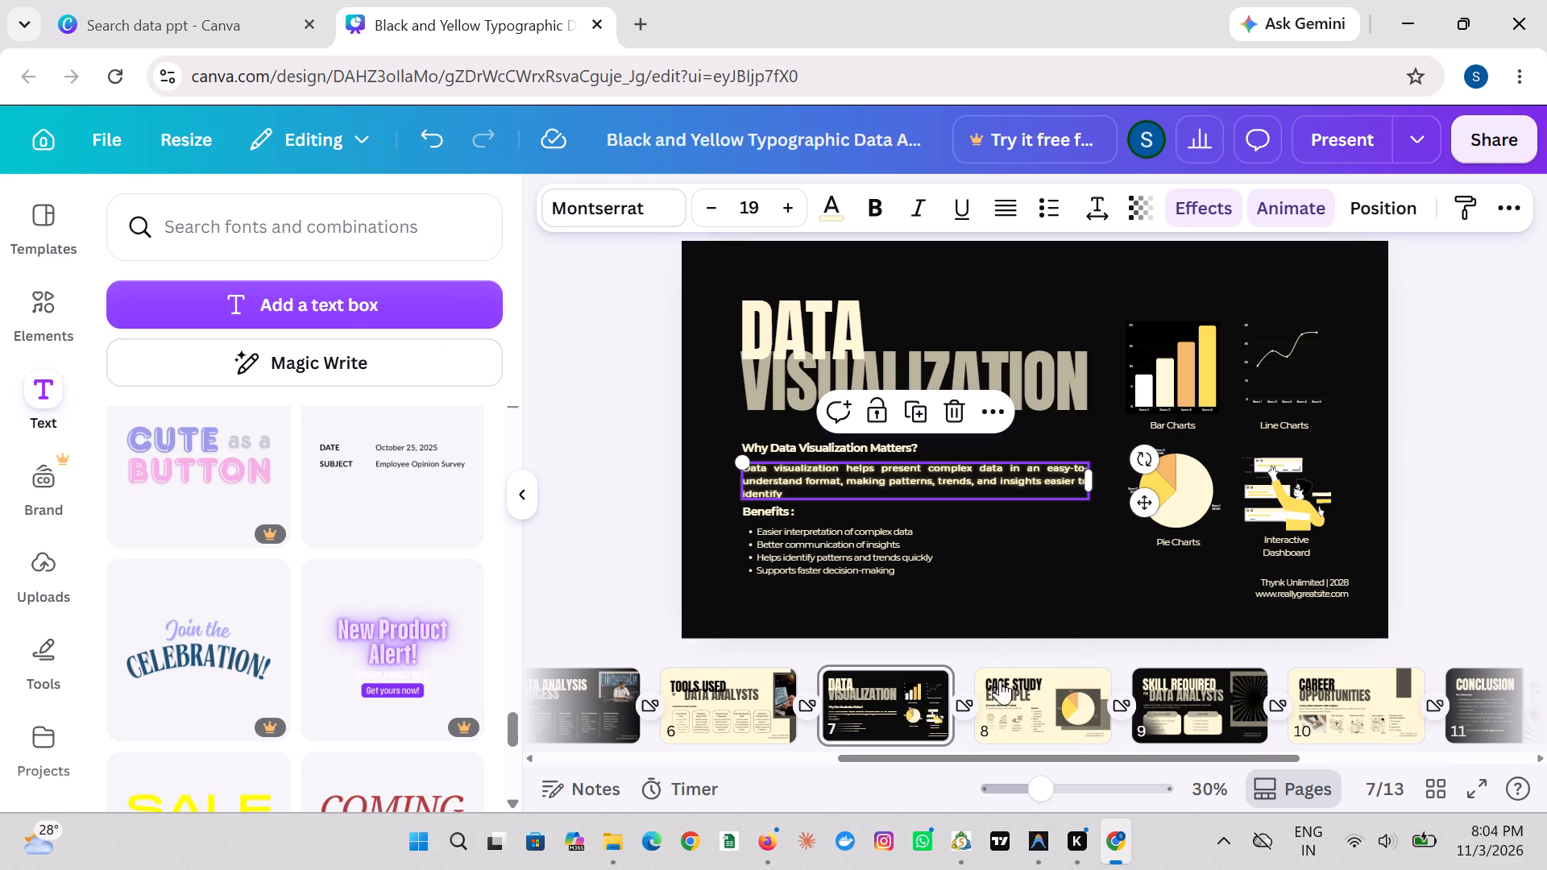
# Apply the Block page animation to slide 8, Case Study Example.
pyautogui.click(1014, 702)
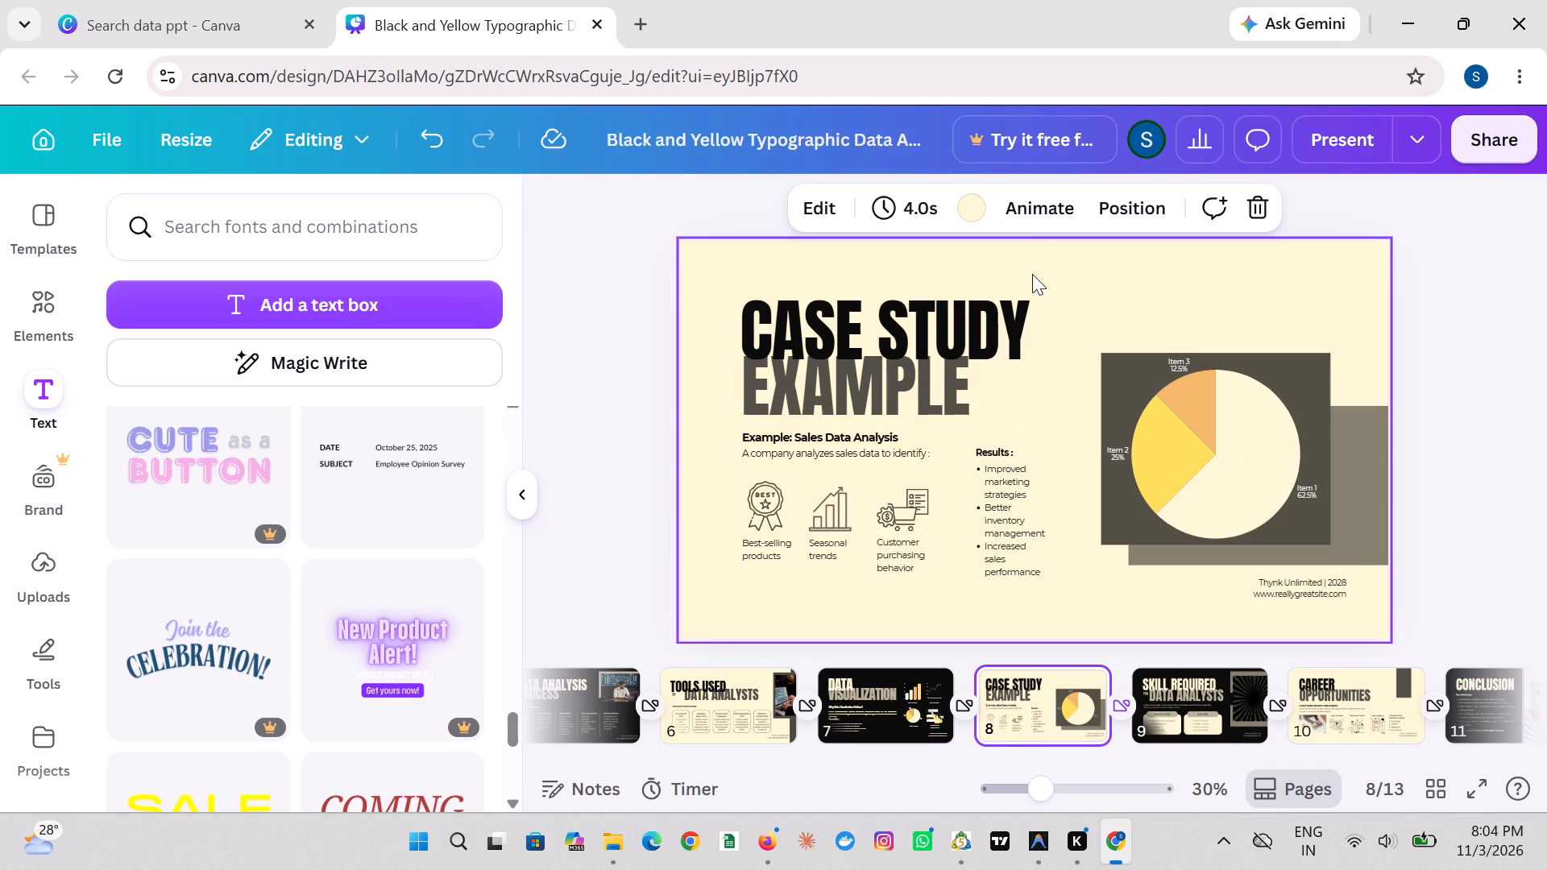
pyautogui.click(1035, 223)
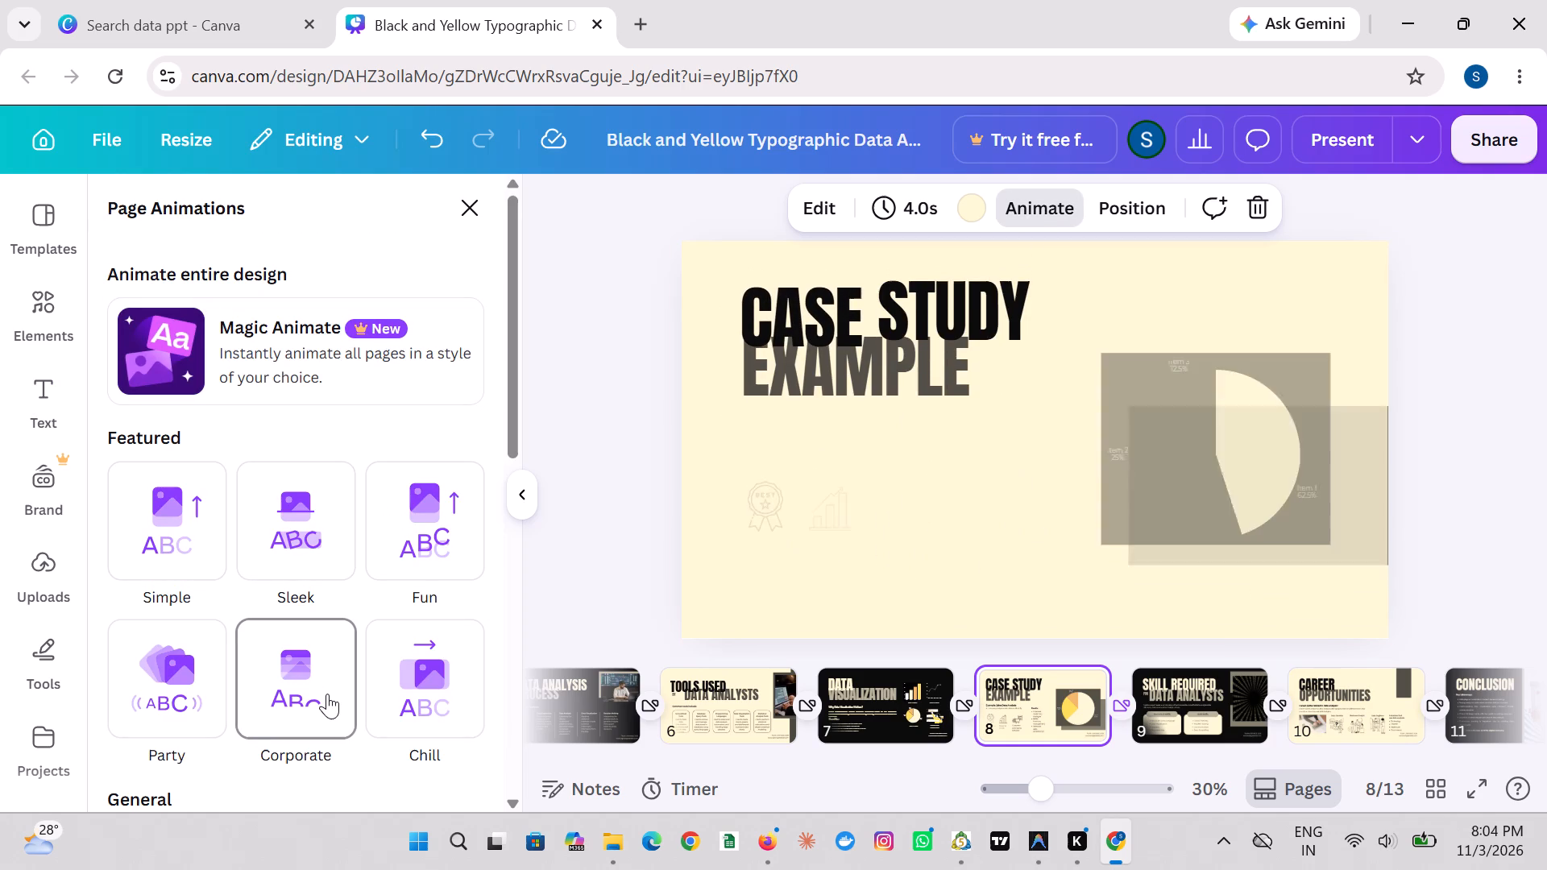
pyautogui.scroll(-2, 327, 694)
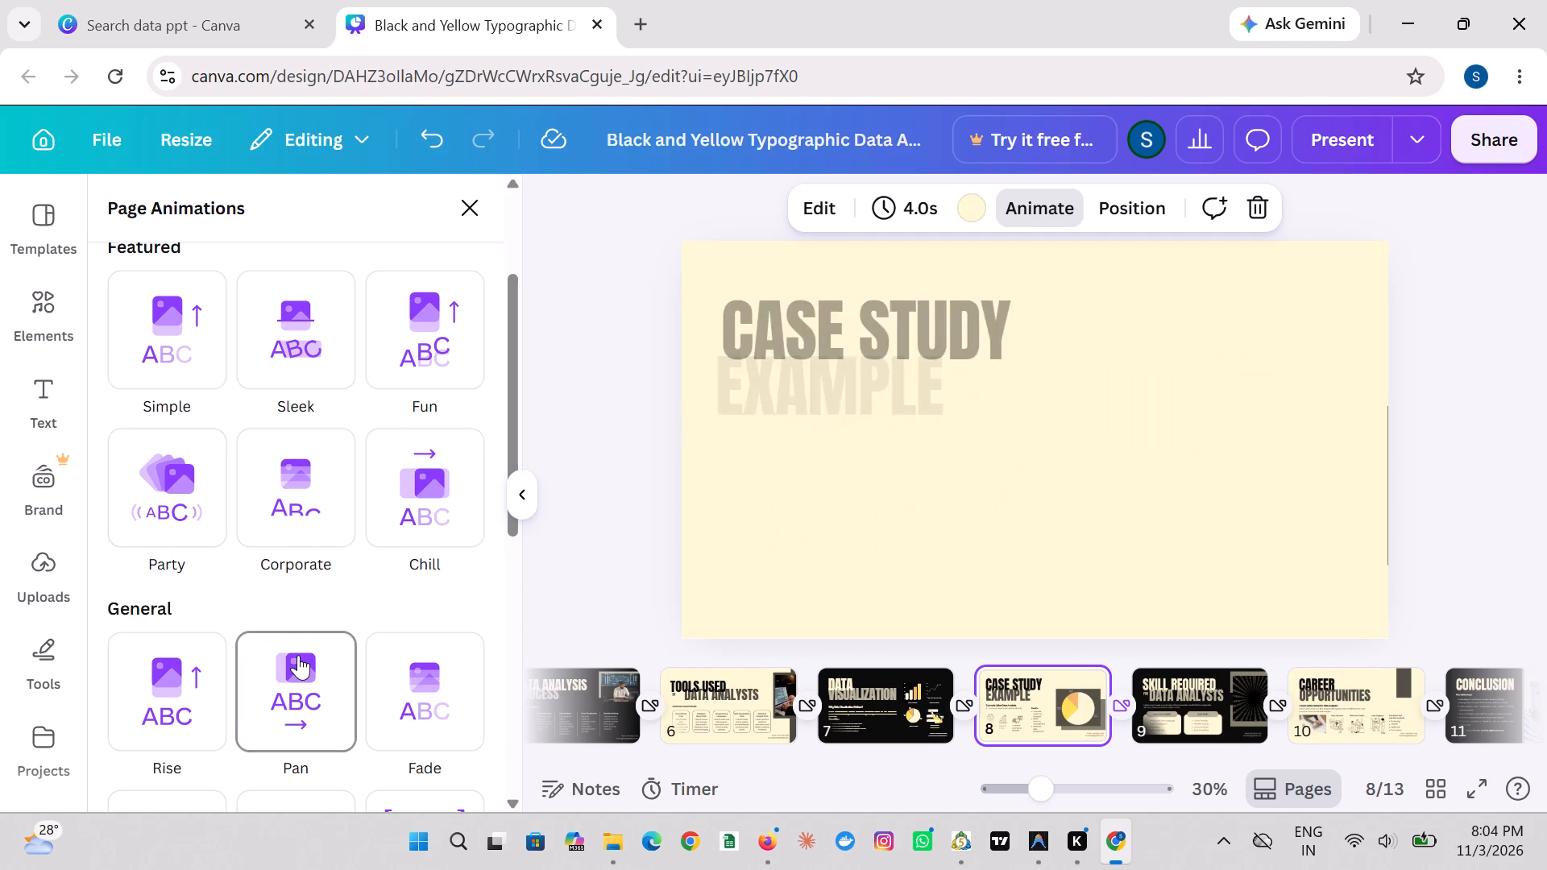
pyautogui.scroll(-1, 298, 655)
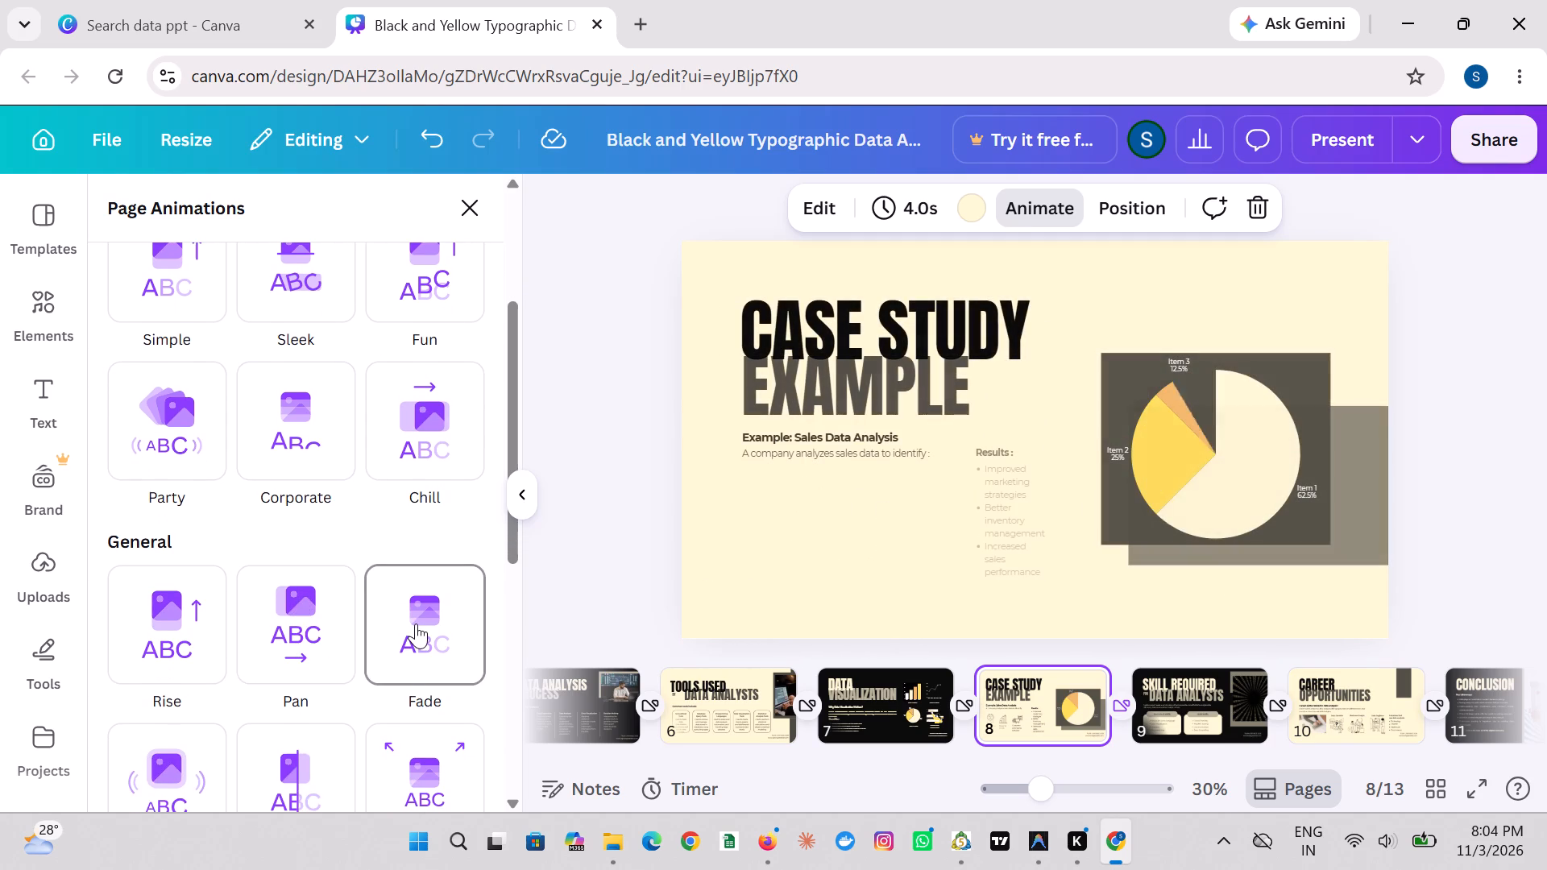
pyautogui.scroll(-1, 416, 623)
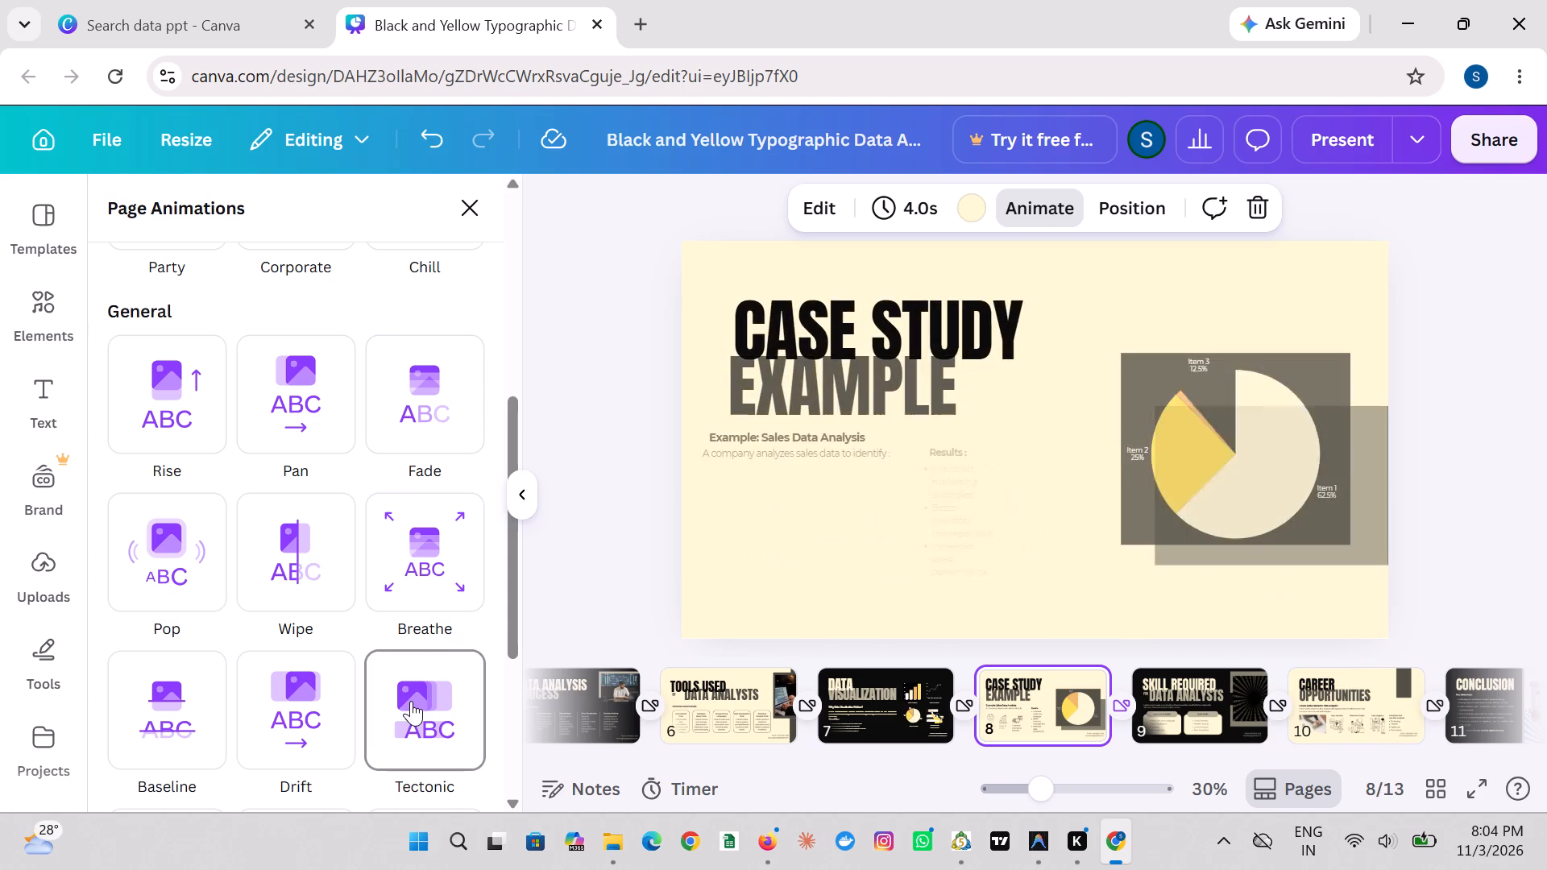
pyautogui.scroll(-3, 411, 701)
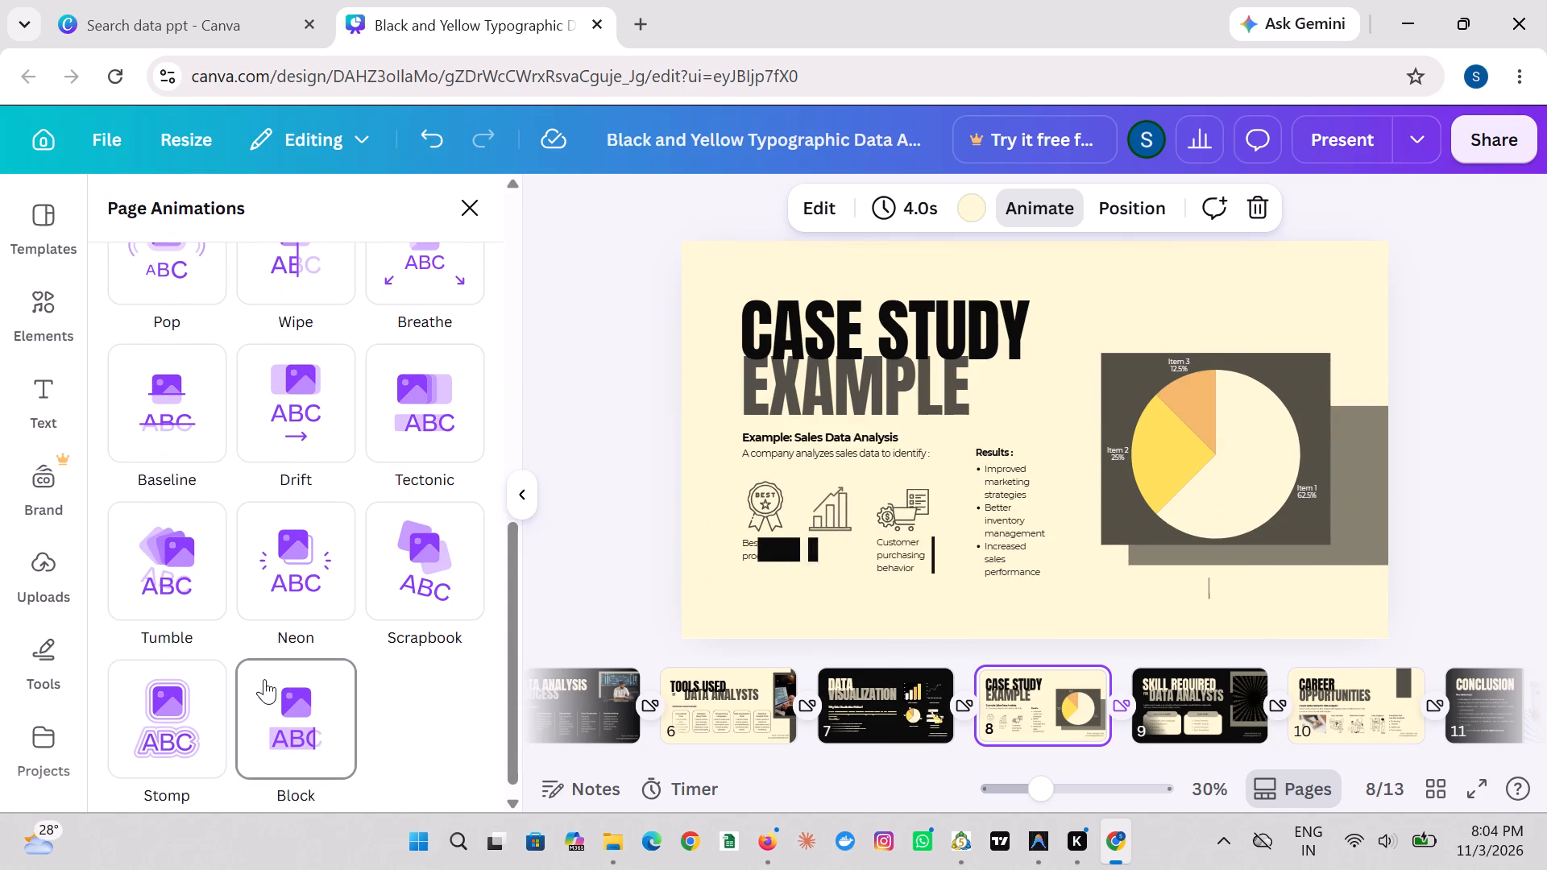
pyautogui.click(292, 702)
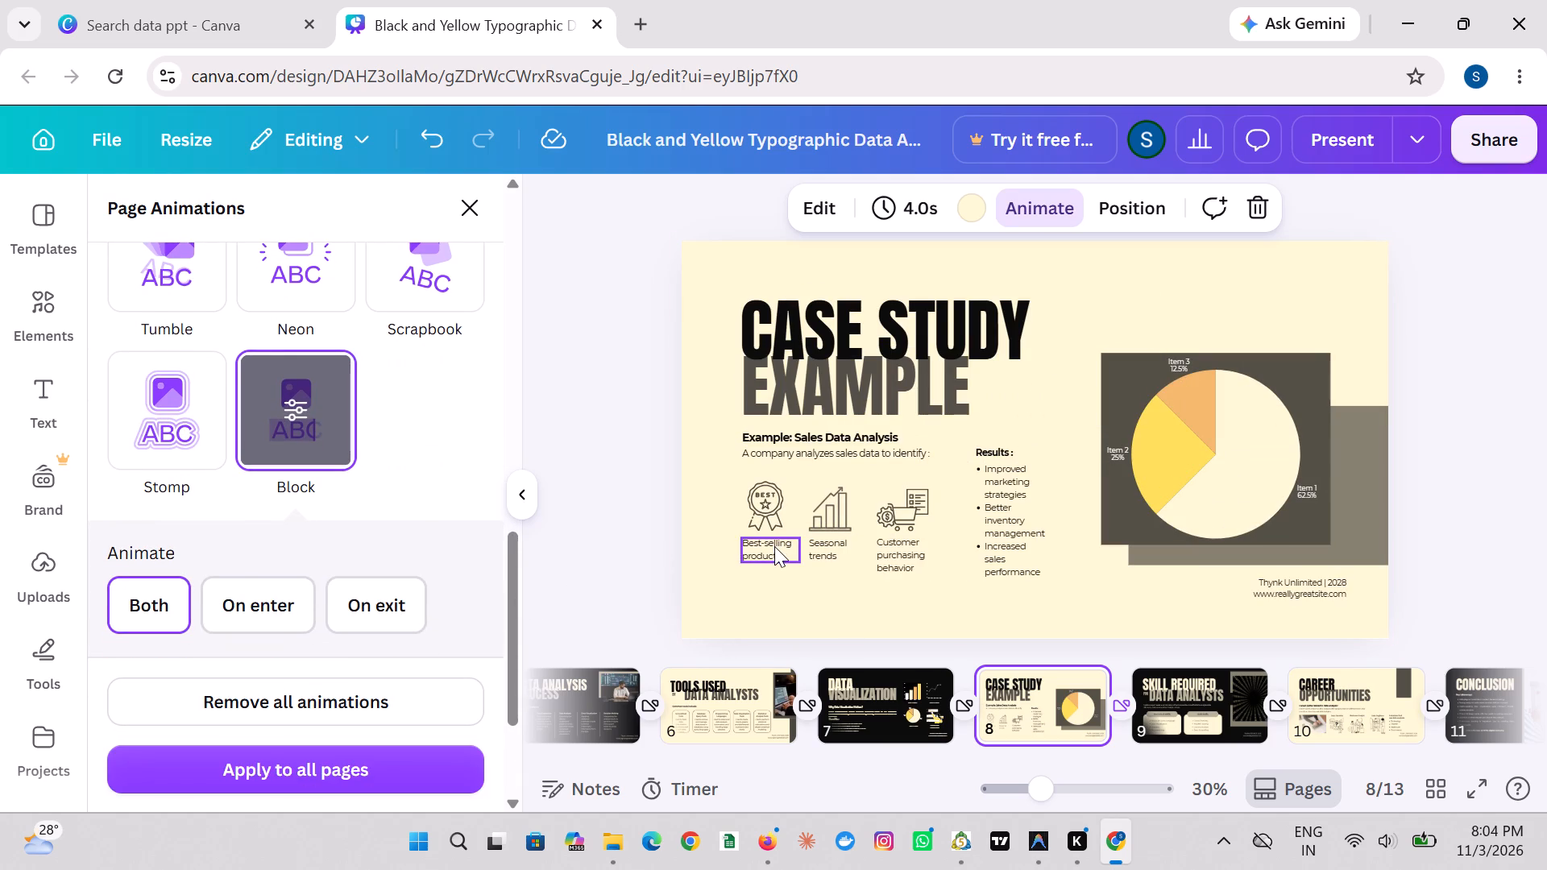
# Make the "Best-selling products" label on slide 8 bold.
pyautogui.click(774, 546)
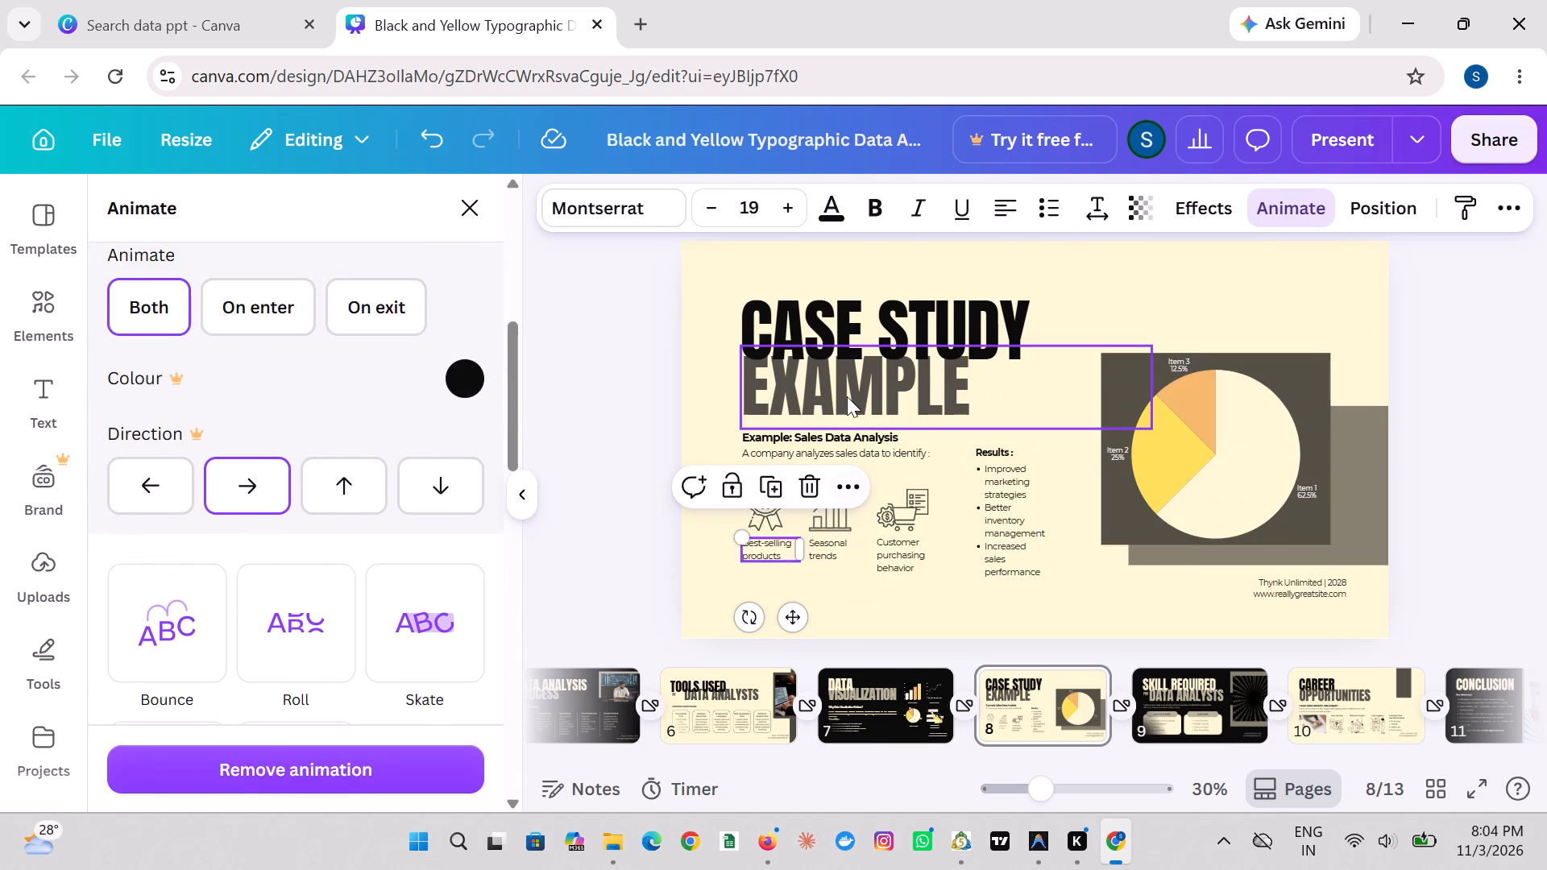
pyautogui.click(869, 193)
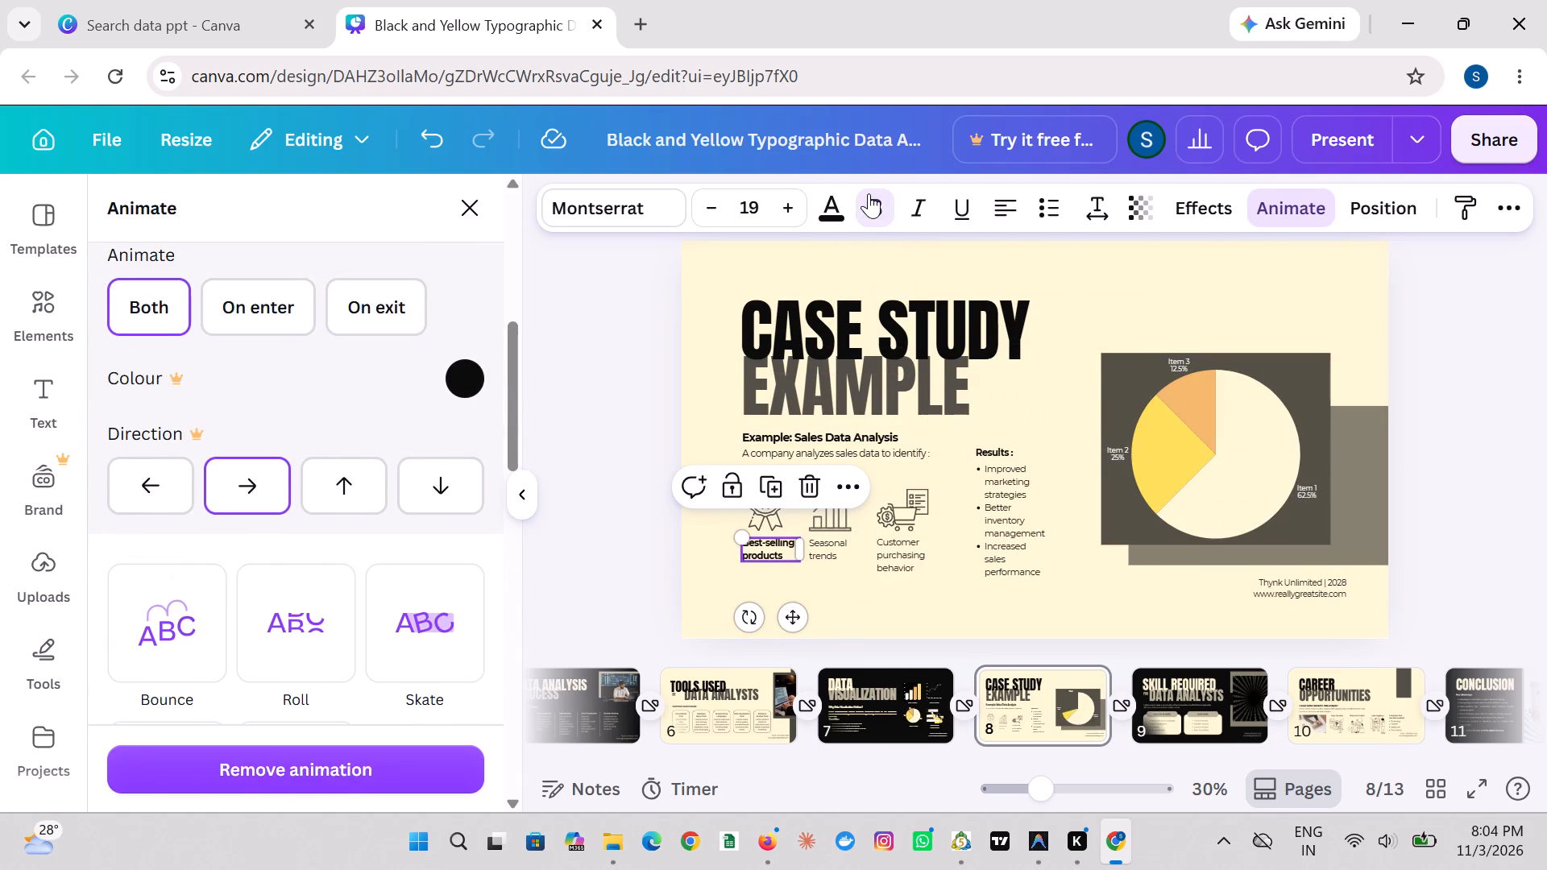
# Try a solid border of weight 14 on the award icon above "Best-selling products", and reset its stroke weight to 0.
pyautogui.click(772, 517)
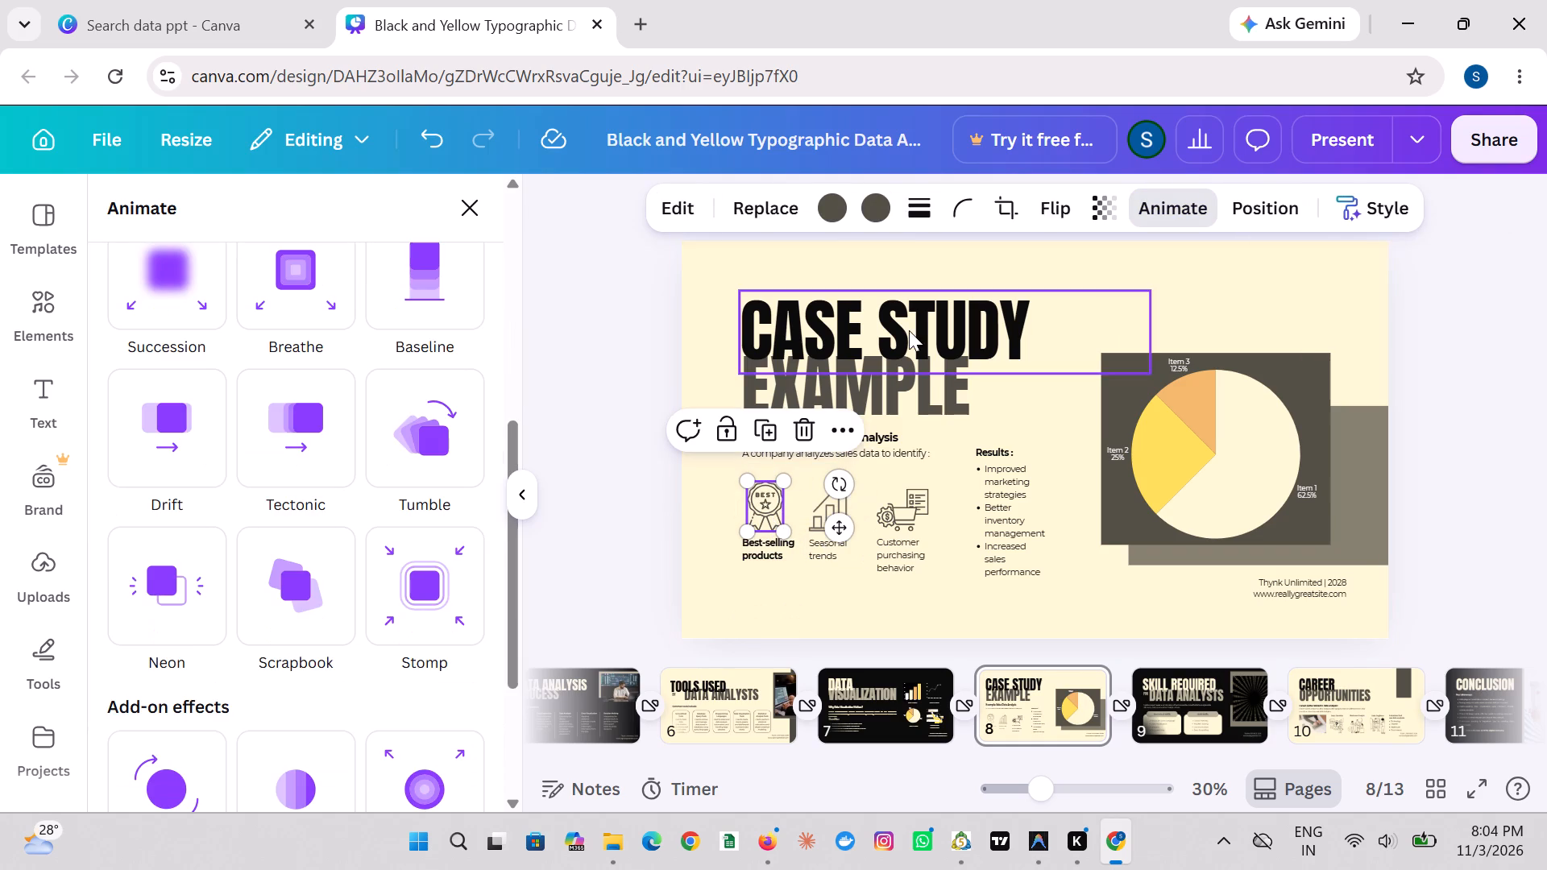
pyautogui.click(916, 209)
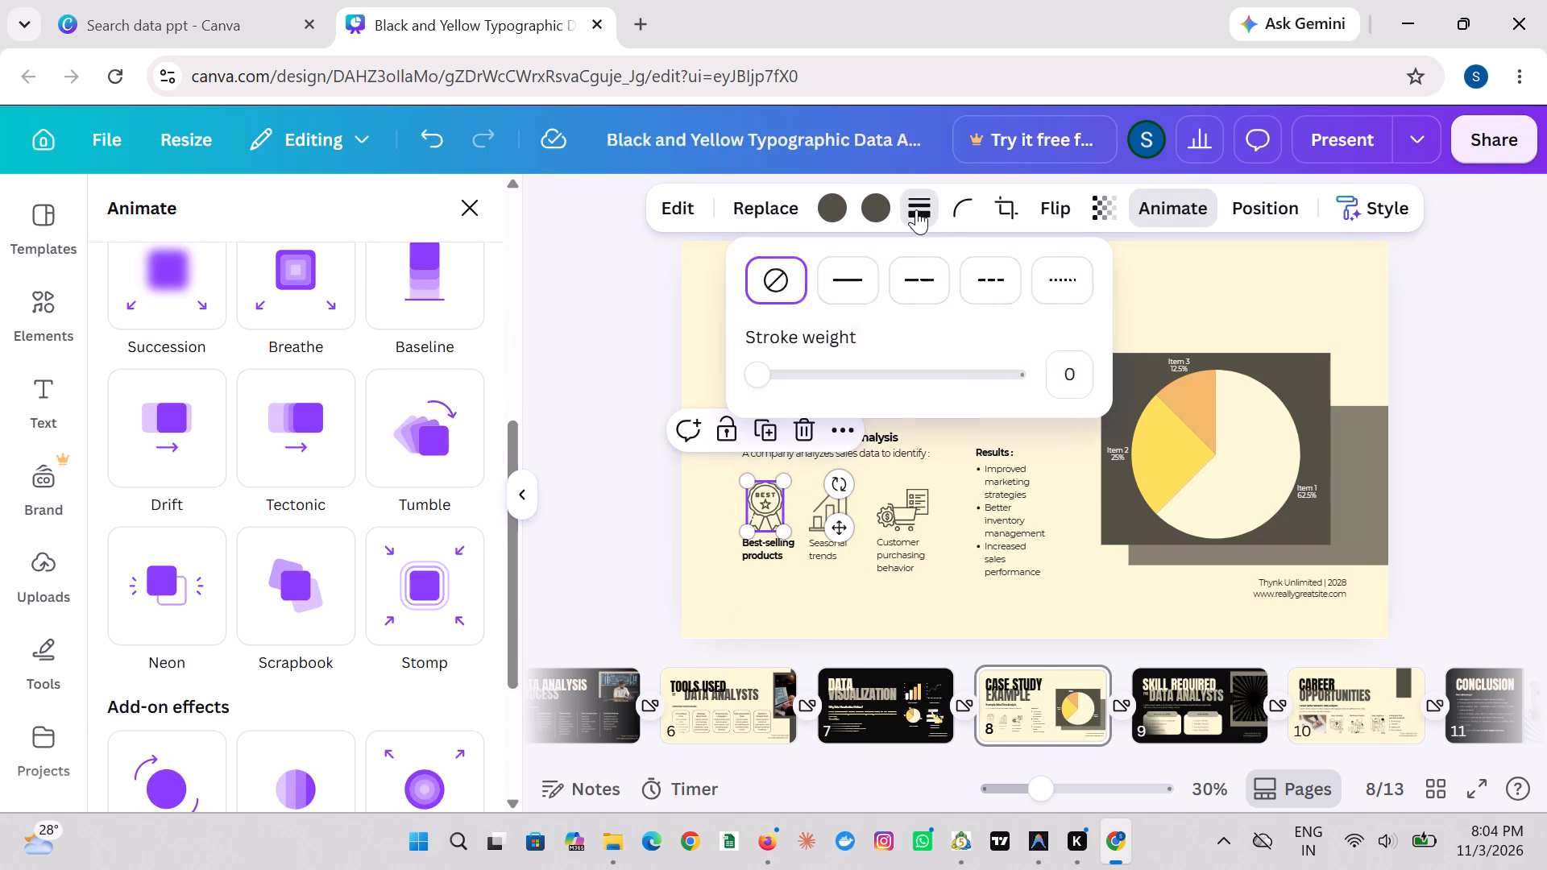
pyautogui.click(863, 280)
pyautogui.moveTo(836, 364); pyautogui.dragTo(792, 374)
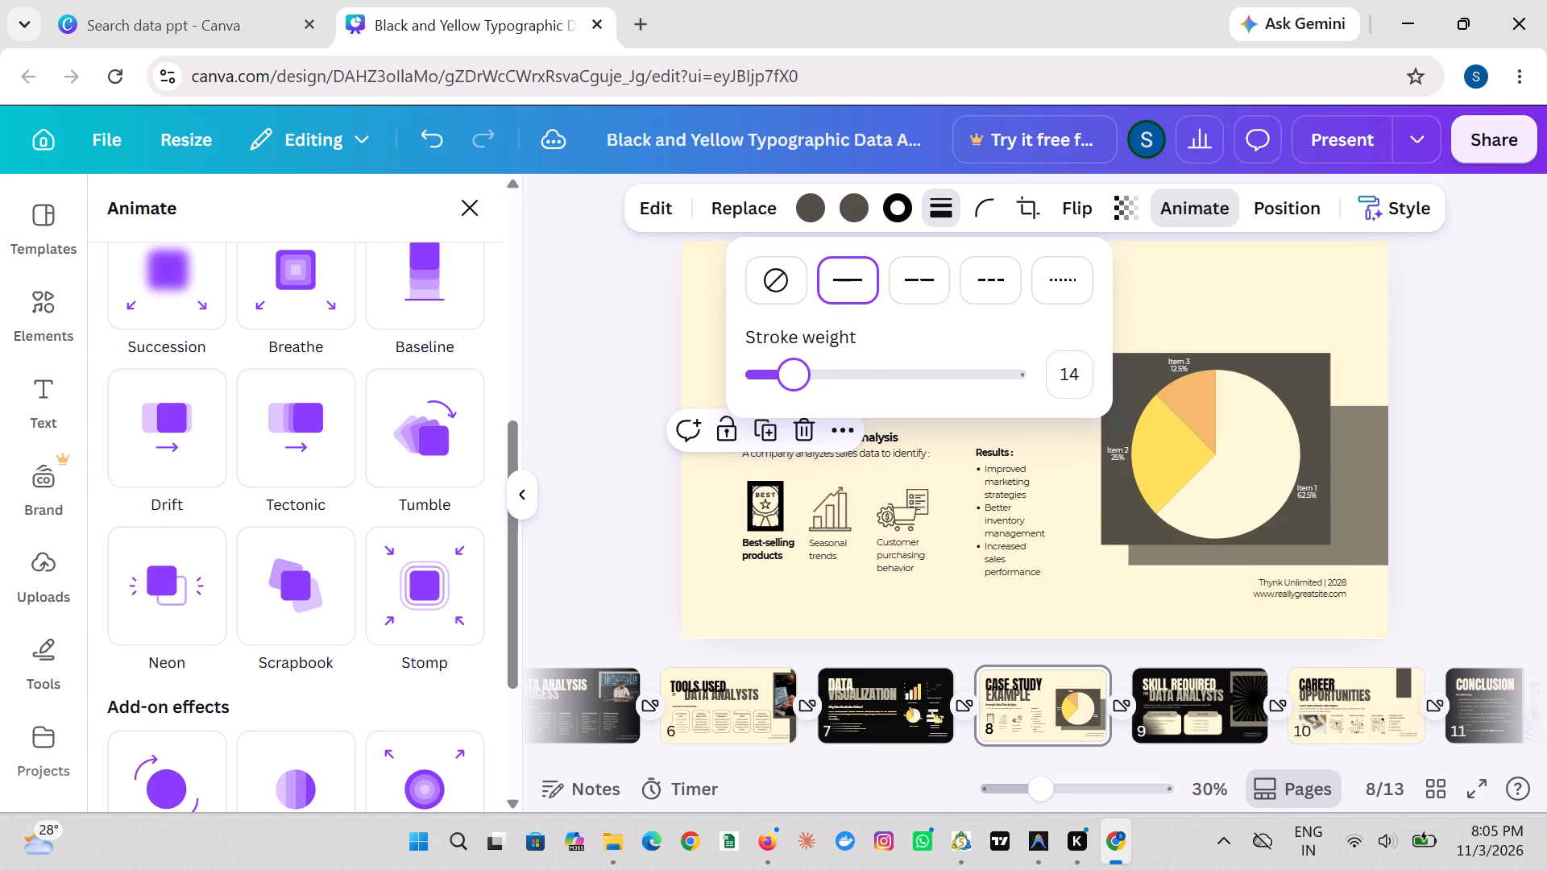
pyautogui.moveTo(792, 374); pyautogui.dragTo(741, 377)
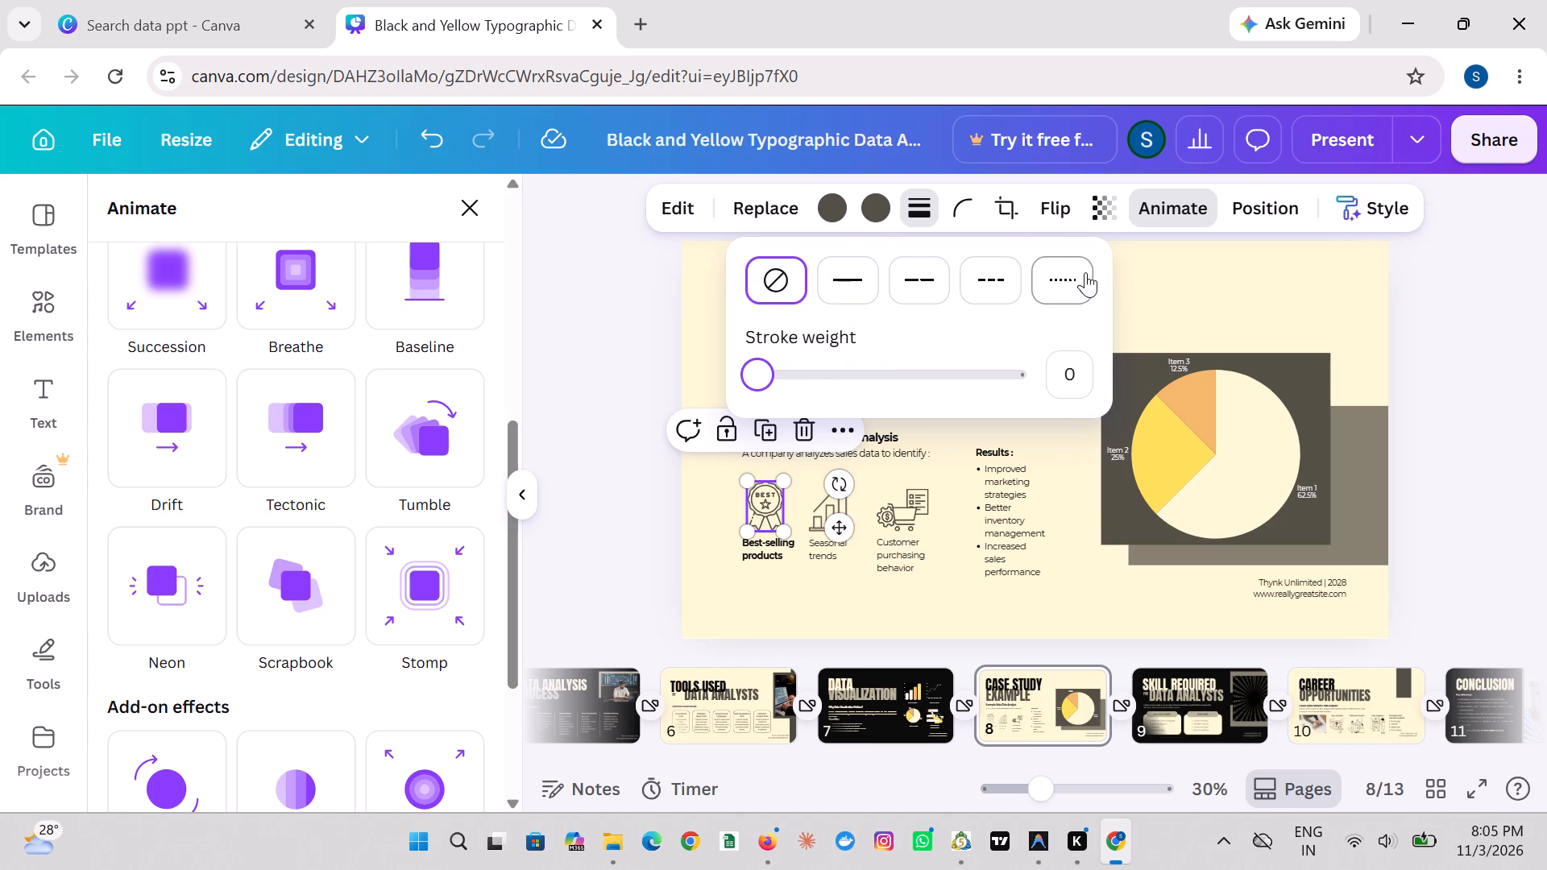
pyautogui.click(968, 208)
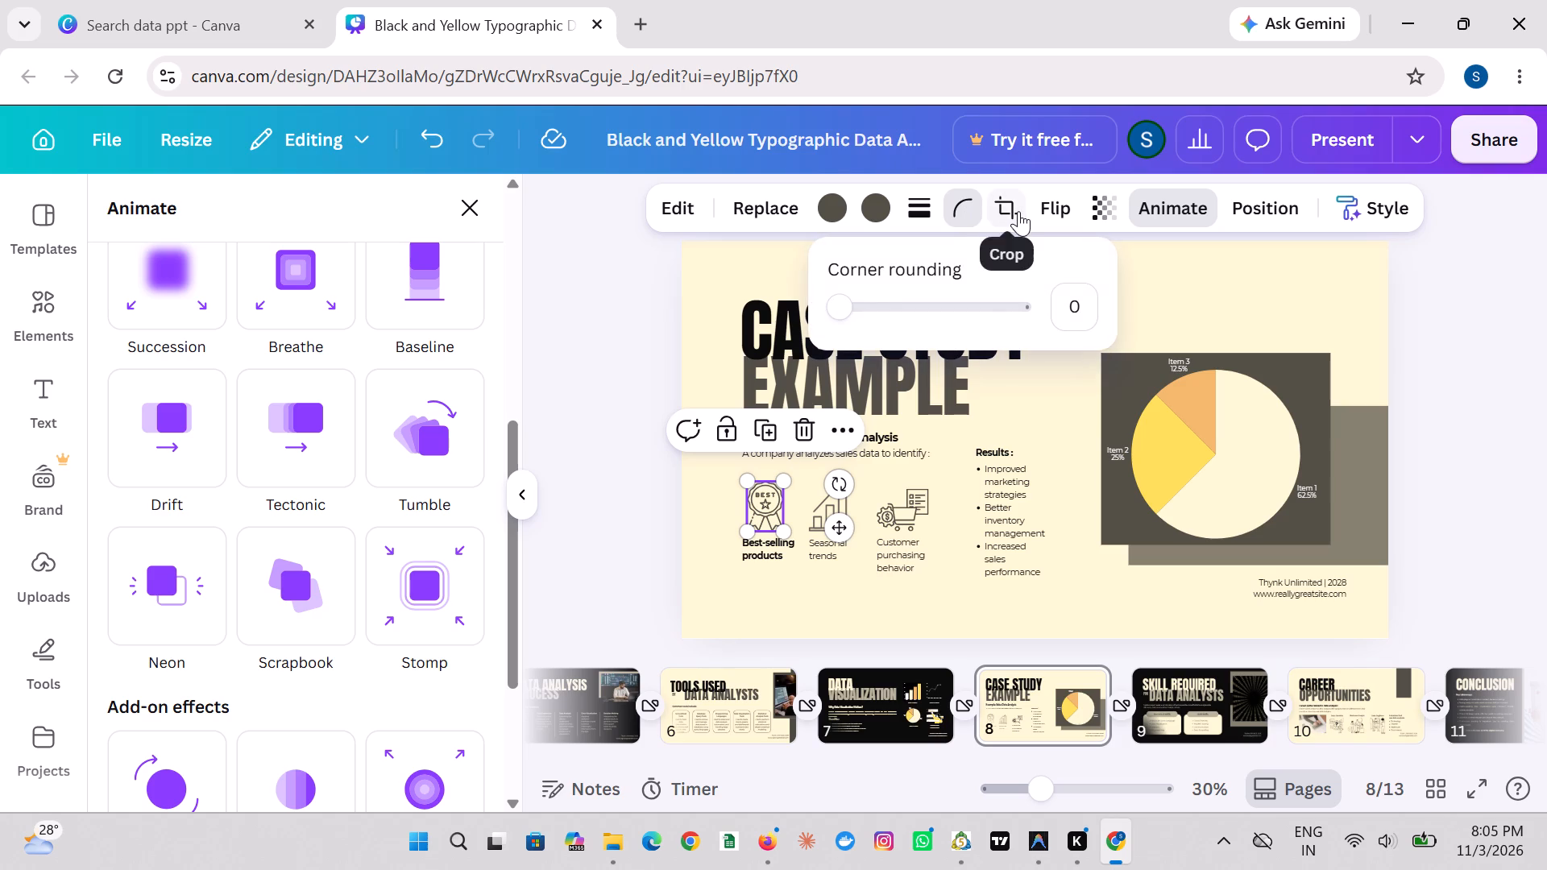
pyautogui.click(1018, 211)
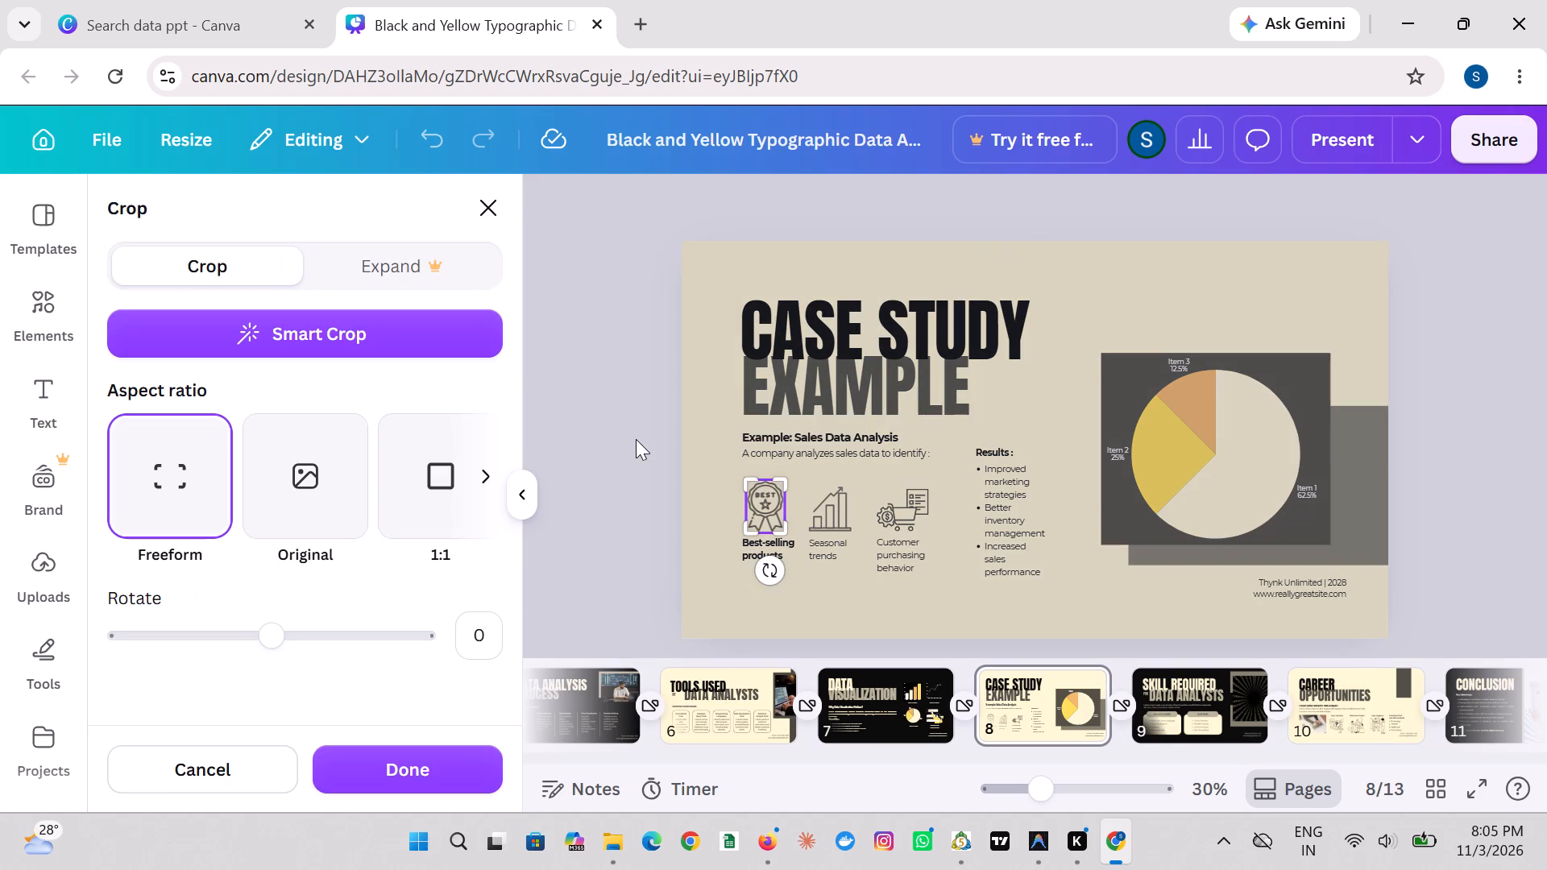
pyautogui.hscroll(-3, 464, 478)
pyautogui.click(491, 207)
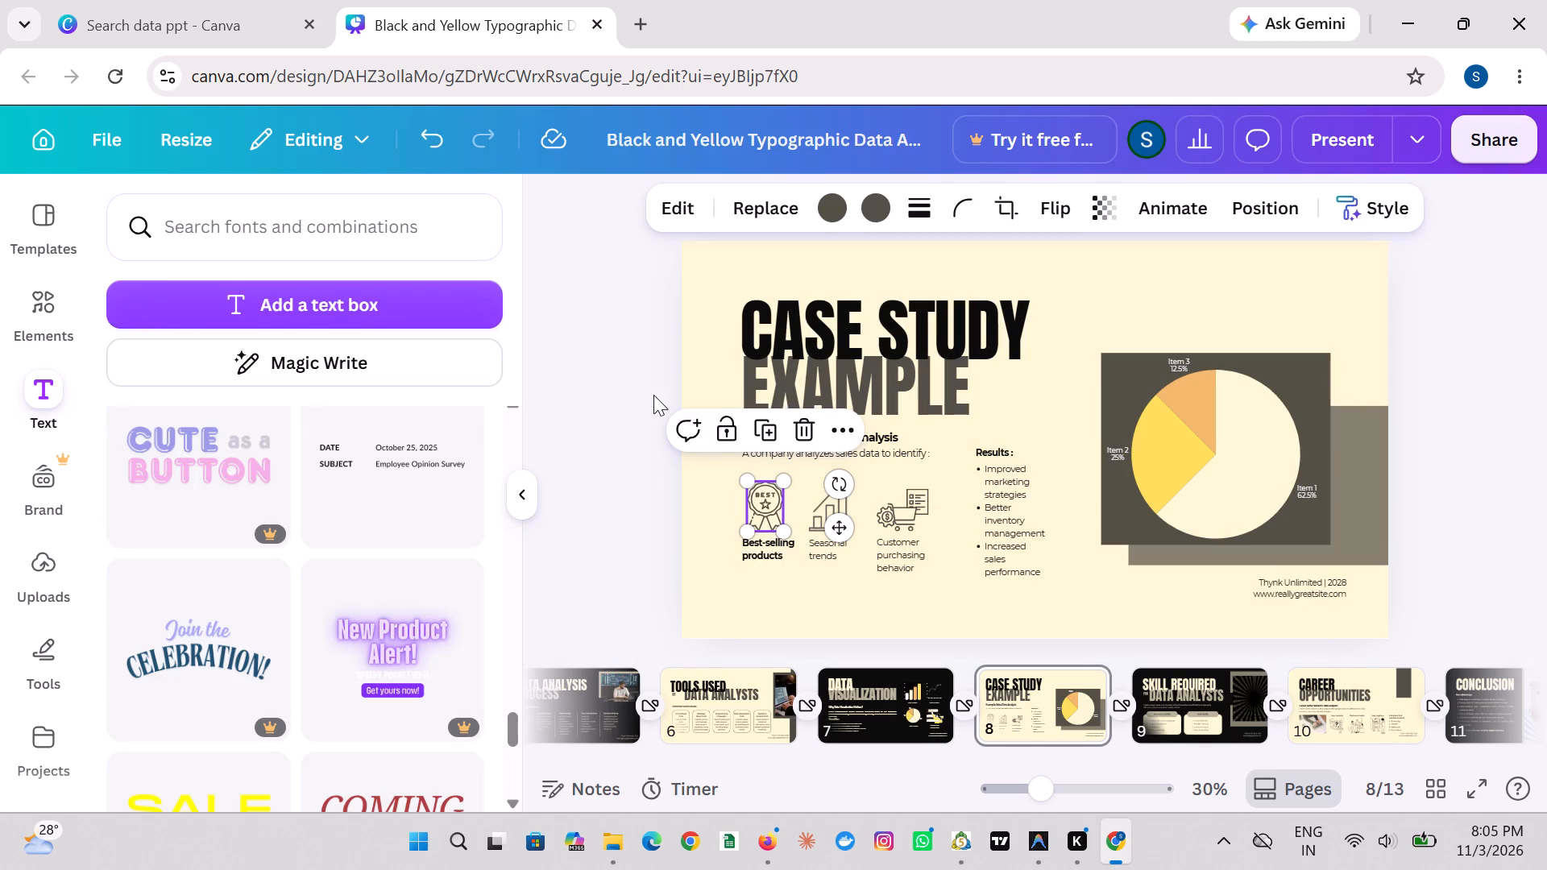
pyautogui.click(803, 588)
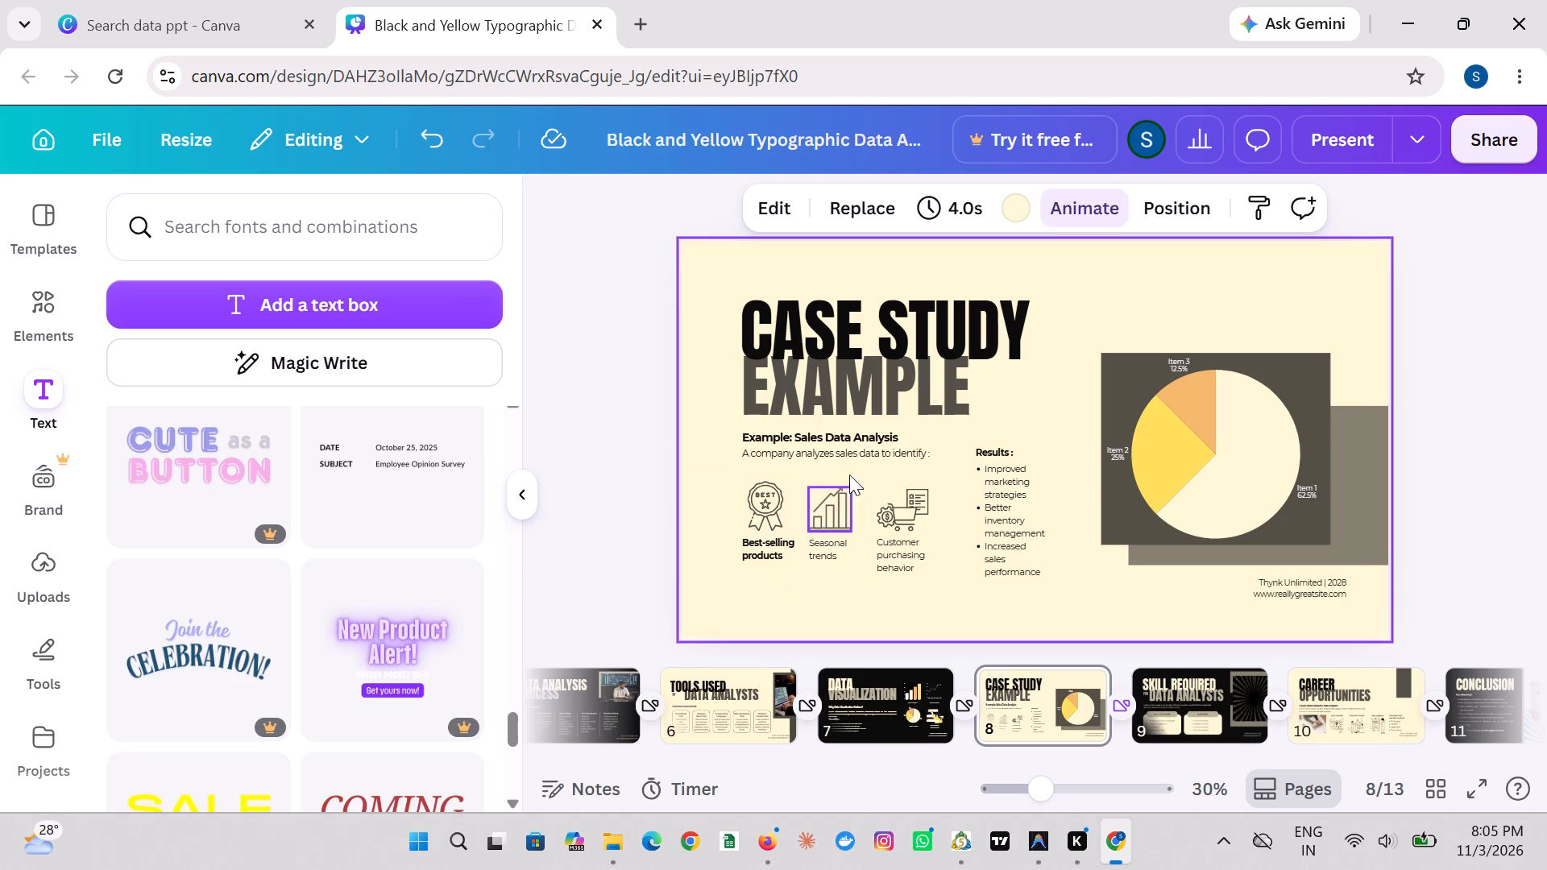
# Set the letter spacing of the "A company analyzes sales data to identify" line on slide 8 to 79.
pyautogui.click(875, 458)
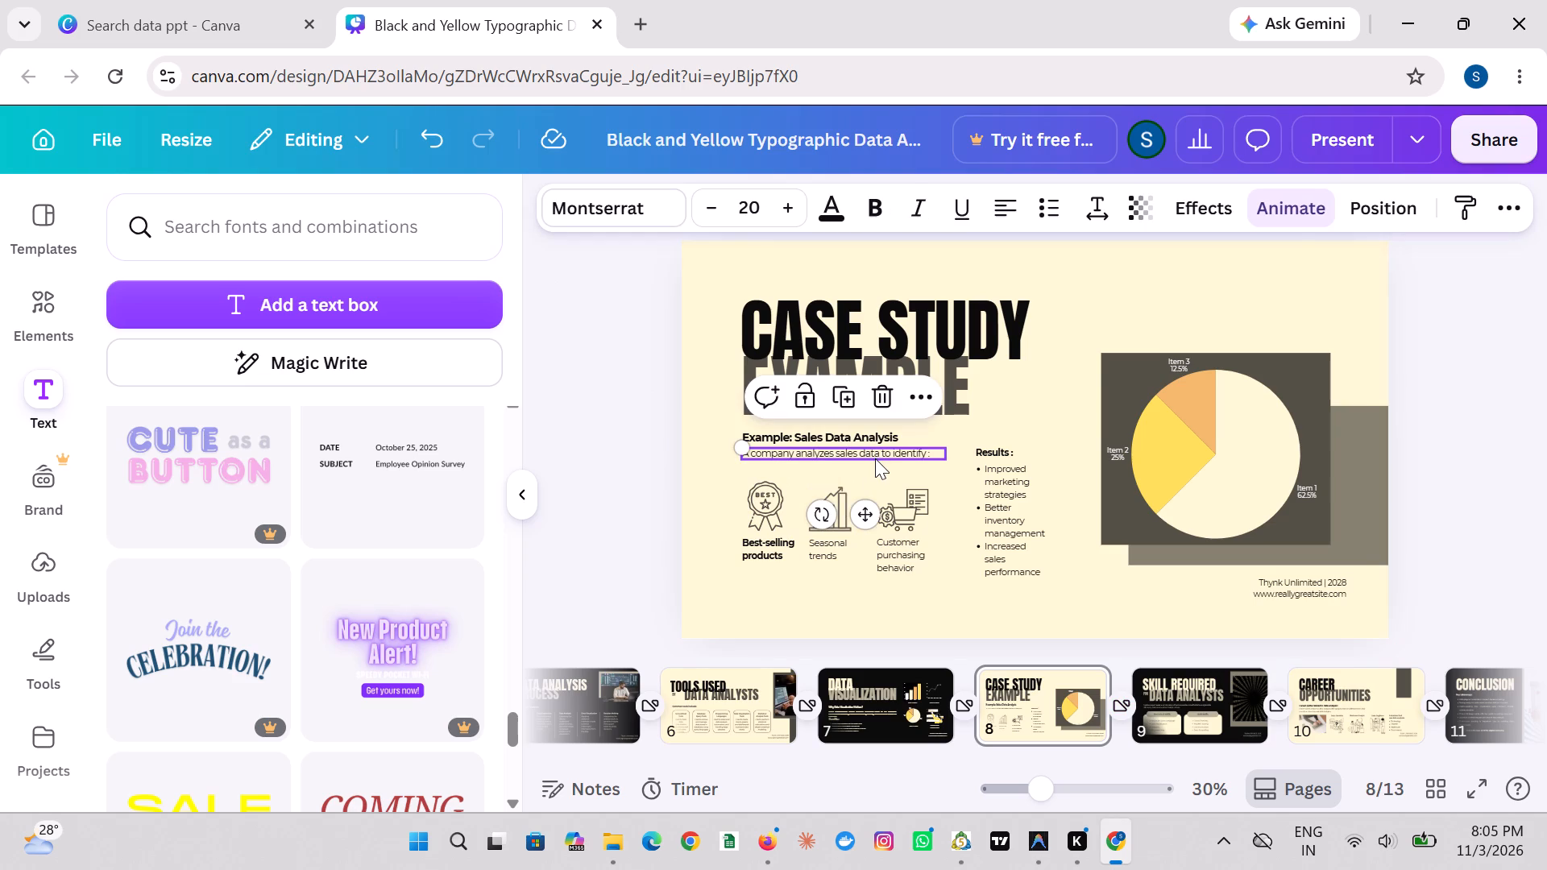
pyautogui.click(1097, 219)
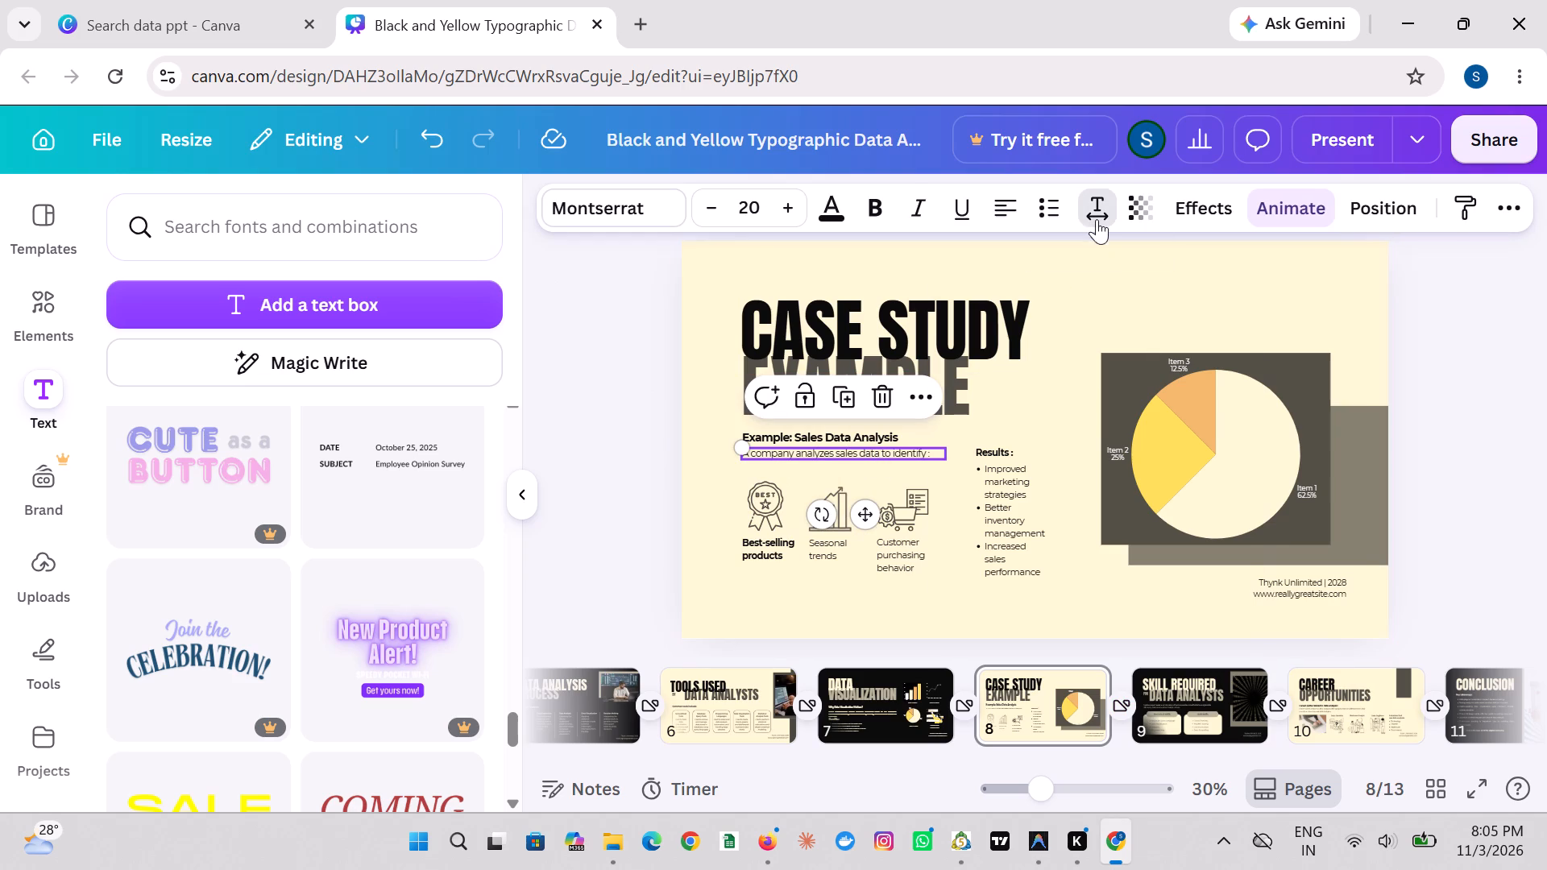
pyautogui.click(1023, 317)
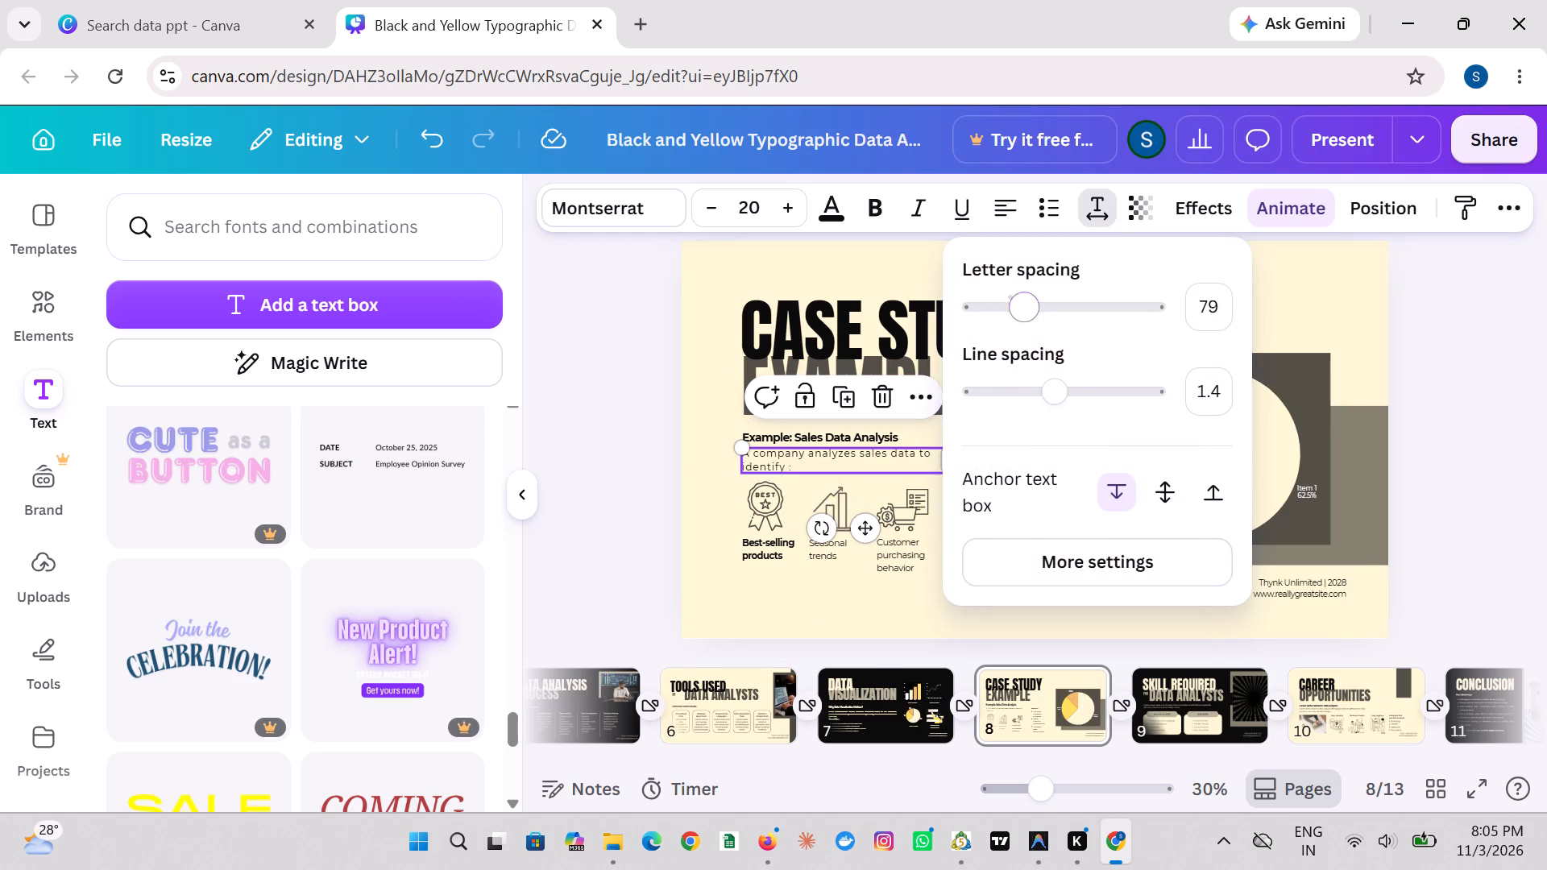
pyautogui.click(1019, 314)
pyautogui.click(688, 470)
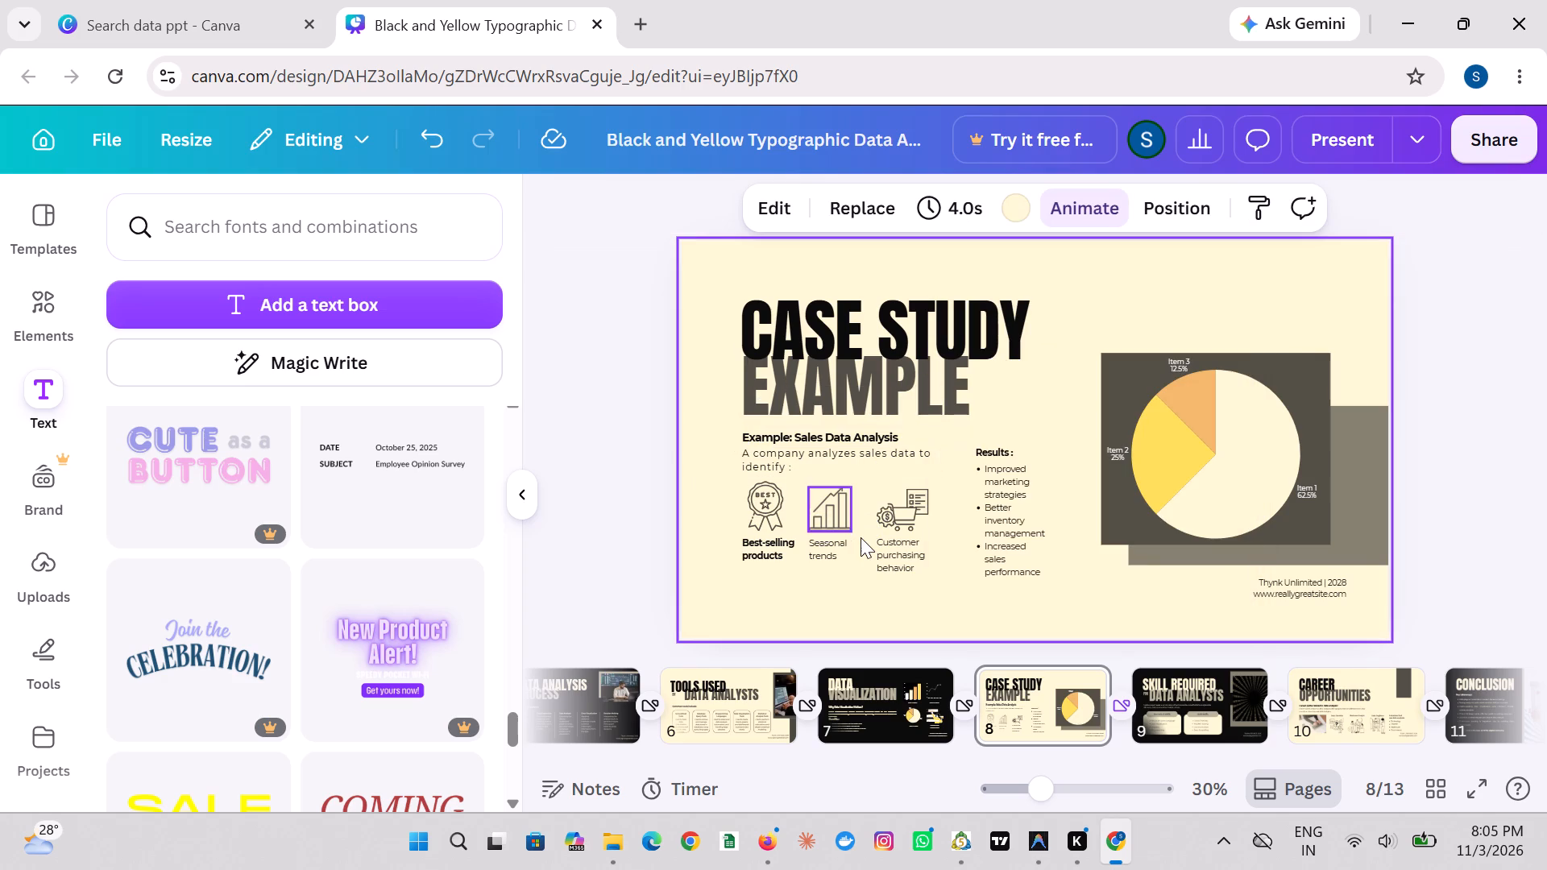
# Make the "Seasonal trends" and "Customer purchasing behavior" labels on slide 8 bold.
pyautogui.click(859, 543)
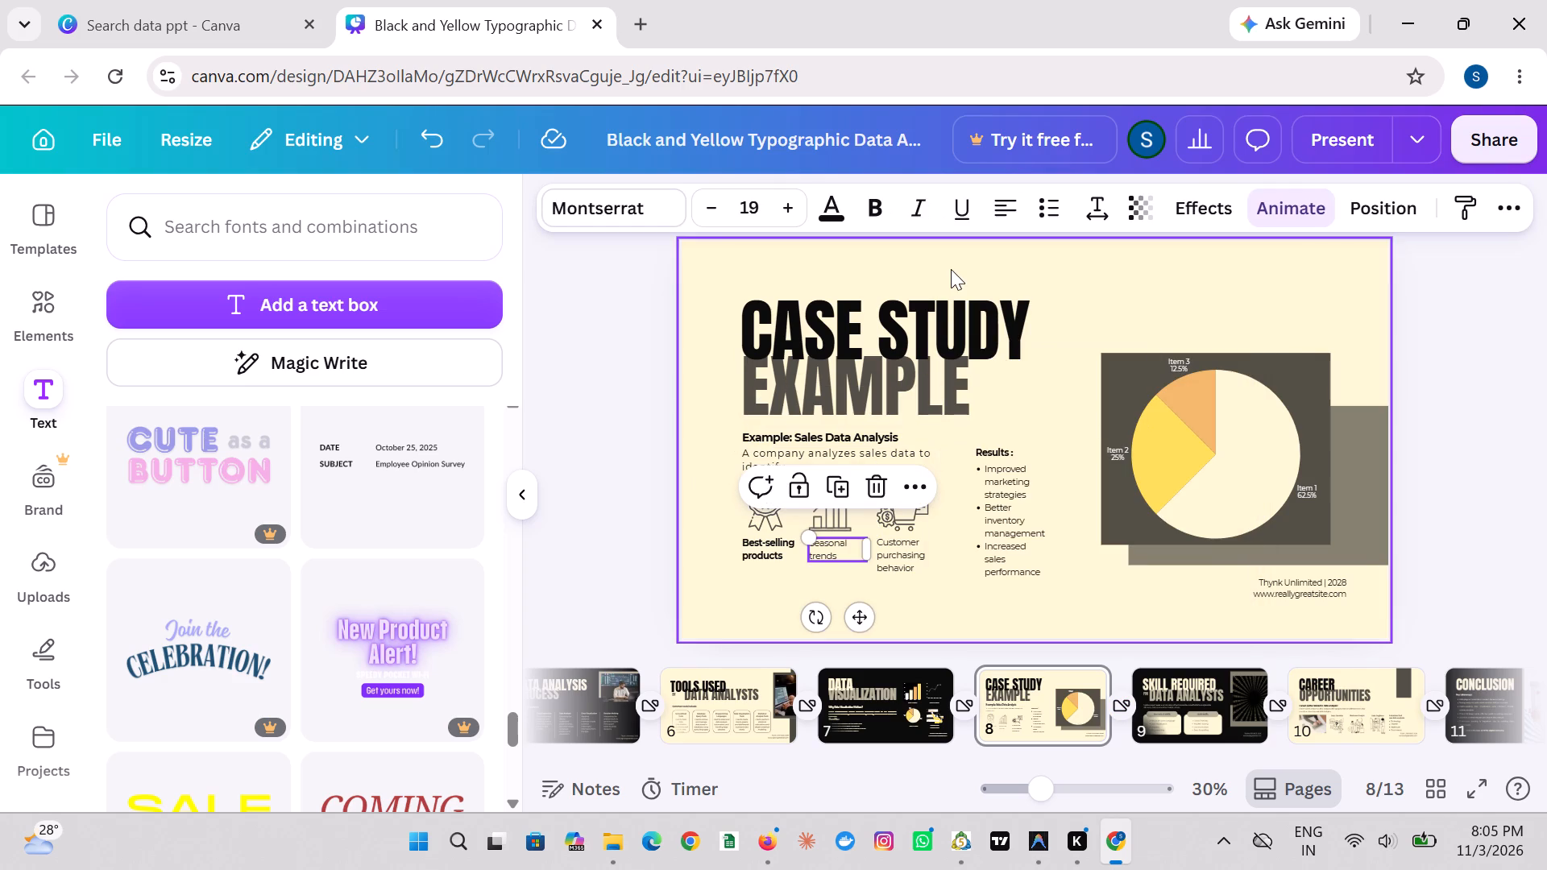
pyautogui.click(873, 213)
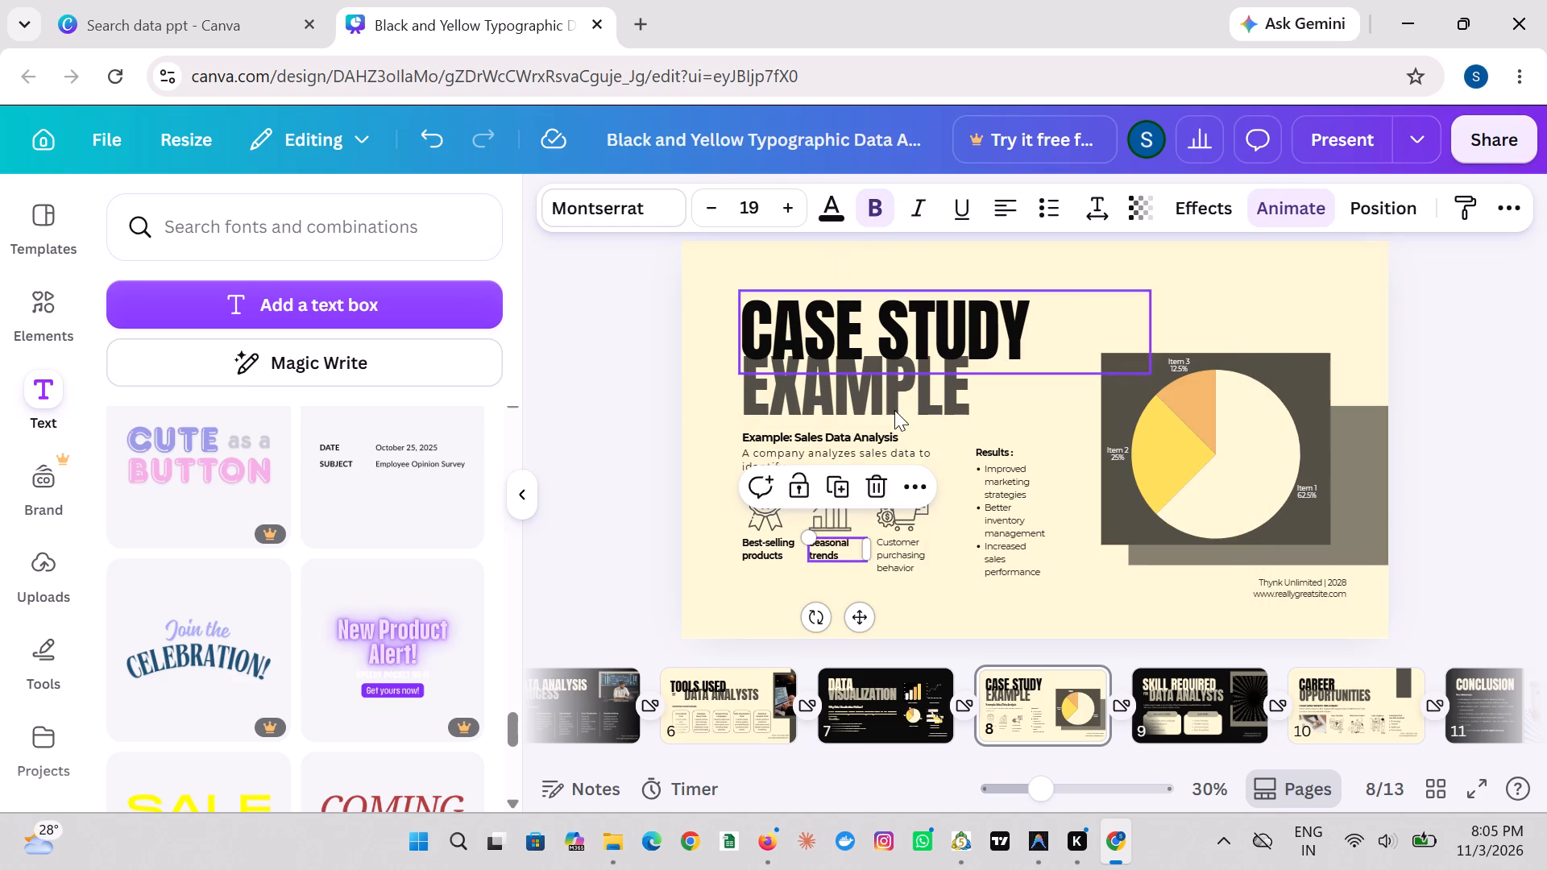
pyautogui.click(906, 549)
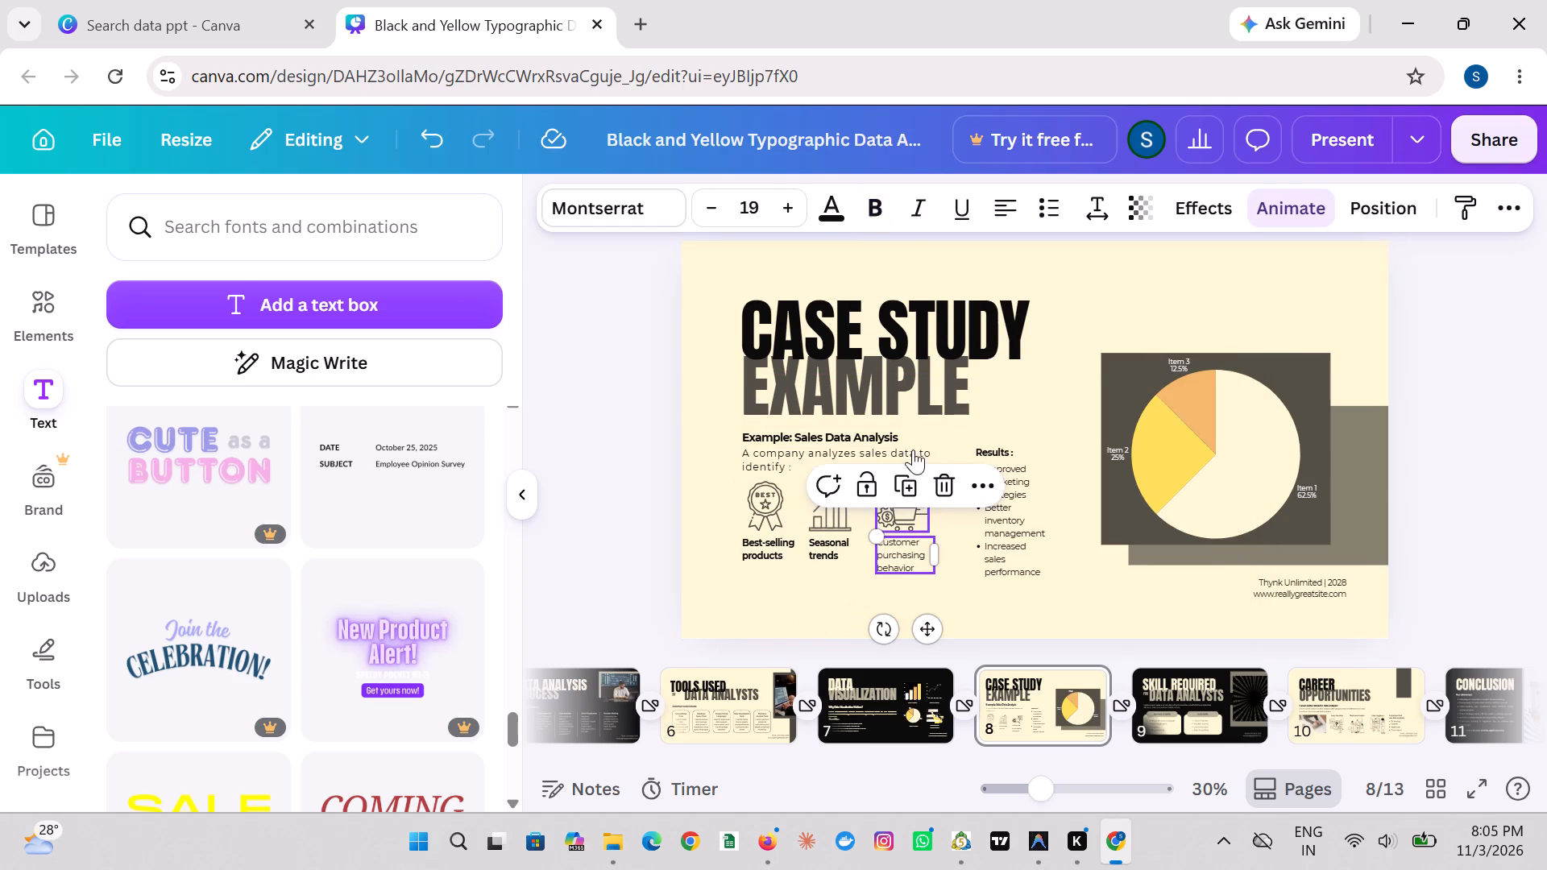
pyautogui.click(869, 222)
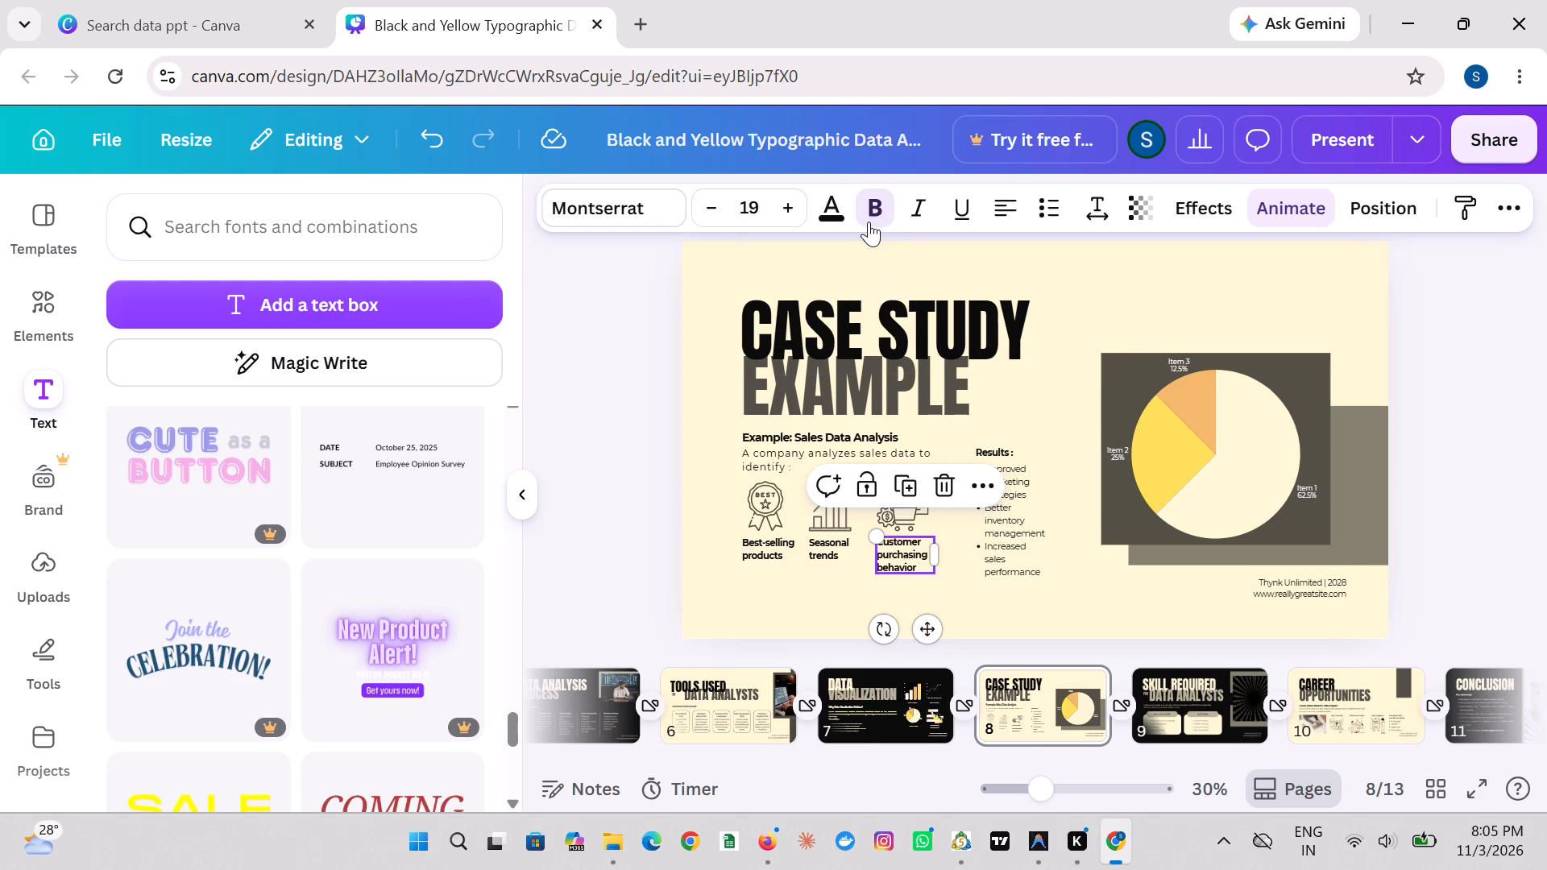
pyautogui.click(841, 586)
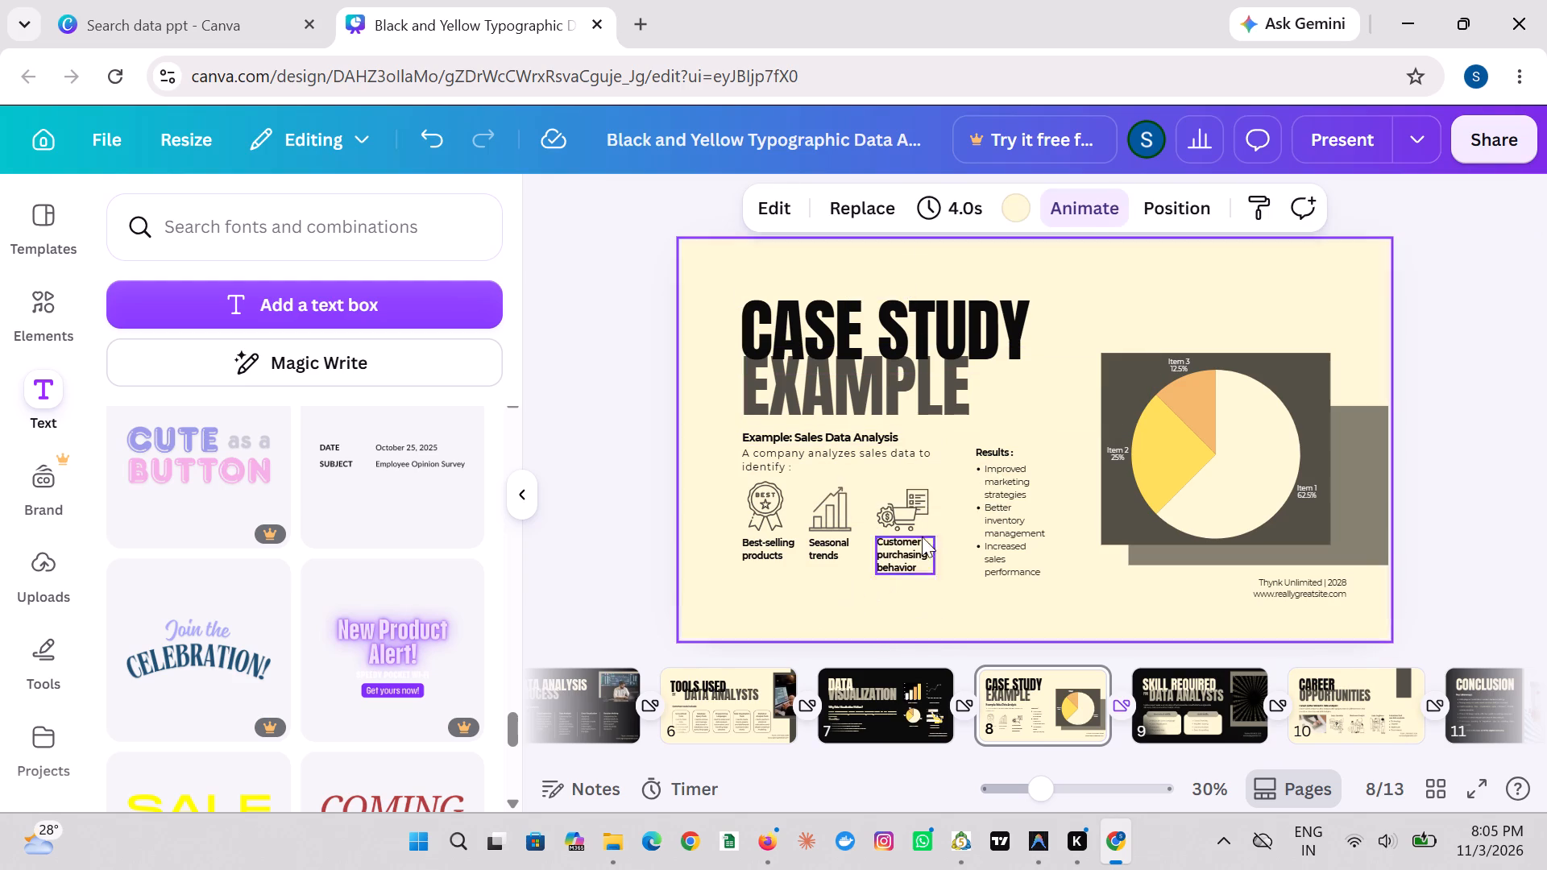
# Italicise the bulleted list under "Results" on slide 8.
pyautogui.click(988, 492)
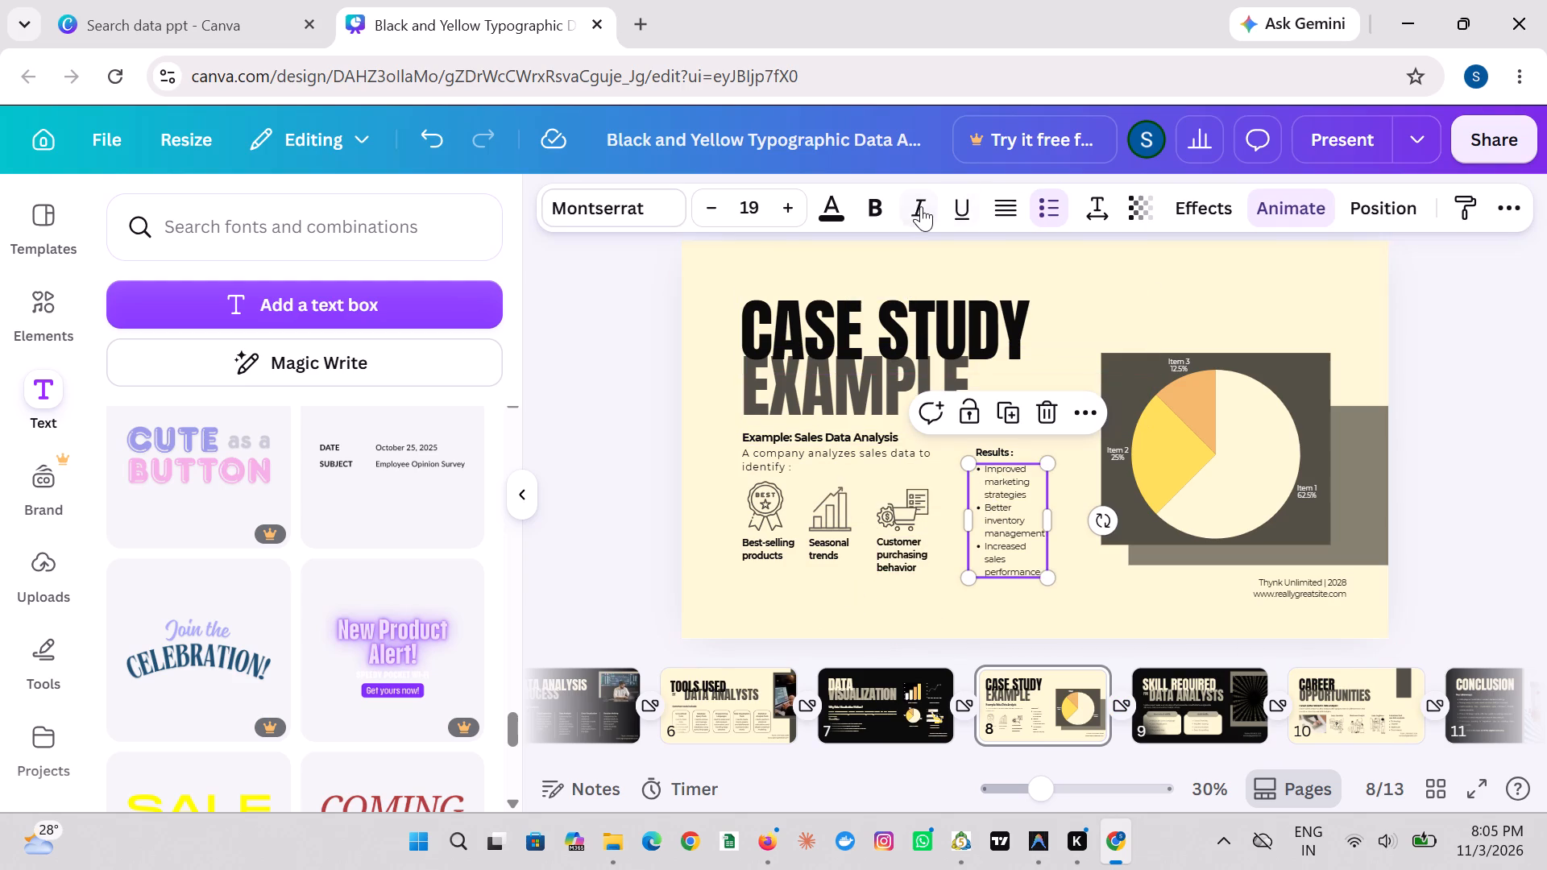
pyautogui.click(917, 205)
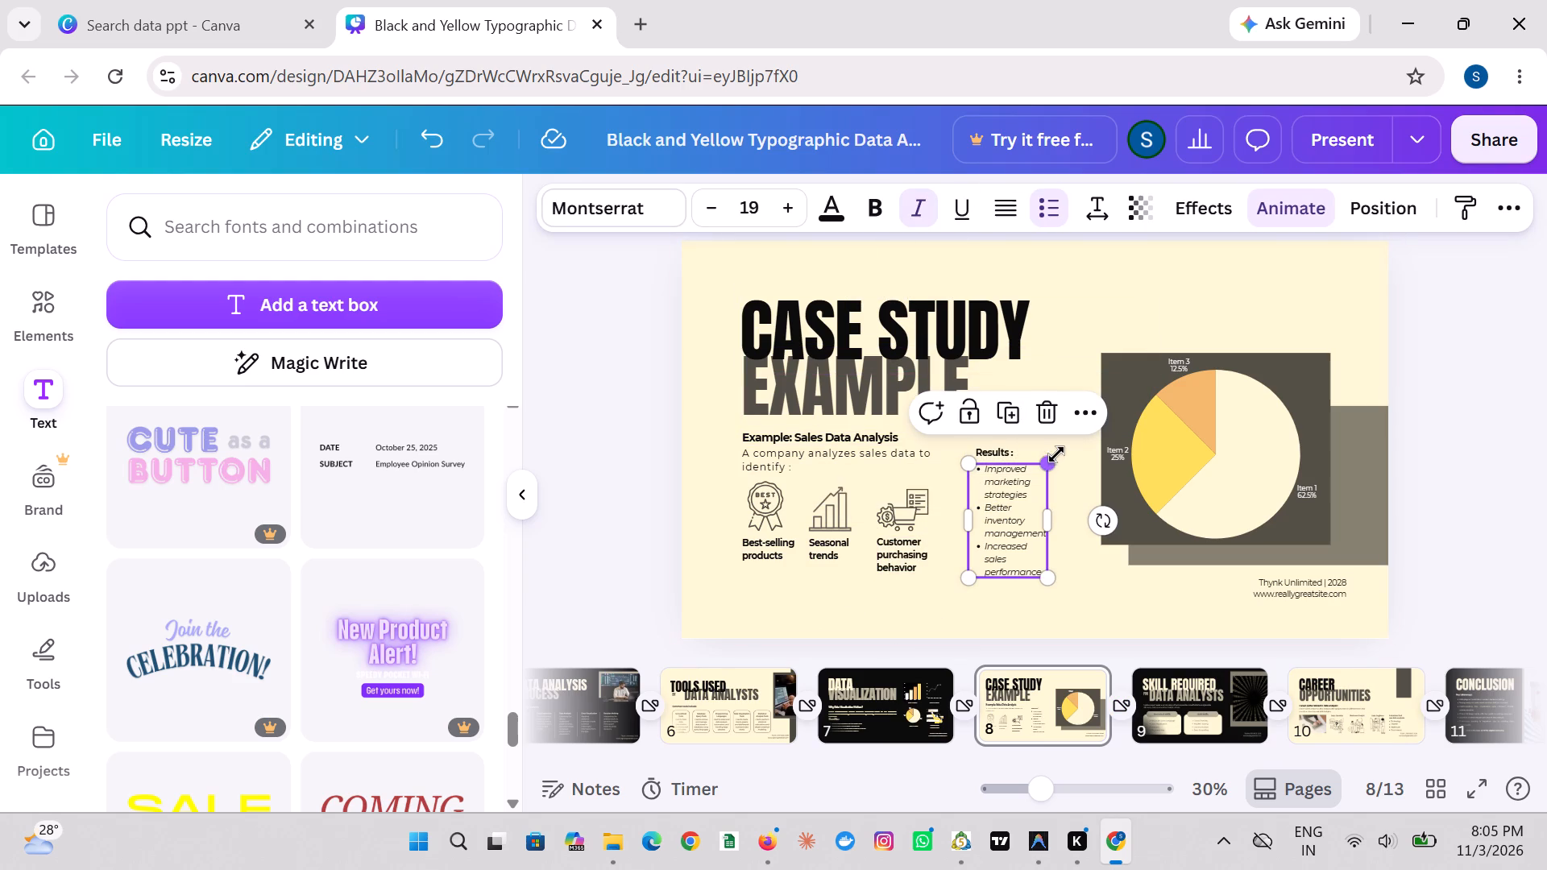
# Scale the bulleted list under "Results" down to a font size of about 17.4 and shift it slightly up and left.
pyautogui.click(1056, 457)
pyautogui.moveTo(1056, 457); pyautogui.dragTo(1056, 460)
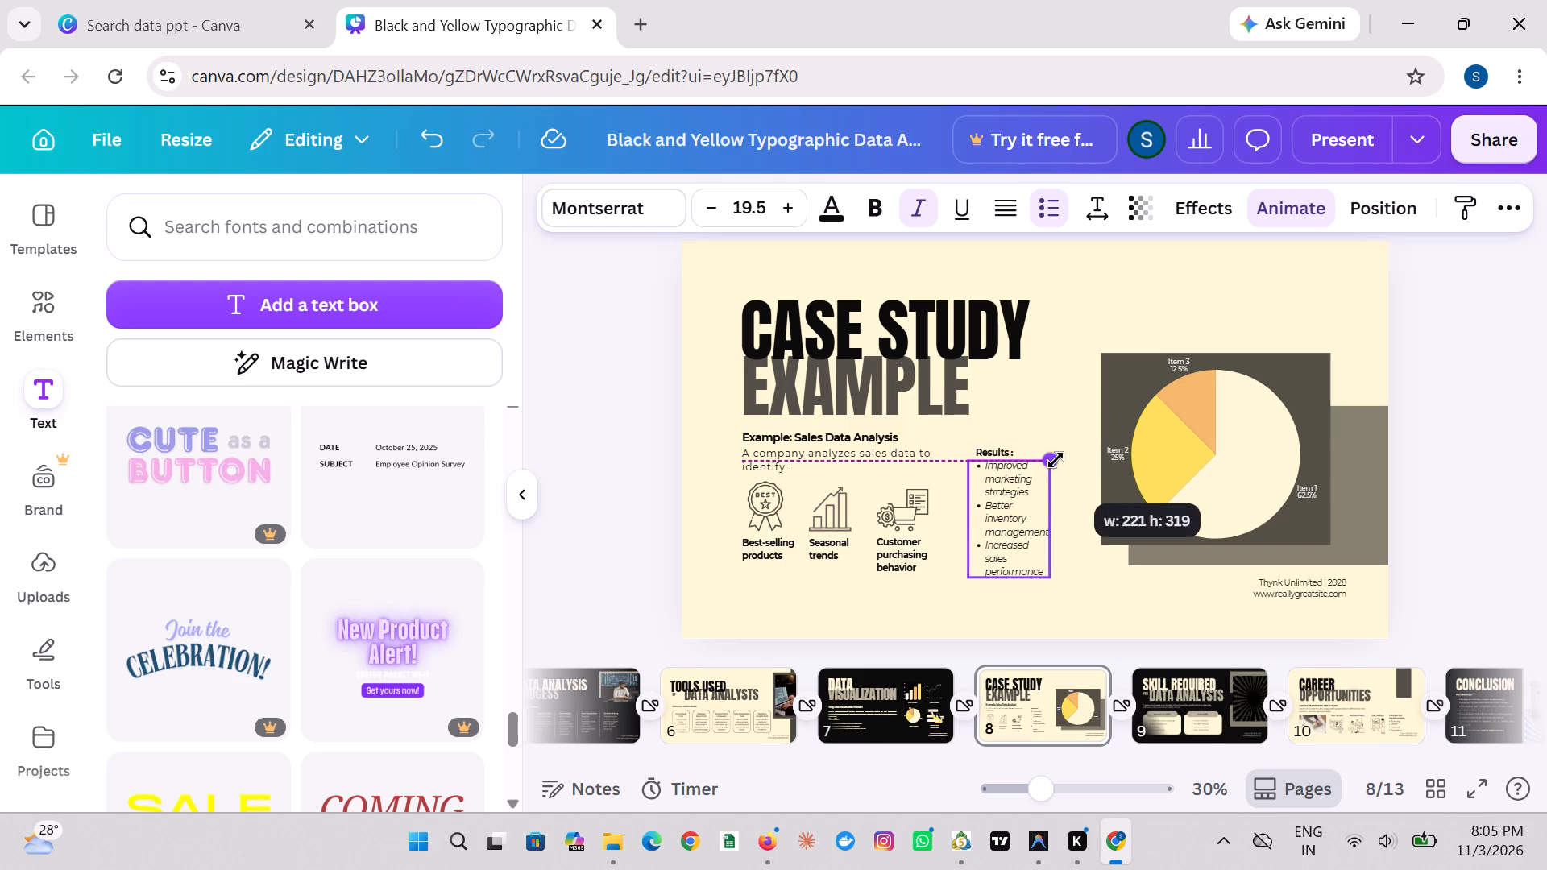
pyautogui.moveTo(1056, 460); pyautogui.dragTo(1053, 464)
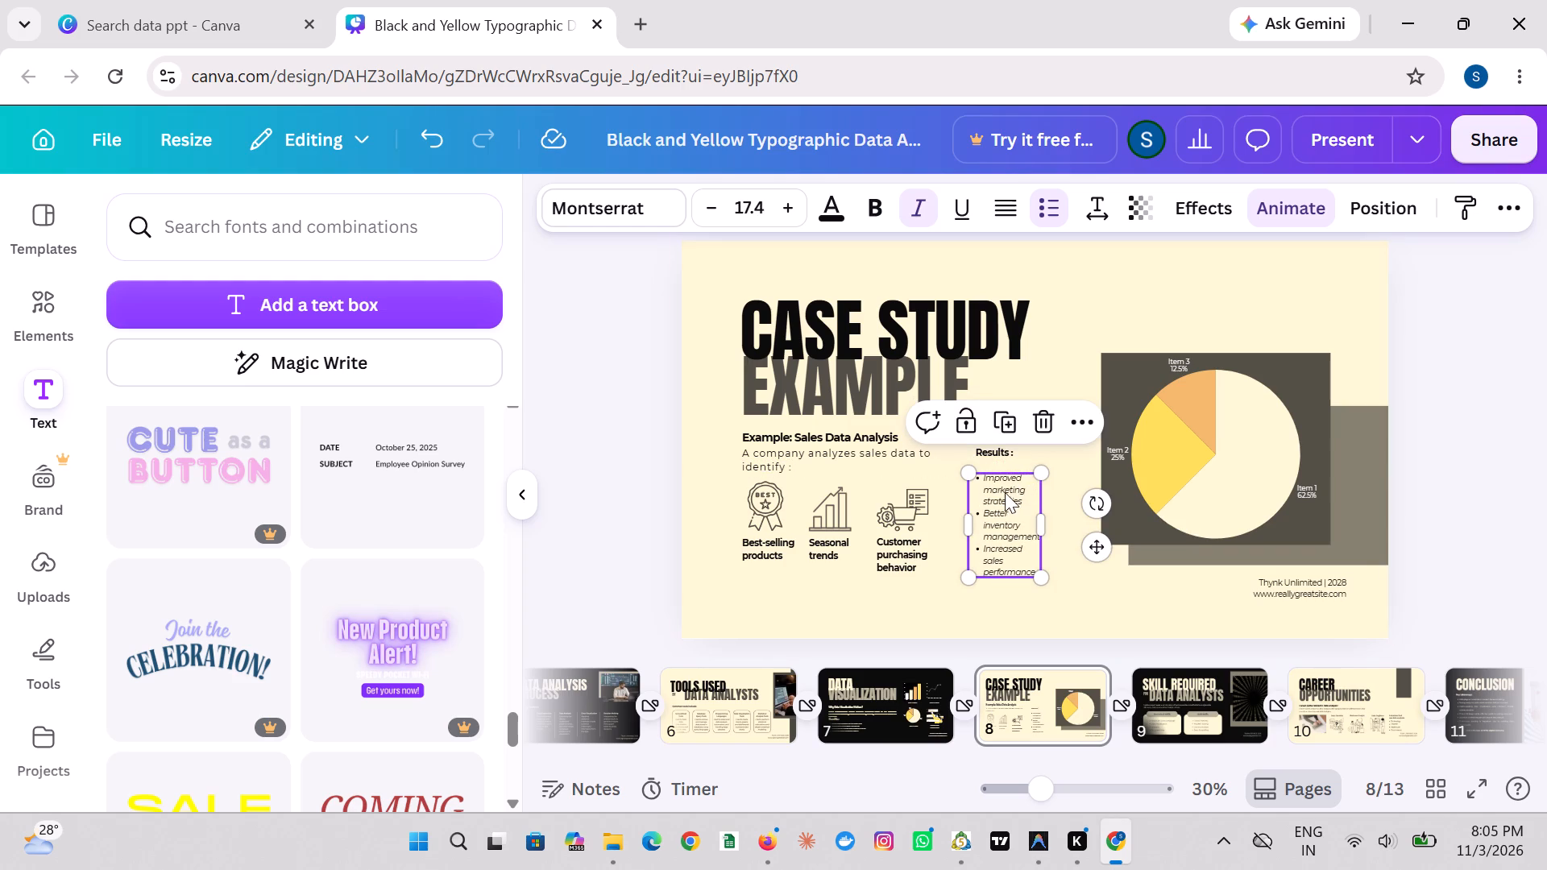
pyautogui.click(1003, 495)
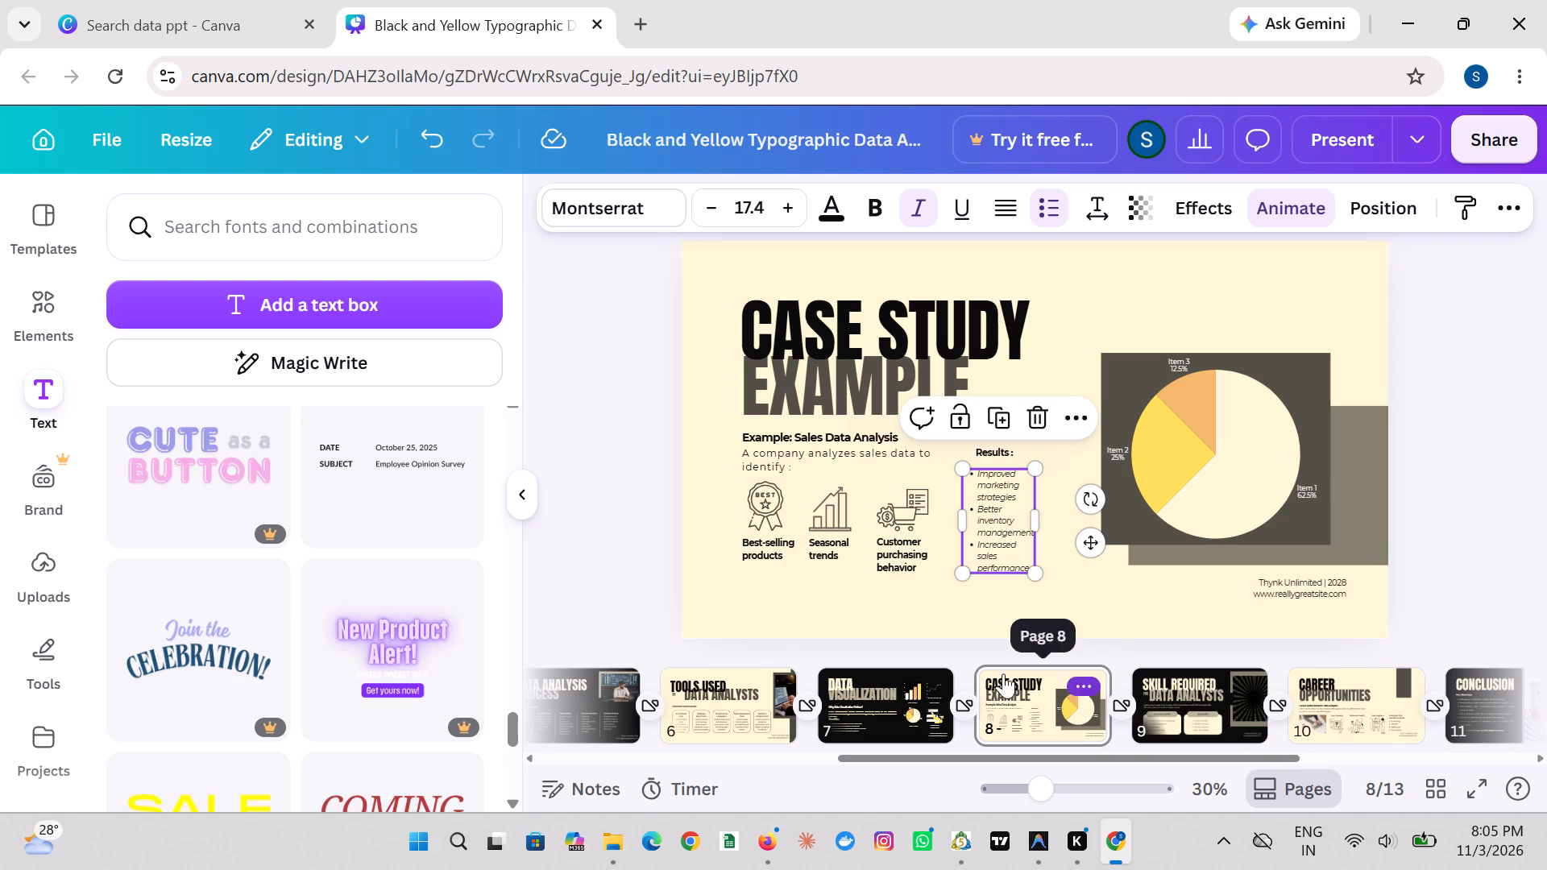
# Browse the available page animations for slide 9, Skill Required for Data Analysts.
pyautogui.click(1185, 709)
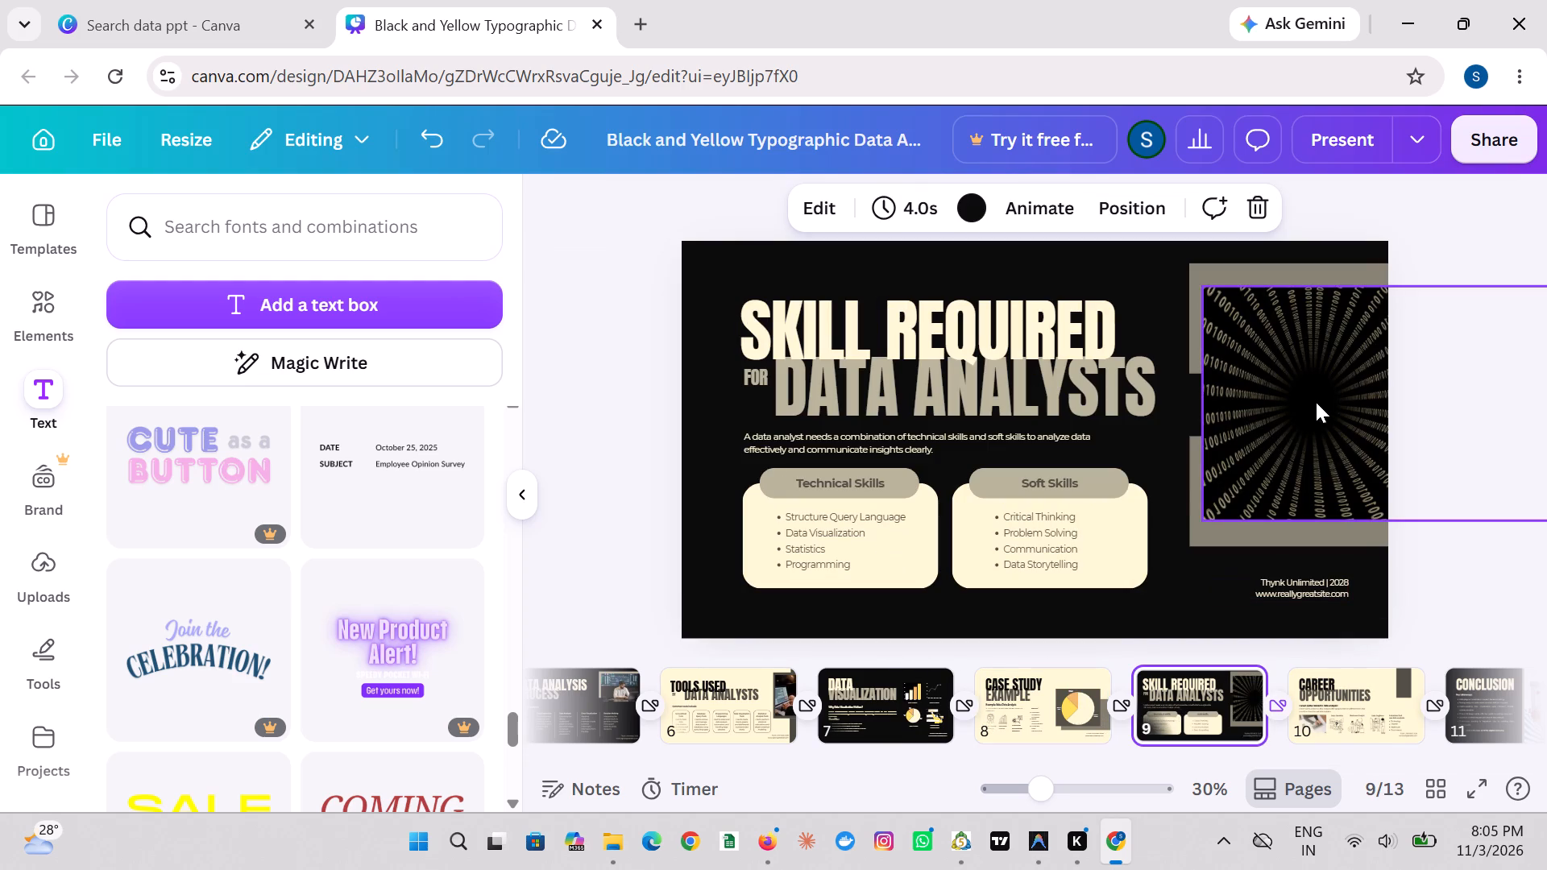
pyautogui.click(1039, 205)
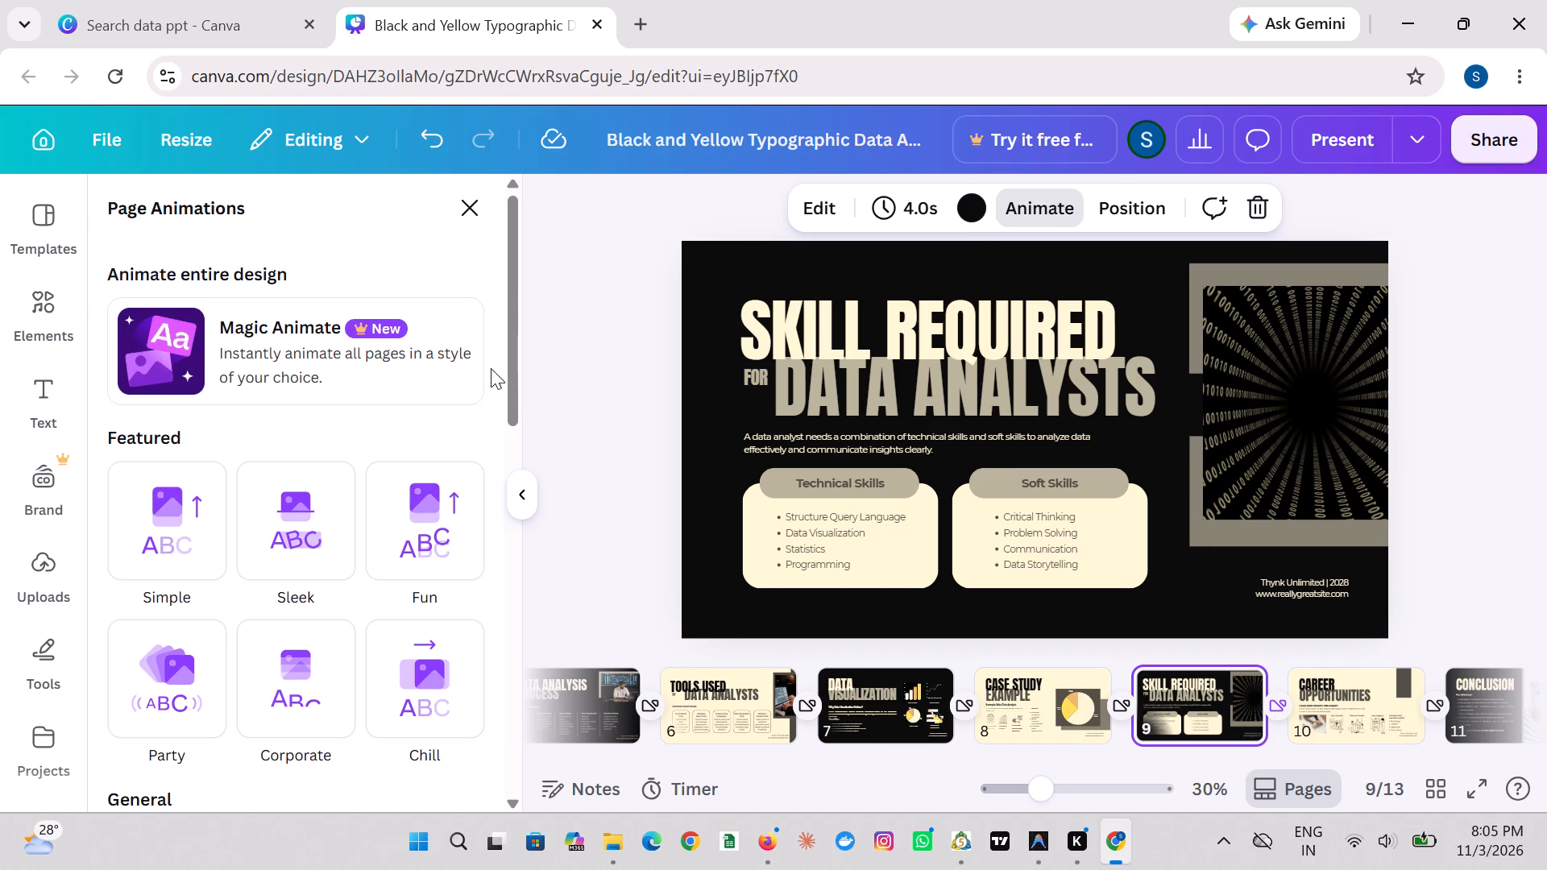
pyautogui.scroll(-4, 130, 856)
pyautogui.scroll(-1, 323, 704)
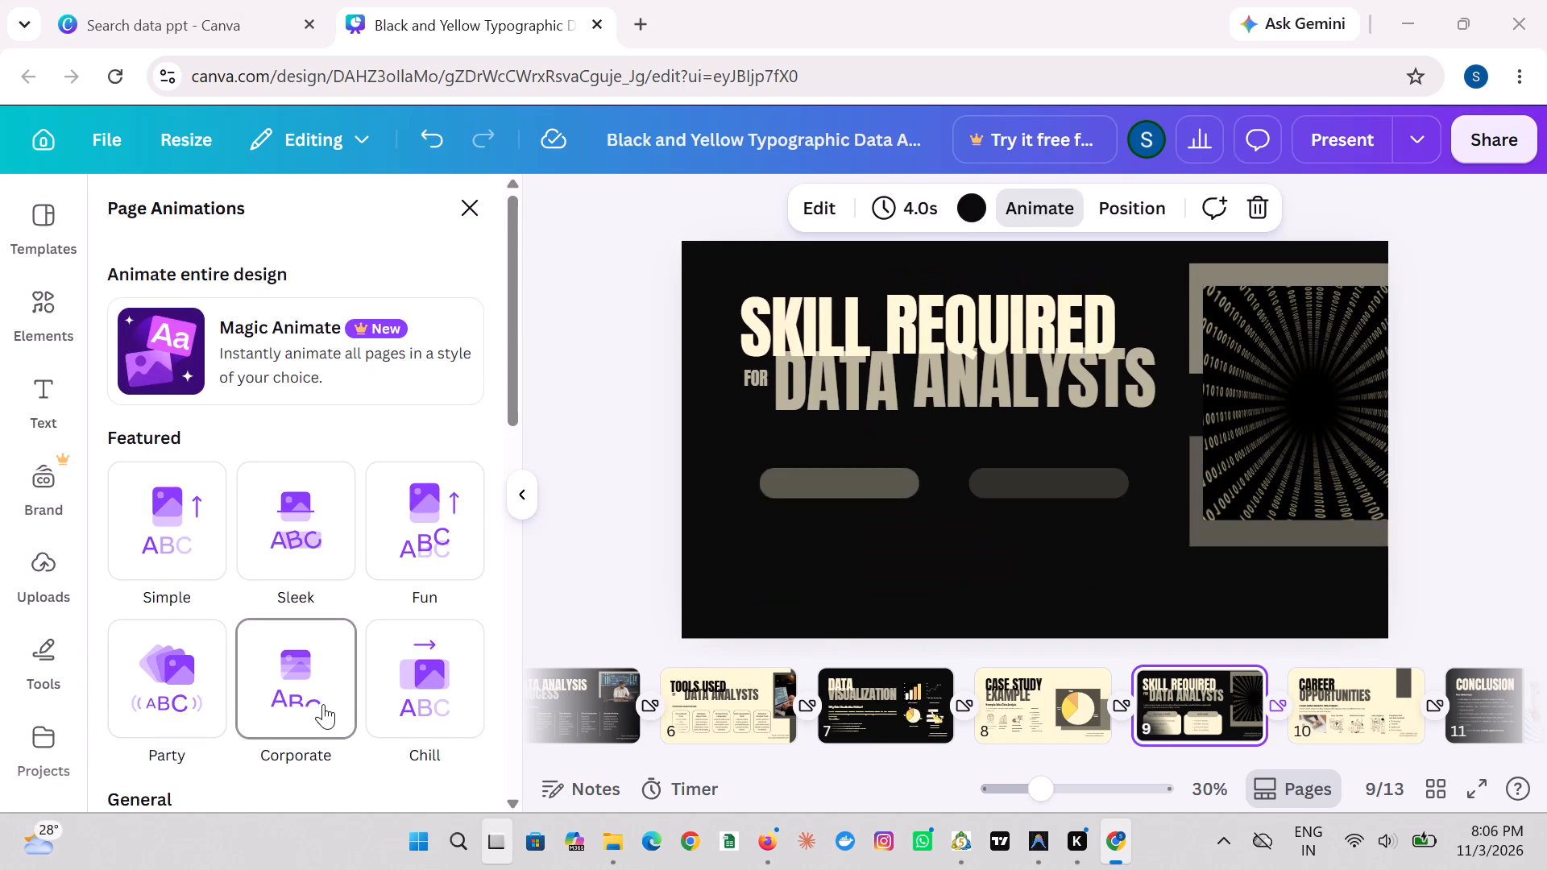
pyautogui.scroll(-1, 323, 704)
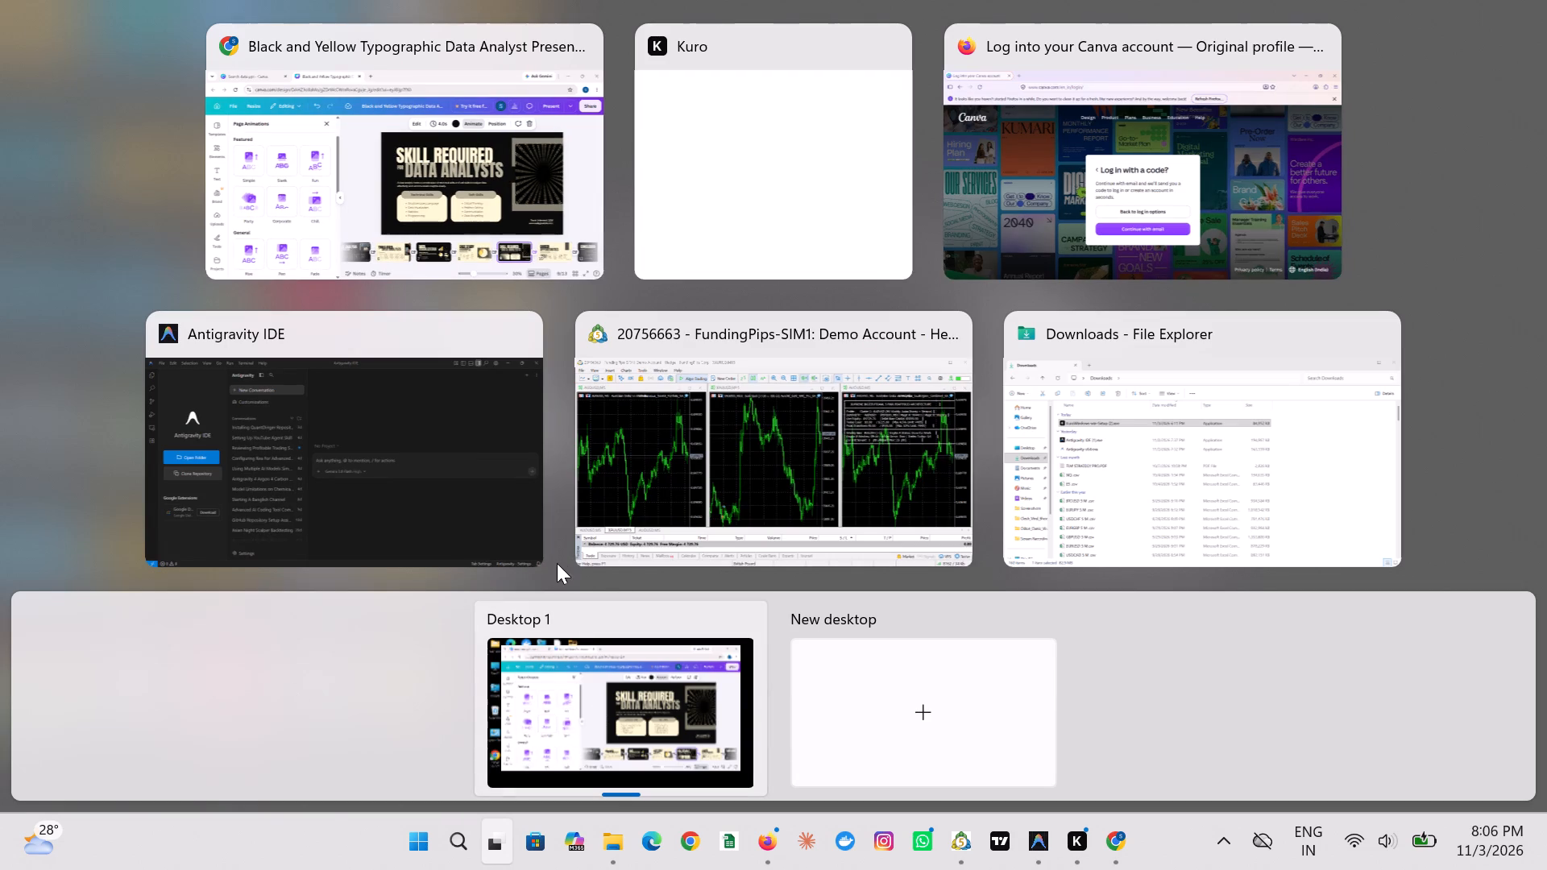
pyautogui.click(464, 206)
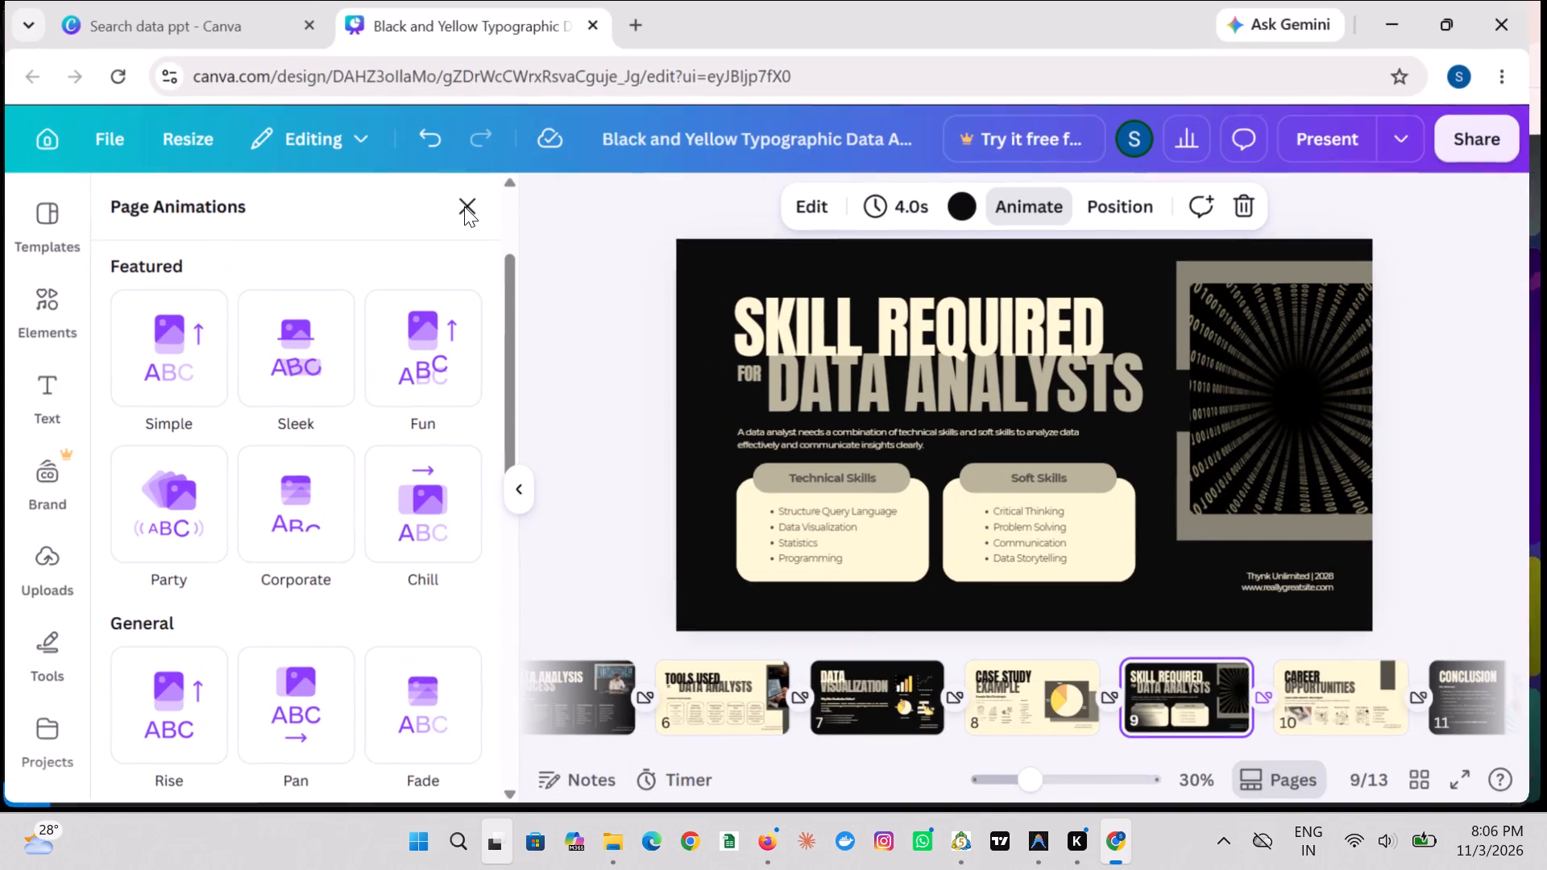
pyautogui.scroll(-1, 379, 516)
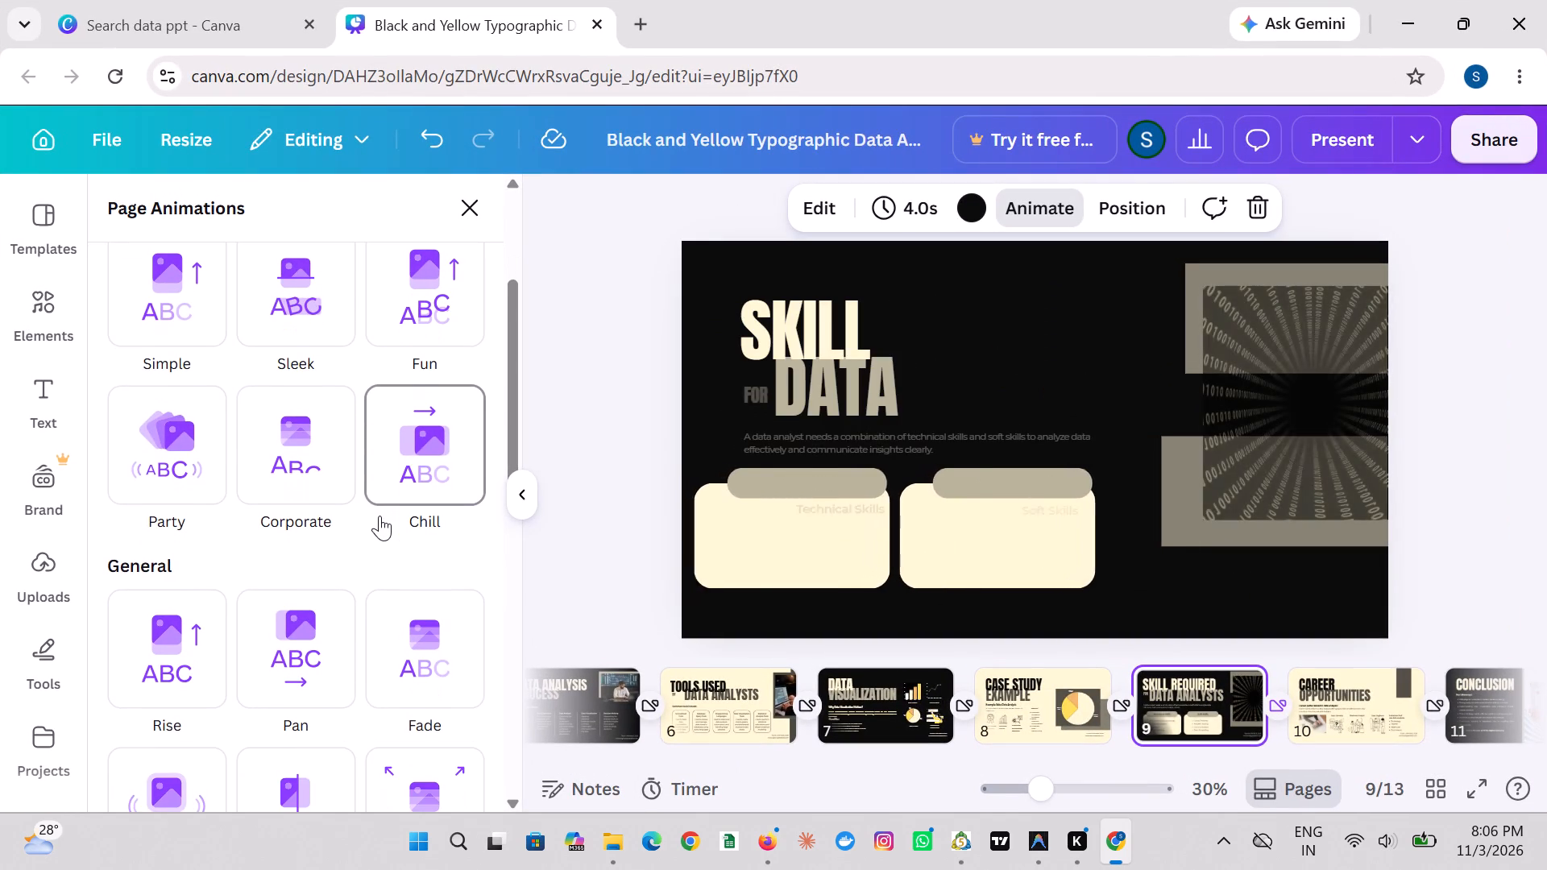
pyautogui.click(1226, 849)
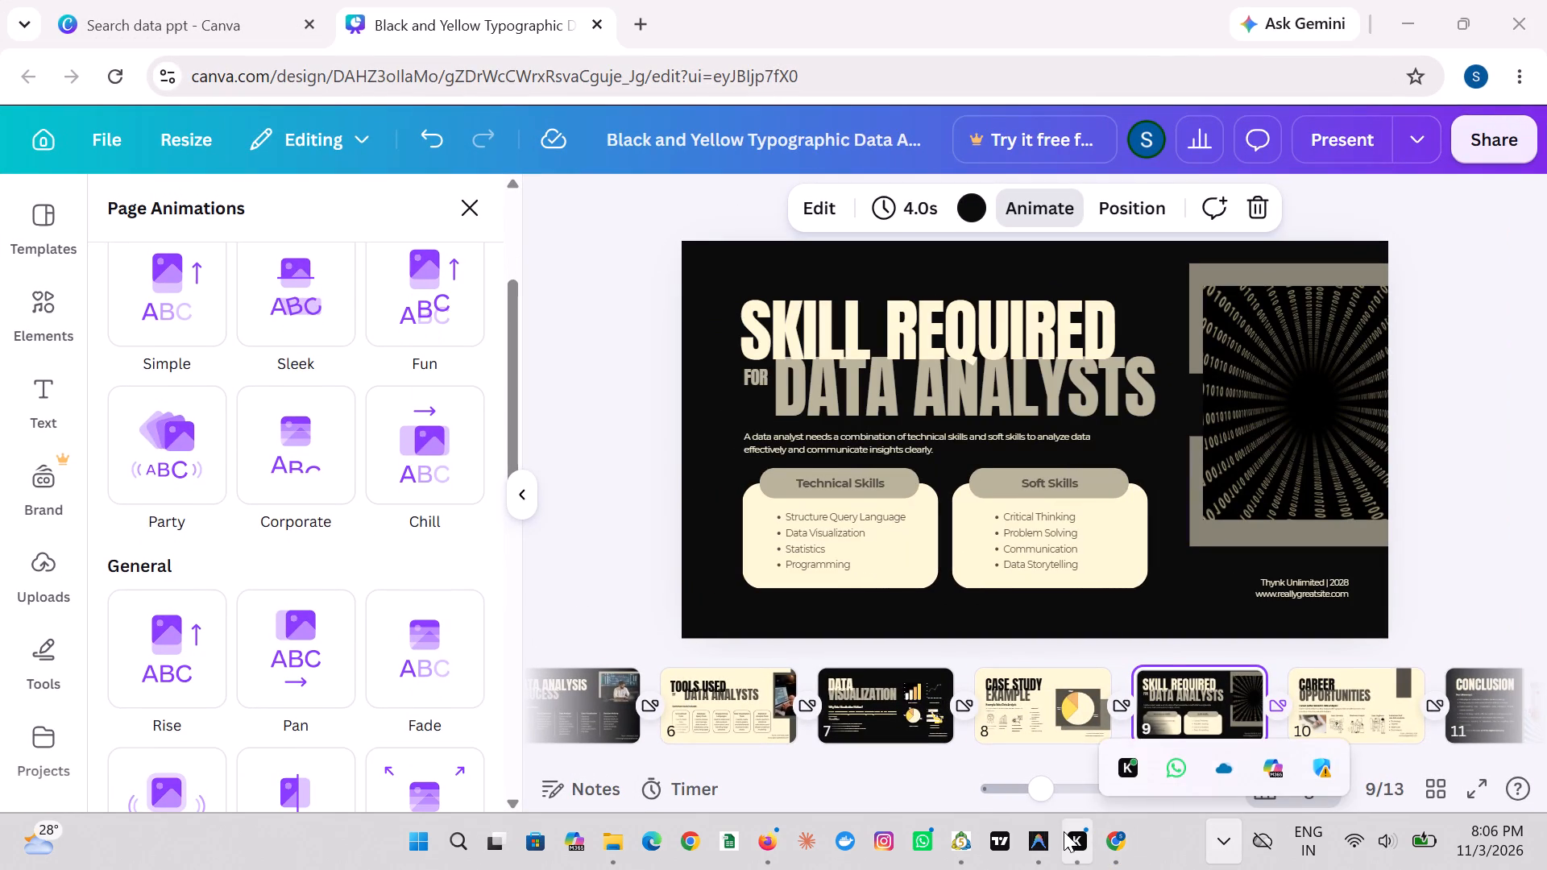